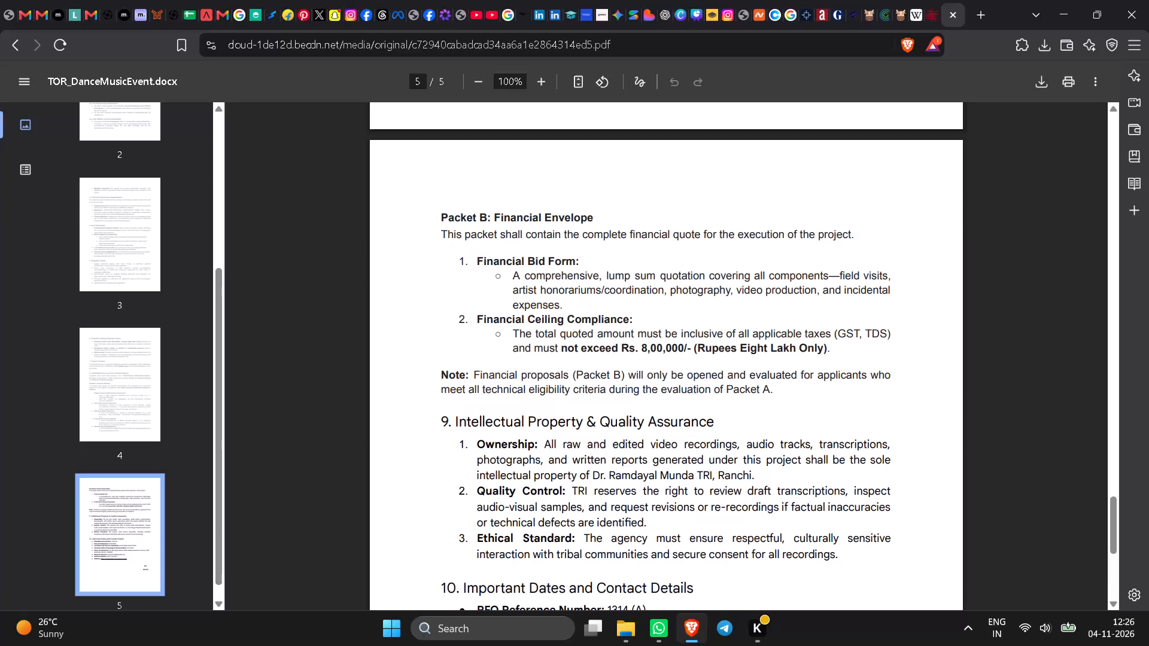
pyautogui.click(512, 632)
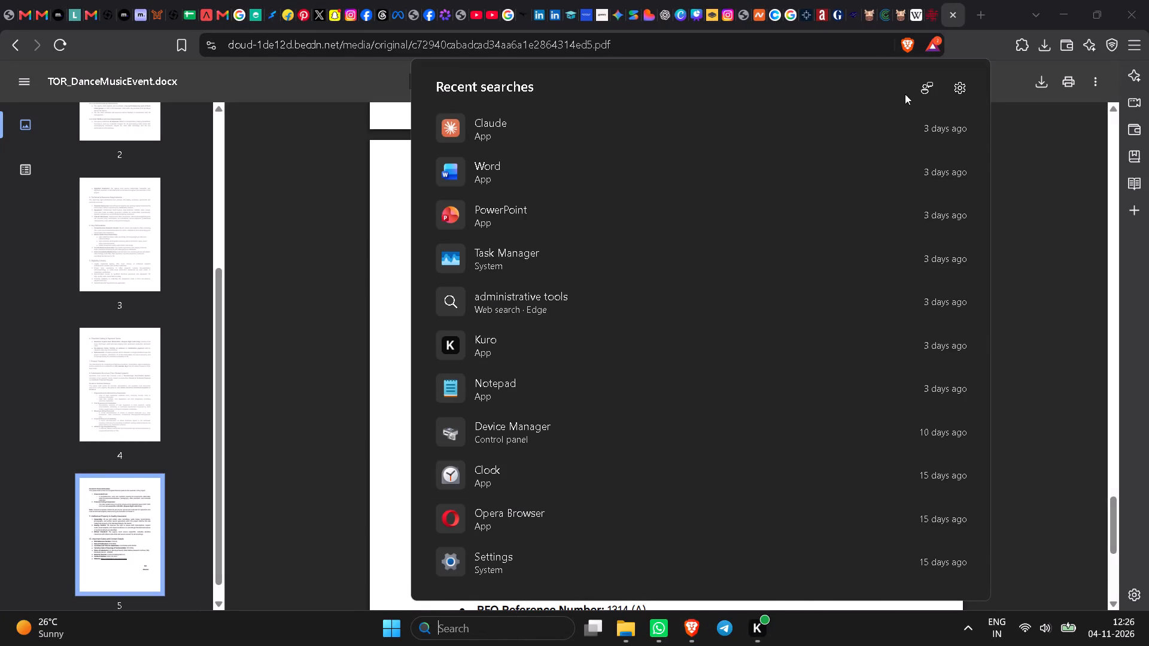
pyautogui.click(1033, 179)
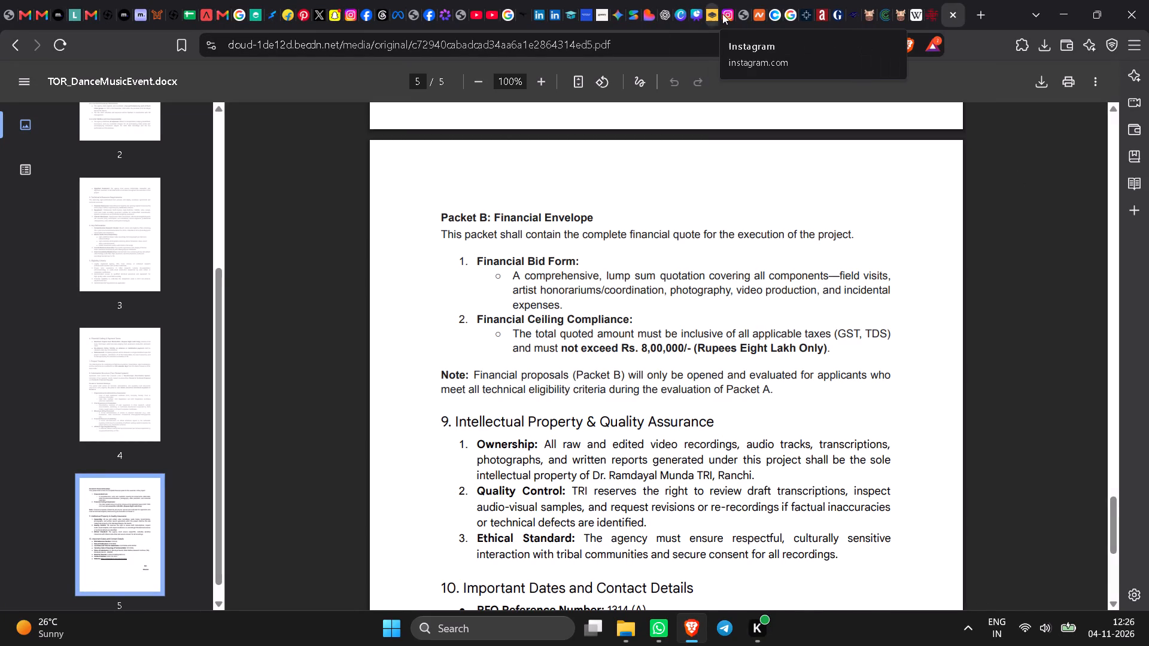
# Switch to Canva and open the NativeSelect Pitch Deck from the recent designs.
pyautogui.click(683, 17)
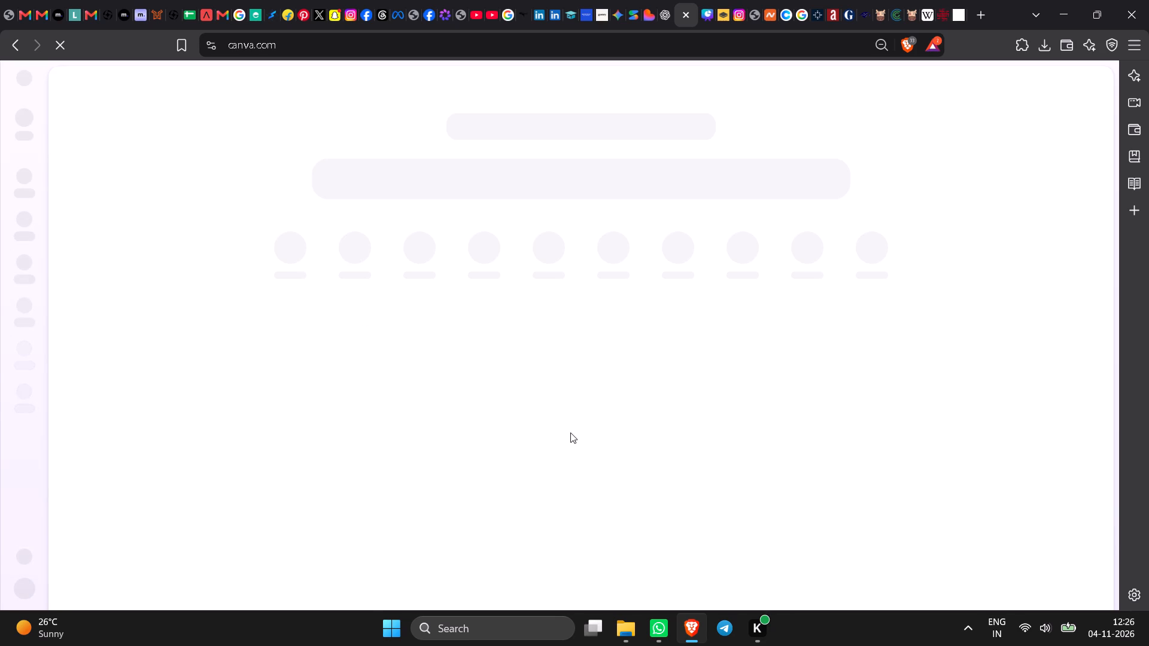
pyautogui.scroll(-1, 387, 394)
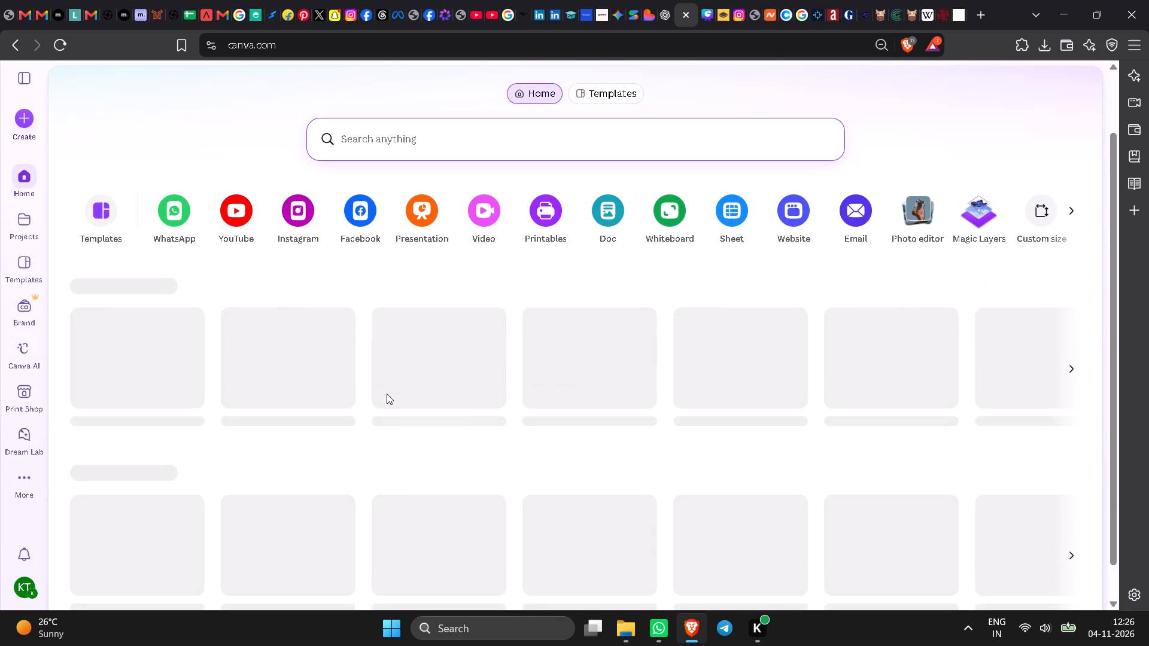
pyautogui.scroll(-1, 387, 394)
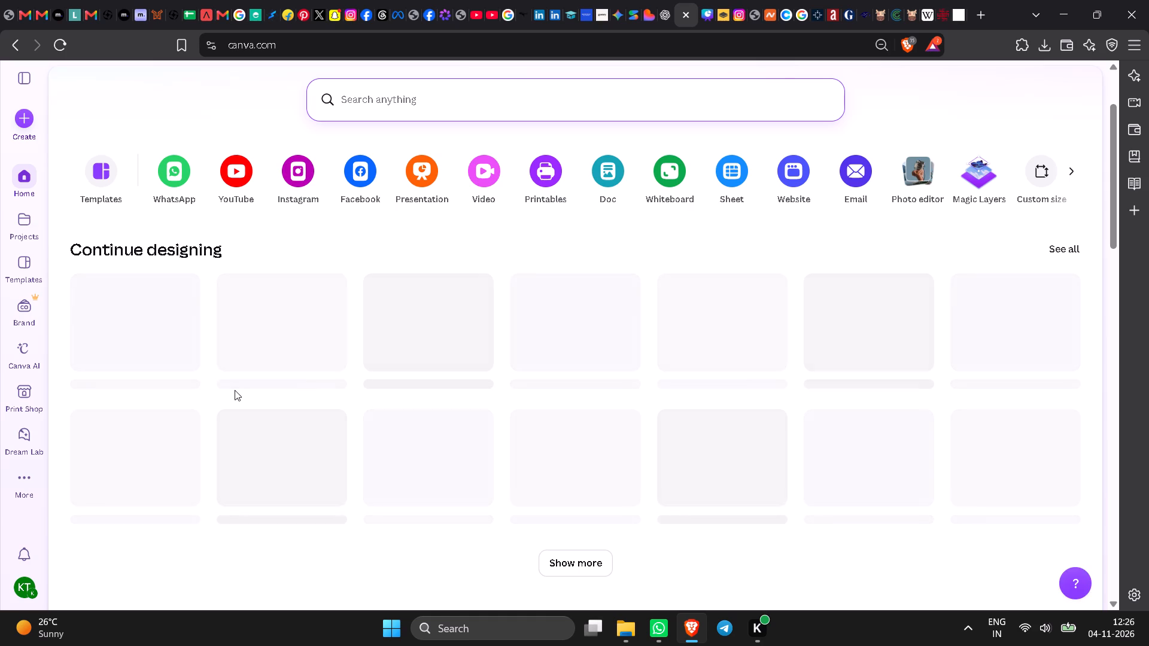
pyautogui.scroll(-1, 239, 388)
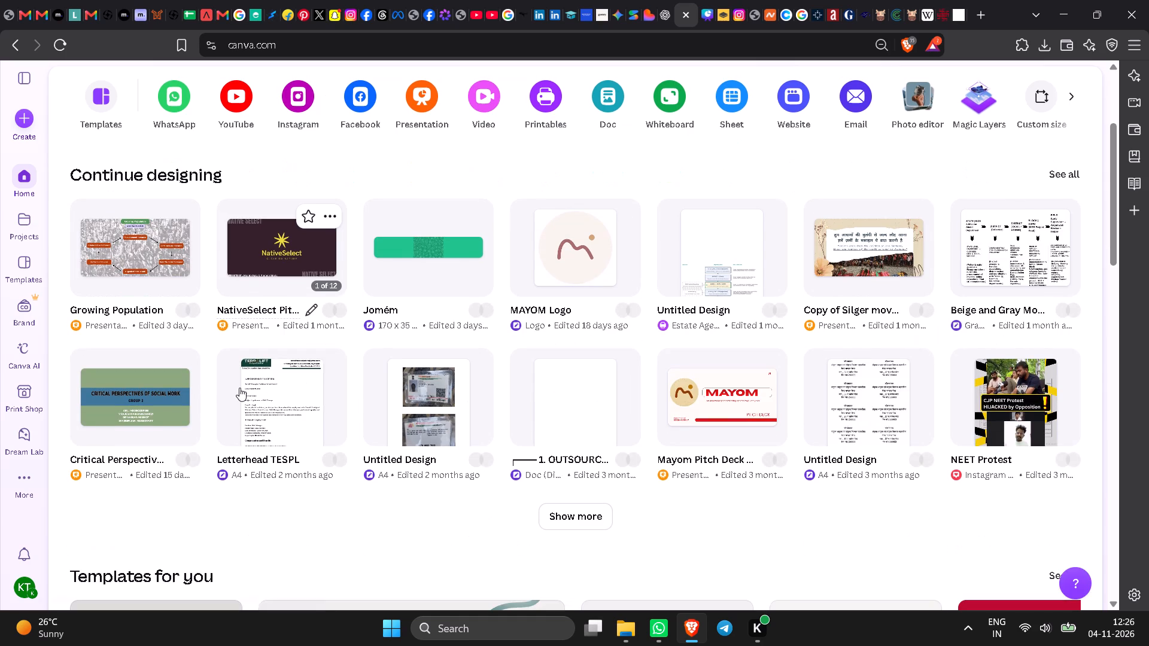
pyautogui.doubleClick(269, 245)
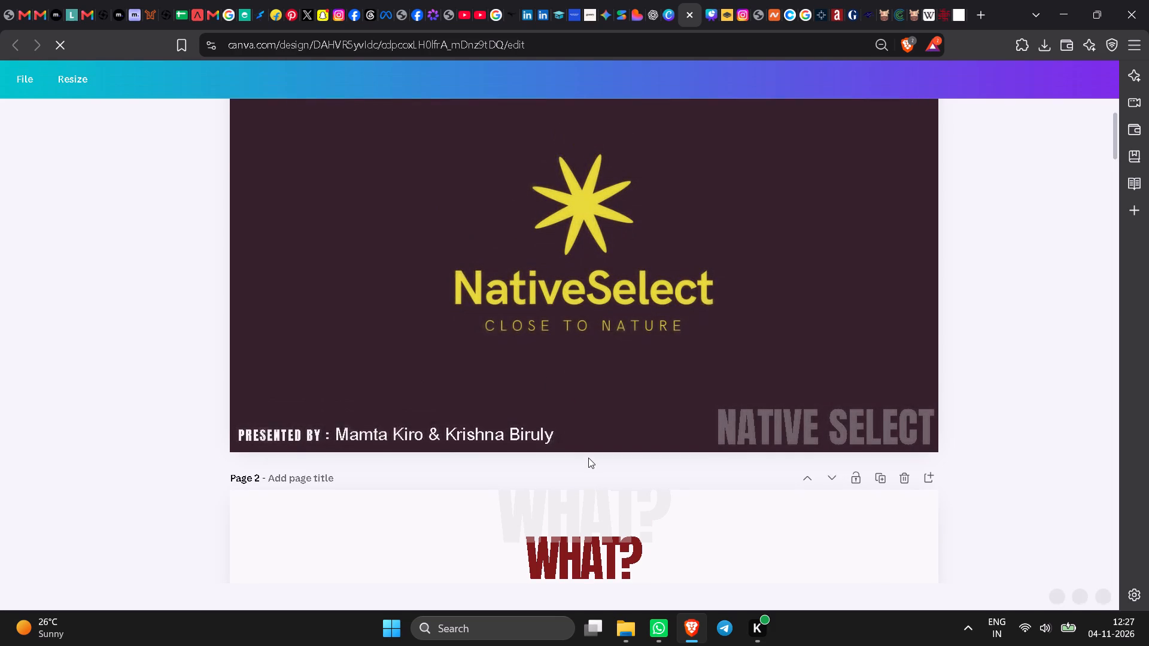
# Review the cover, WHAT? and WHY? pages of the pitch deck for their content and layout.
pyautogui.scroll(3, 593, 413)
pyautogui.scroll(-1, 593, 412)
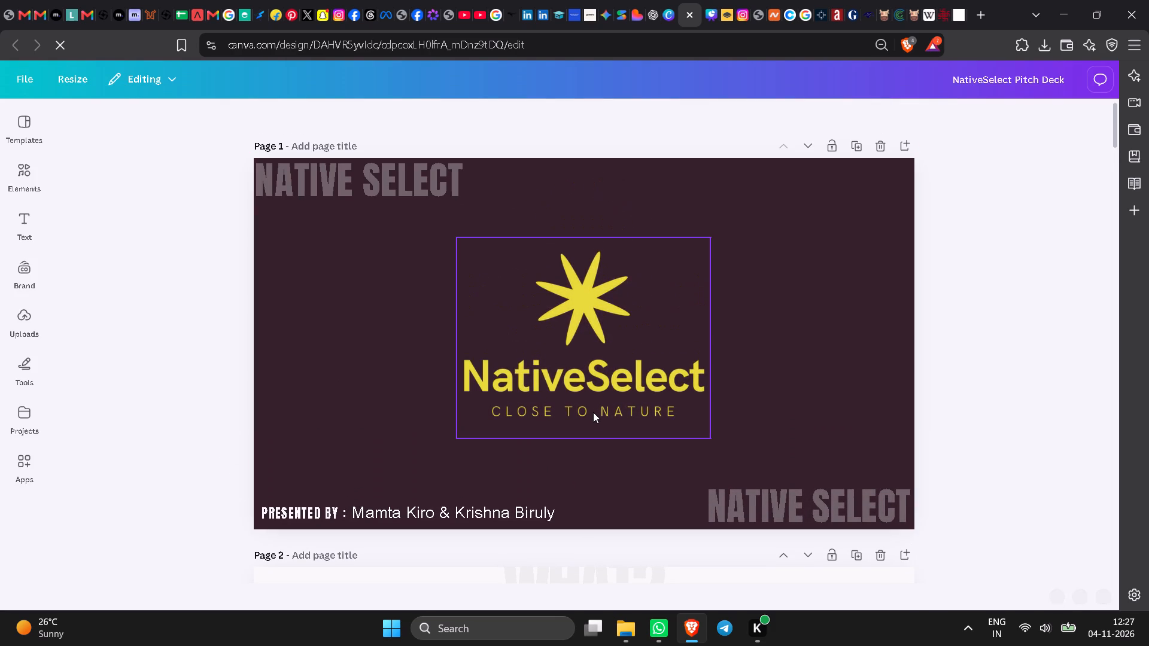
pyautogui.scroll(-7, 593, 412)
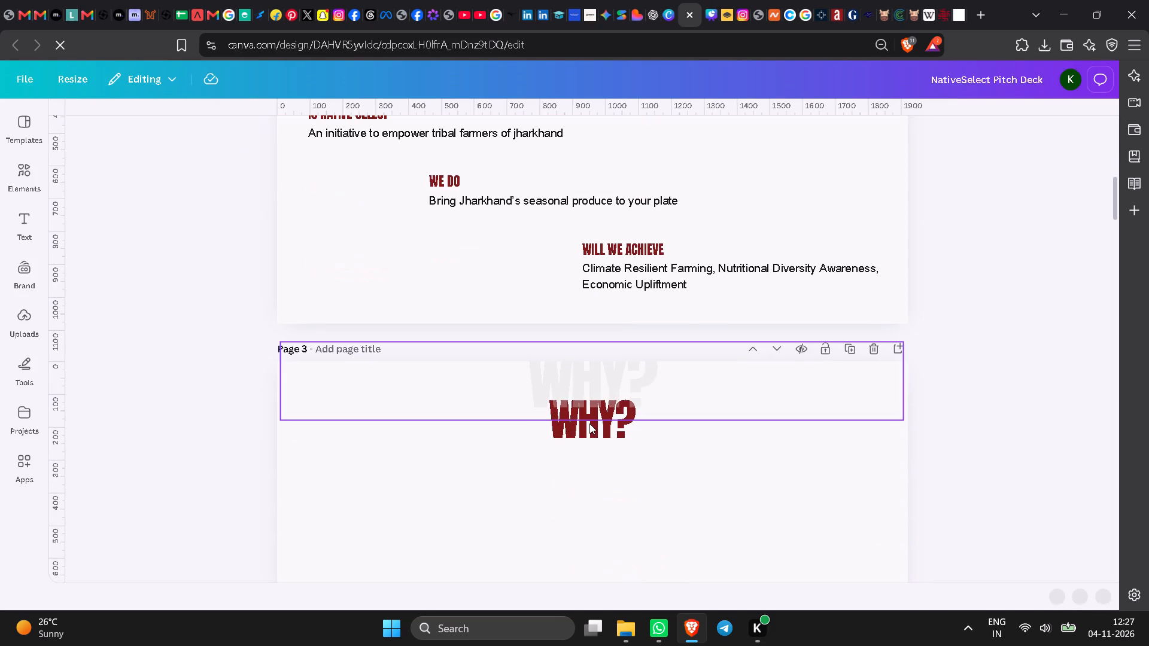
pyautogui.scroll(3, 589, 423)
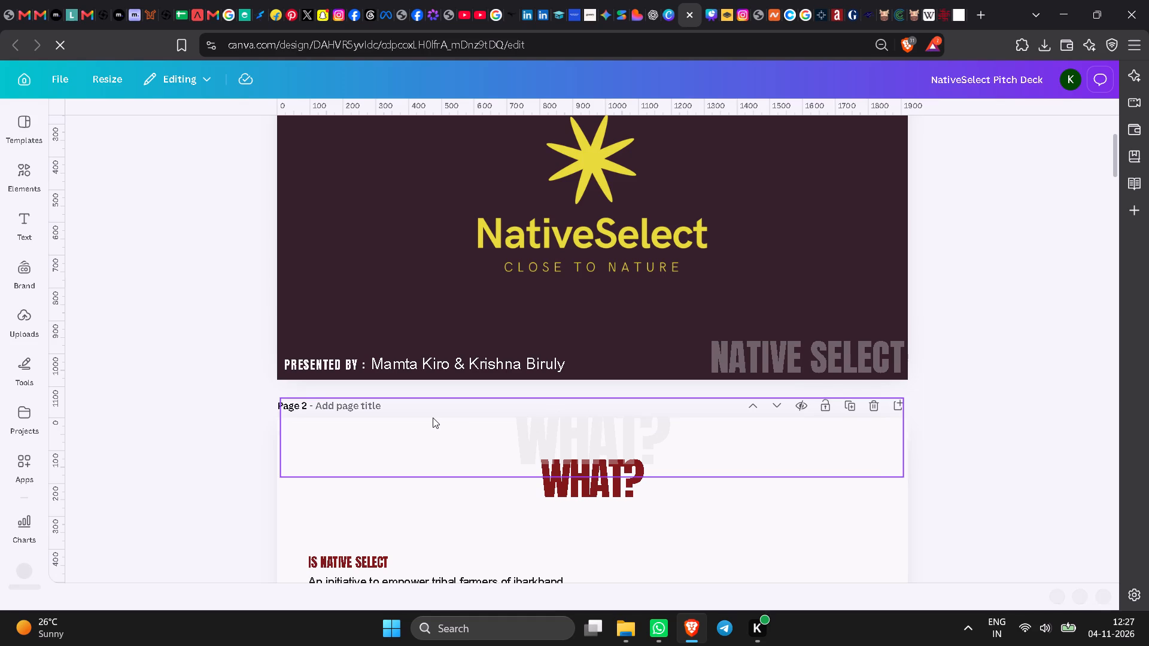
pyautogui.scroll(-3, 433, 418)
pyautogui.scroll(-2, 218, 364)
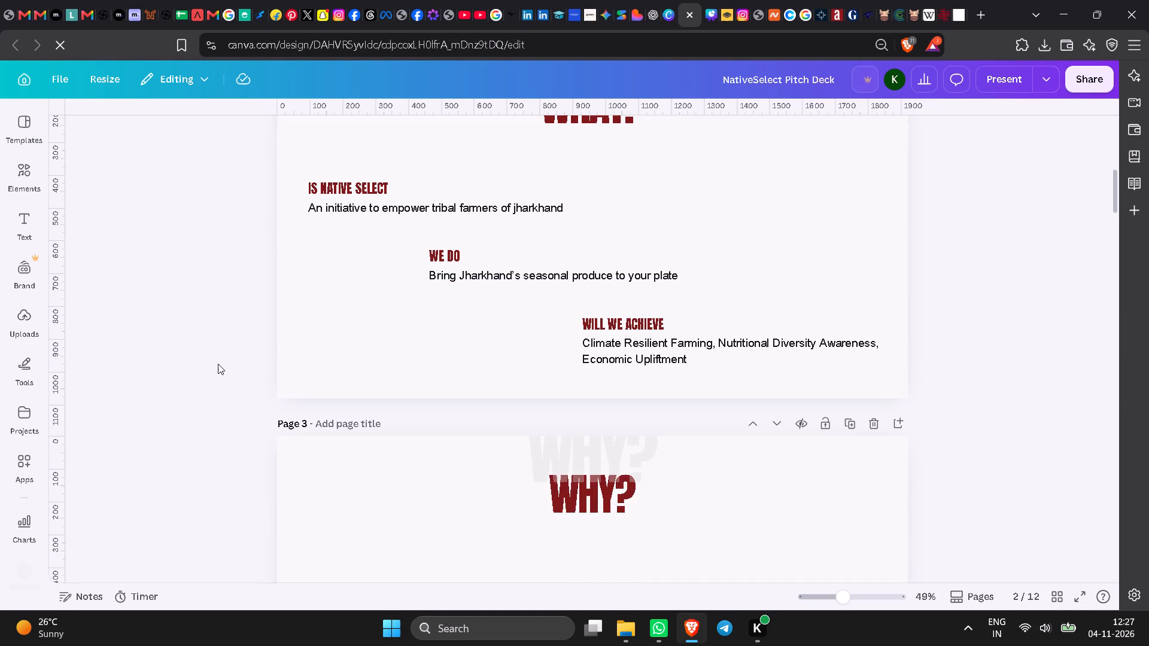
pyautogui.scroll(-3, 218, 364)
pyautogui.scroll(3, 218, 364)
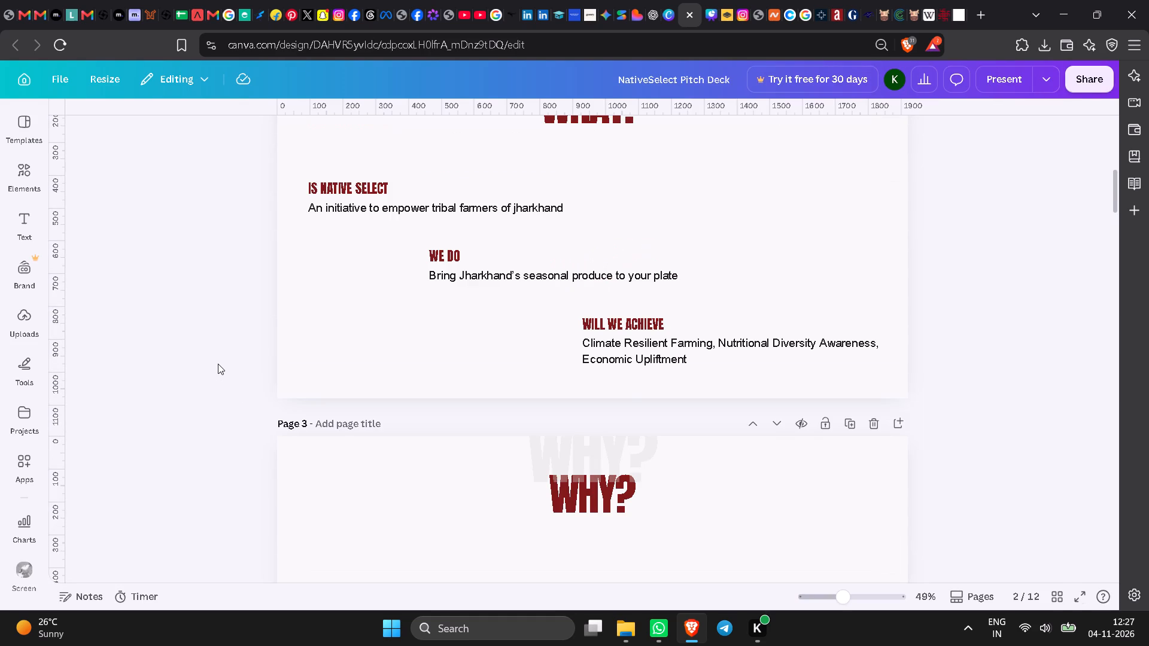
pyautogui.scroll(-1, 218, 364)
pyautogui.scroll(2, 218, 364)
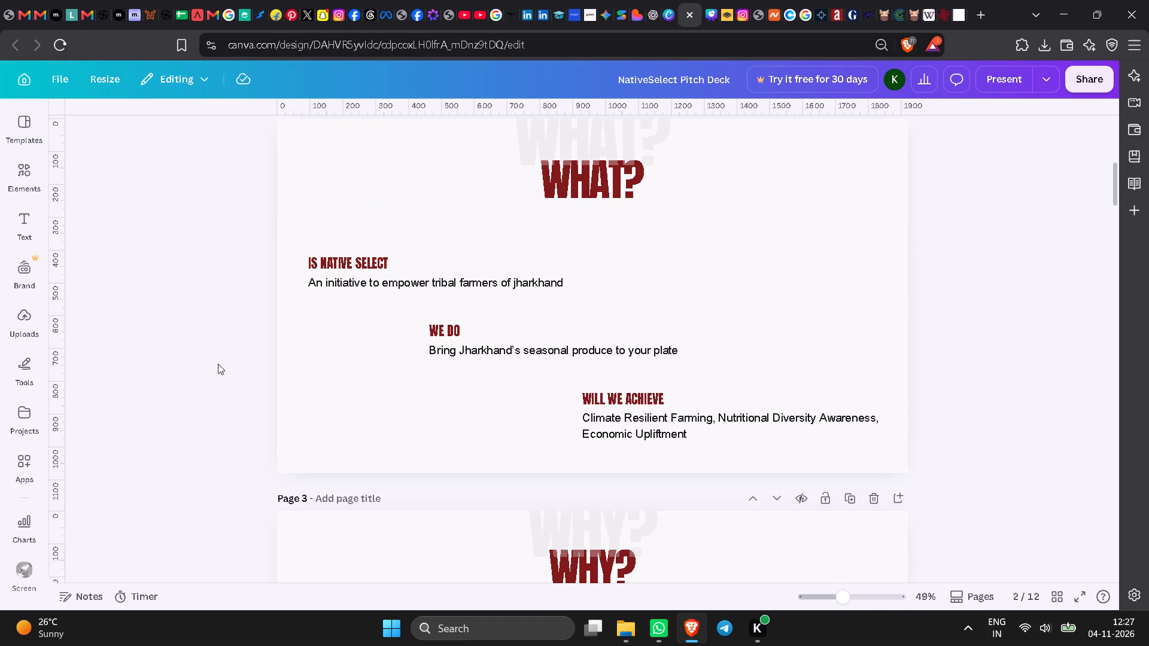
pyautogui.scroll(-5, 218, 364)
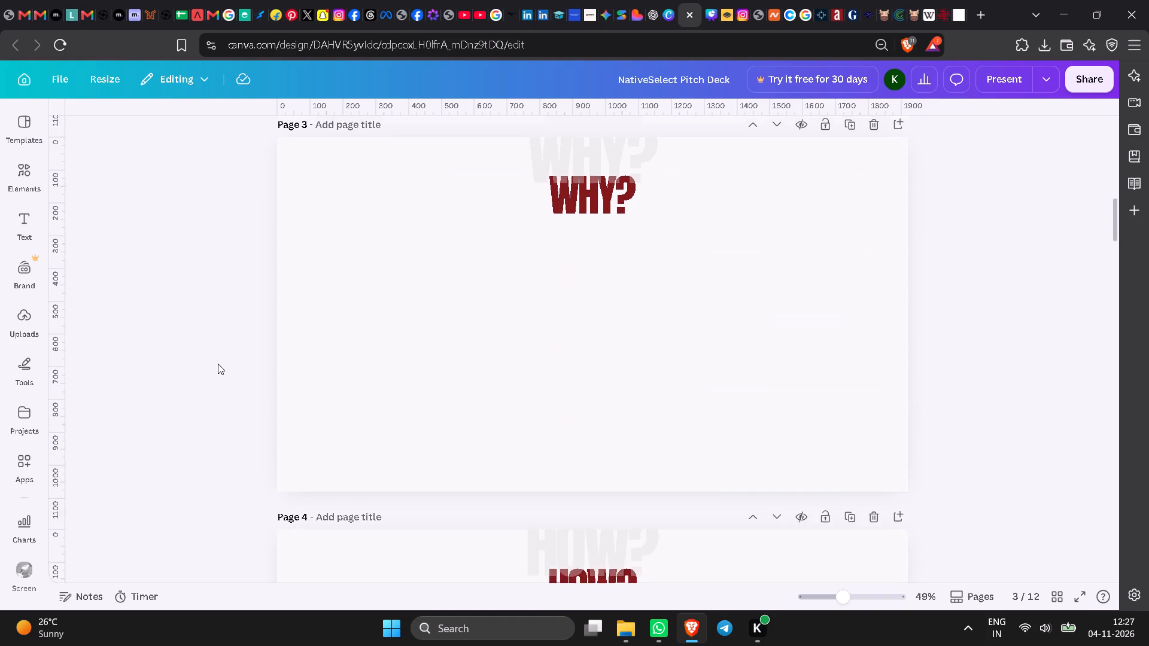
# Examine the HOW?, PROBLEM, PARTNERS and PROCESS pages of the pitch deck.
pyautogui.scroll(-5, 218, 364)
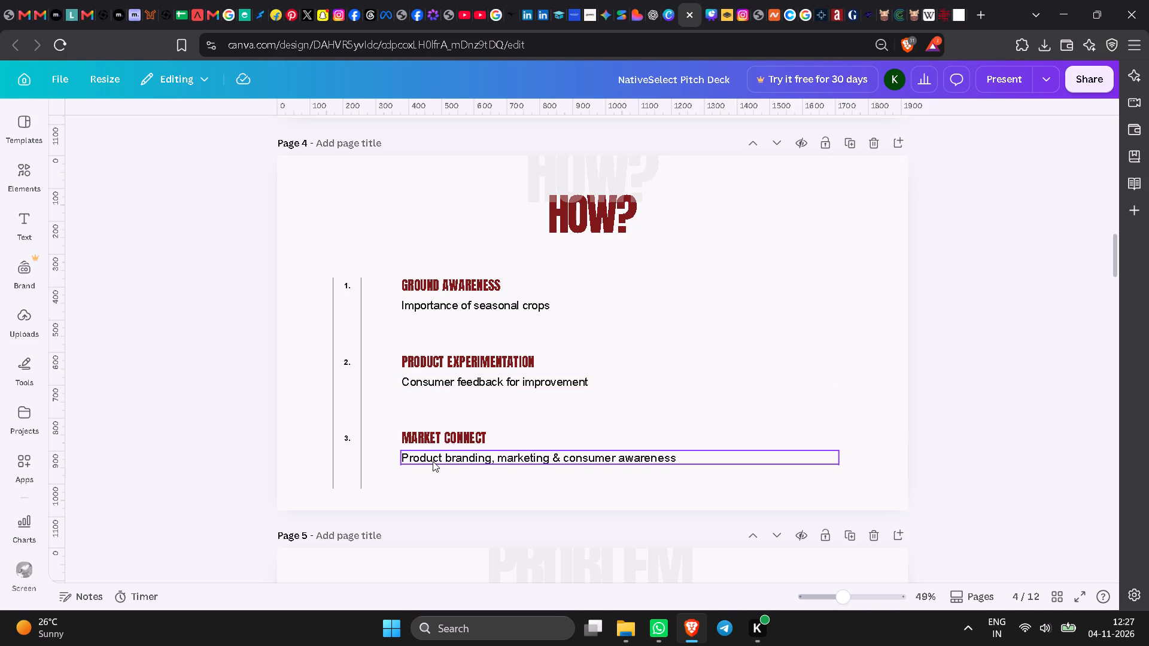
pyautogui.scroll(-4, 430, 468)
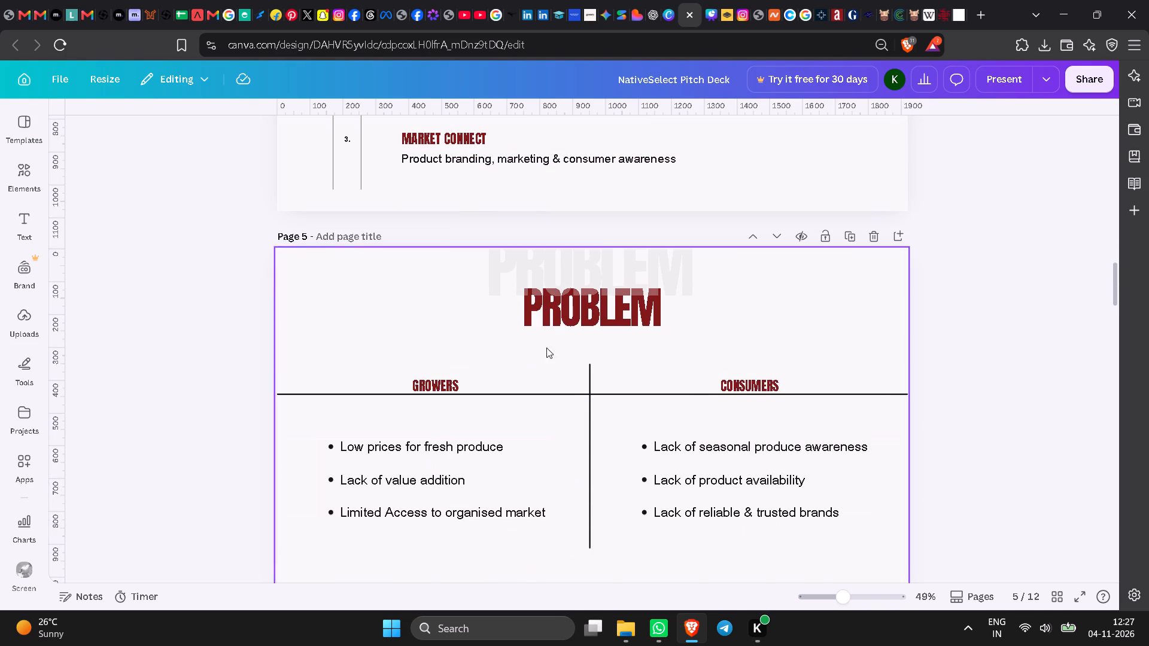
pyautogui.scroll(-2, 573, 403)
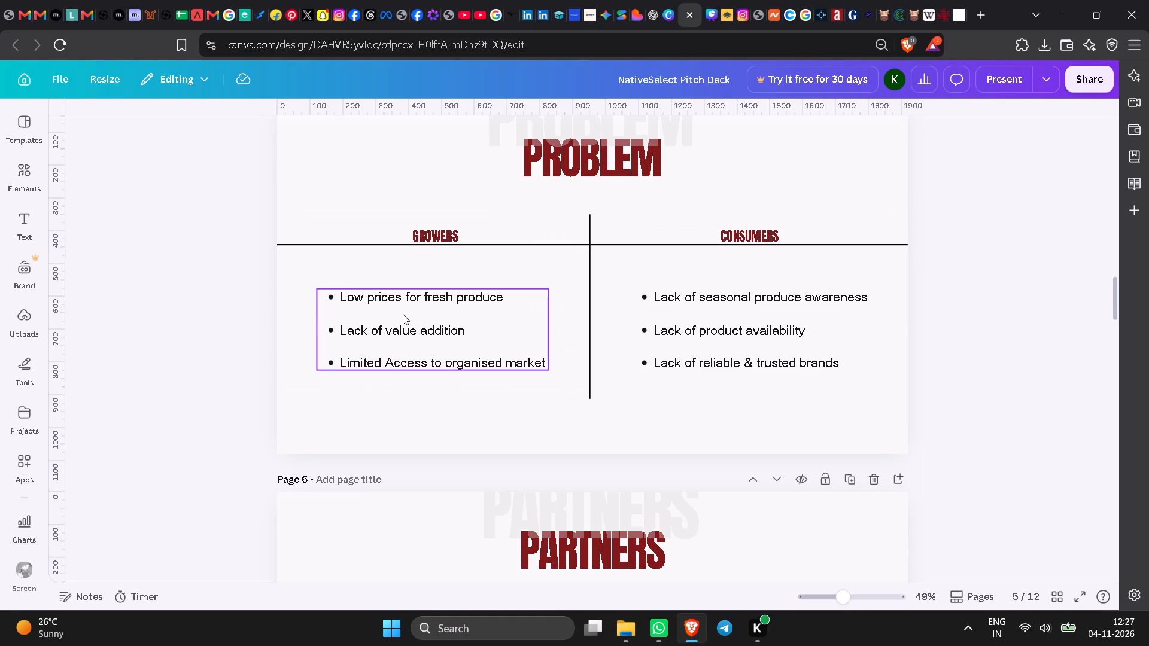
pyautogui.scroll(-3, 475, 409)
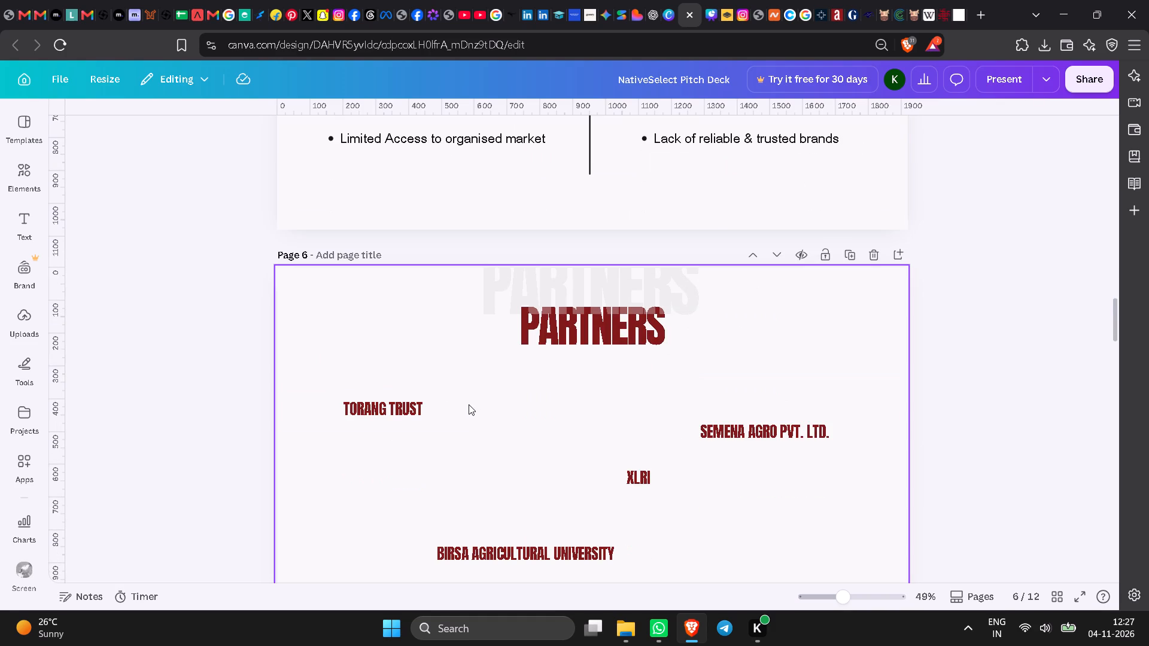
pyautogui.scroll(-1, 464, 400)
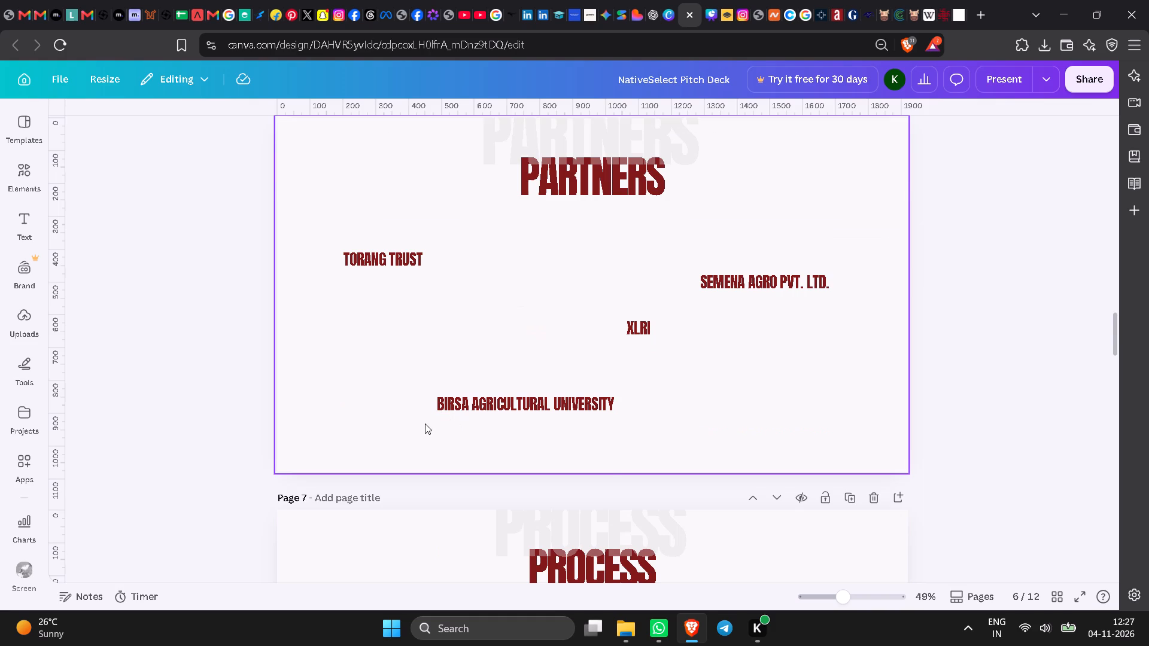
pyautogui.scroll(-4, 425, 423)
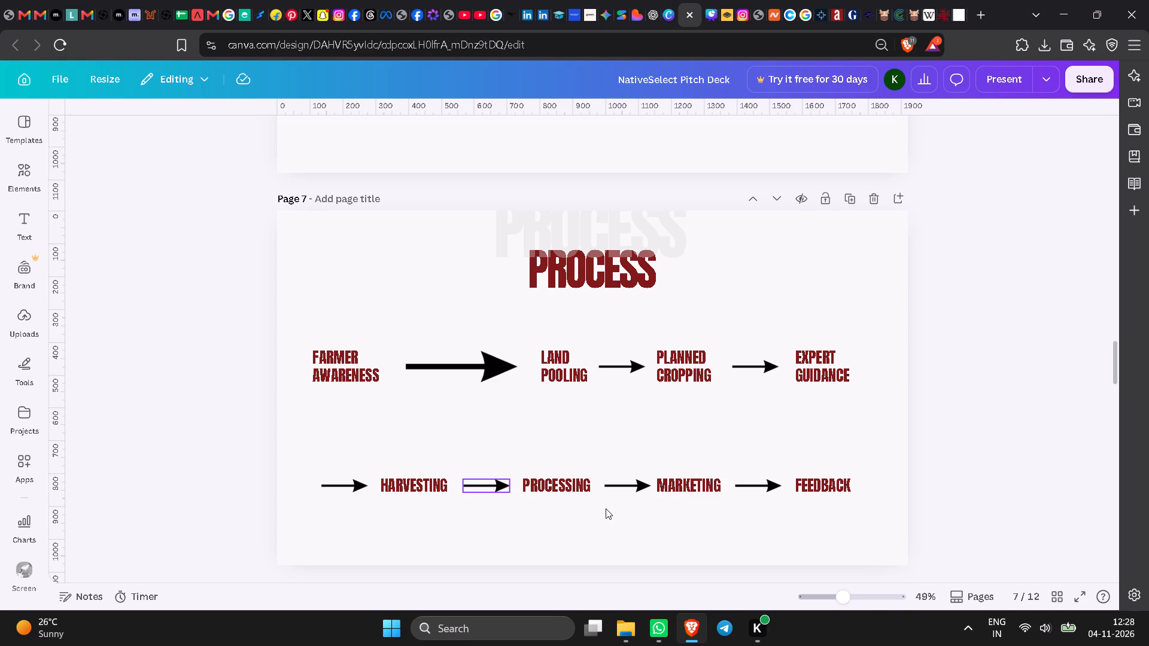
pyautogui.scroll(-1, 606, 508)
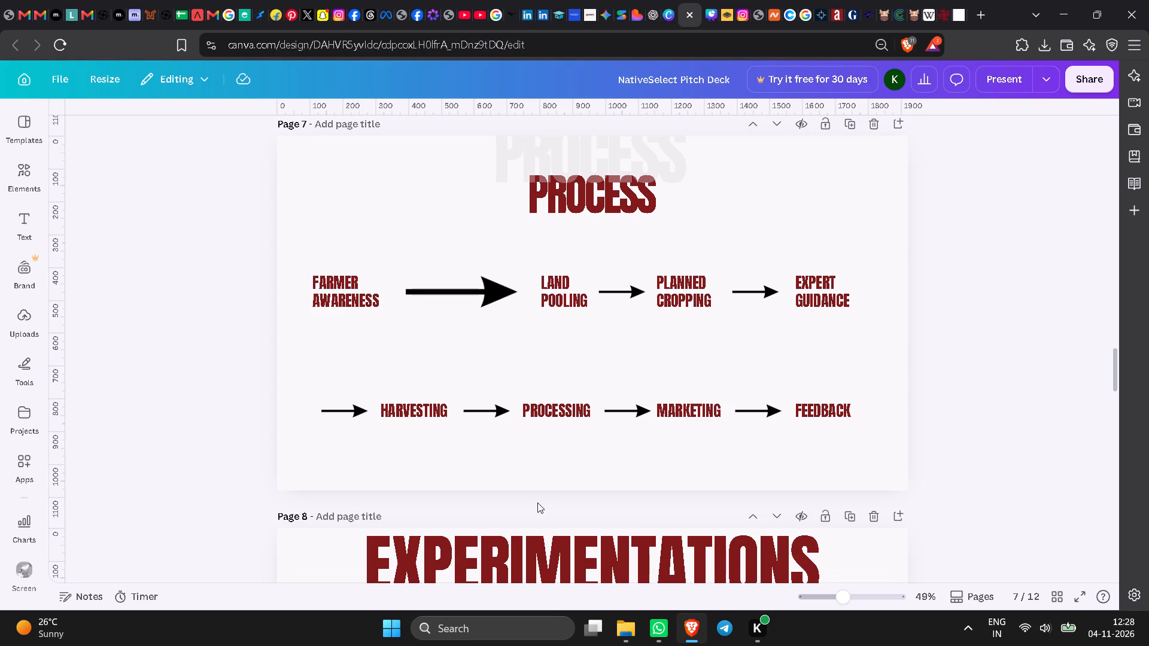
pyautogui.scroll(-2, 537, 502)
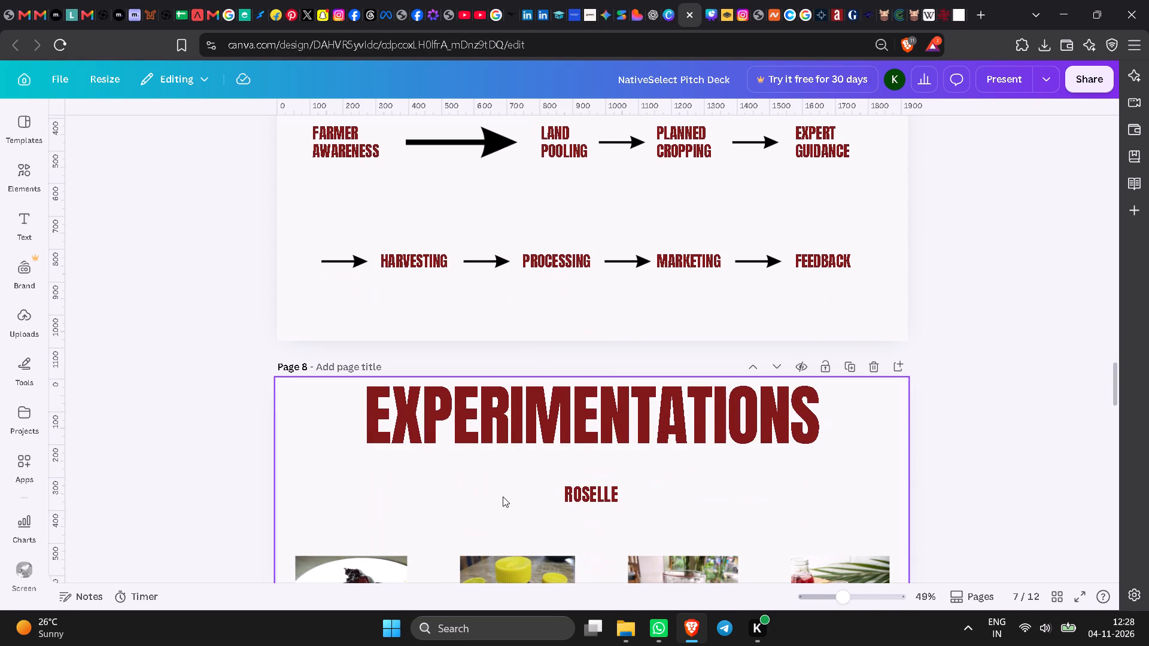
# Examine the remaining pages, from EXPERIMENTATIONS through FINANCIALS, WAY AHEAD and FUND UTILISATION to THANK YOU.
pyautogui.scroll(-3, 503, 496)
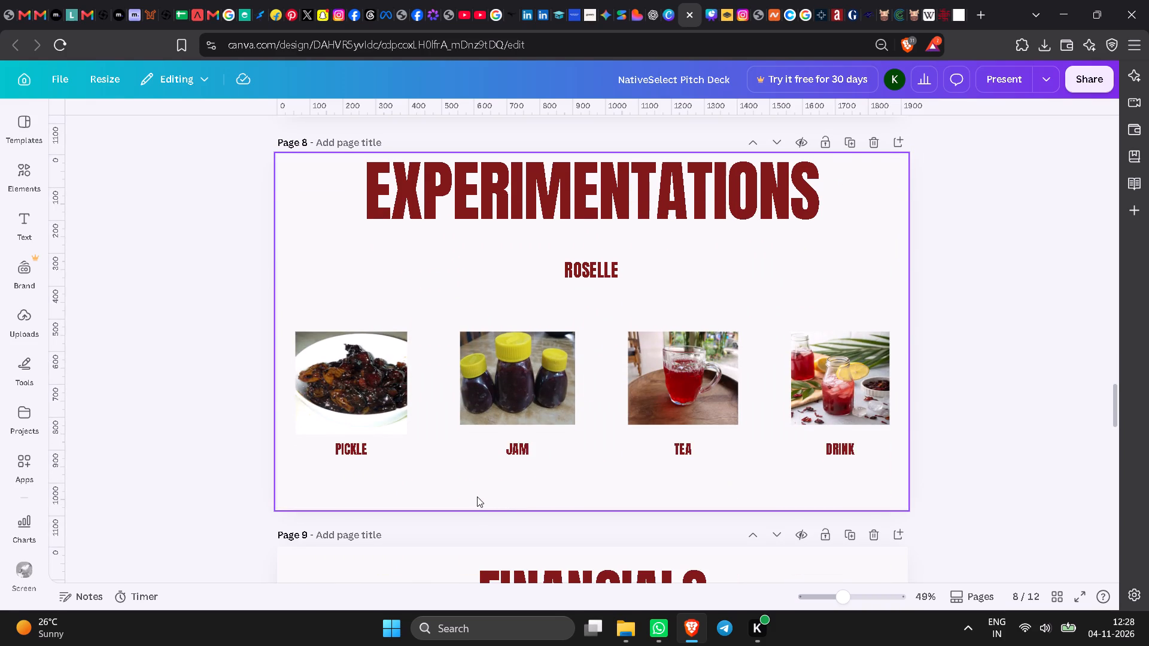
pyautogui.scroll(-7, 477, 496)
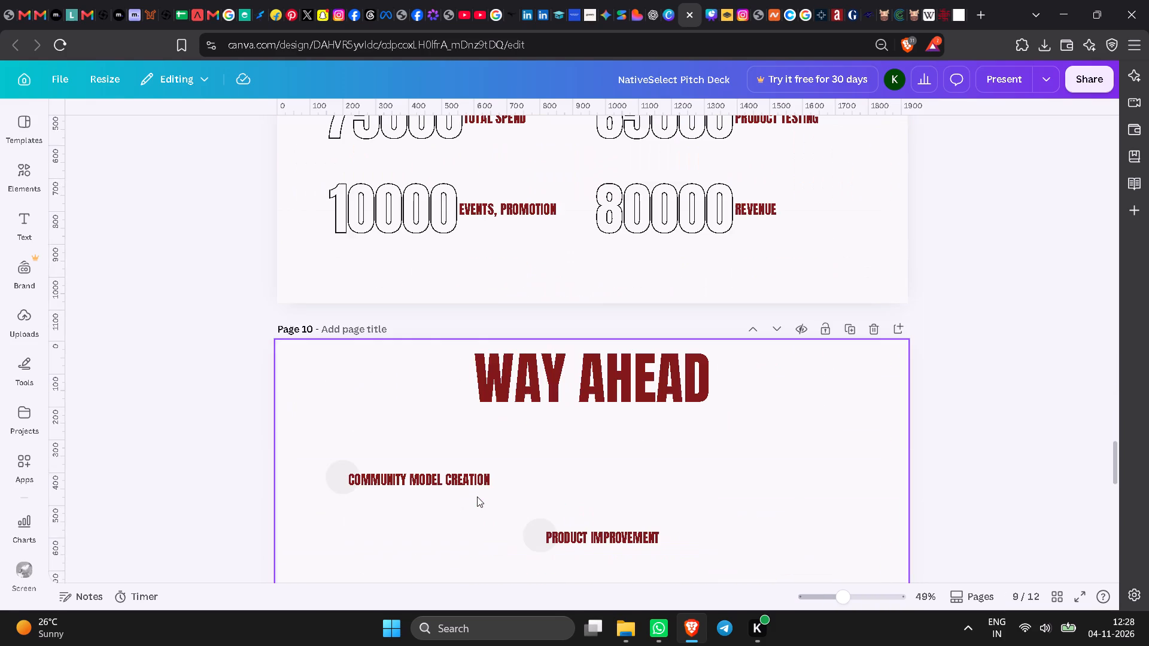
pyautogui.scroll(-2, 477, 496)
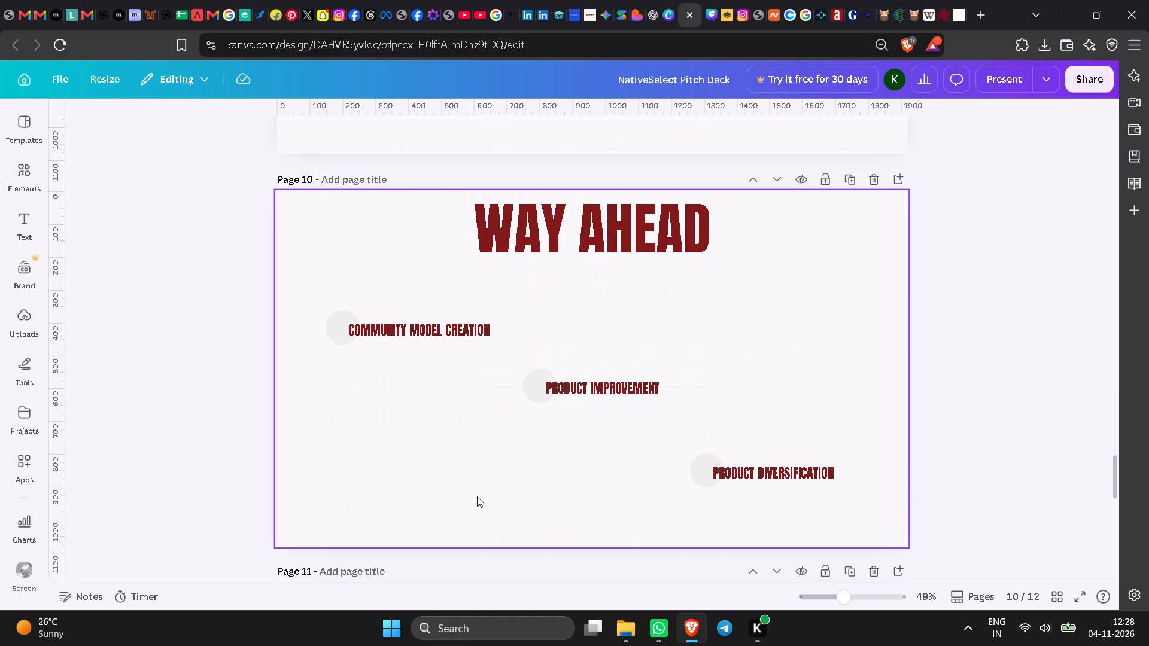
pyautogui.scroll(-5, 477, 496)
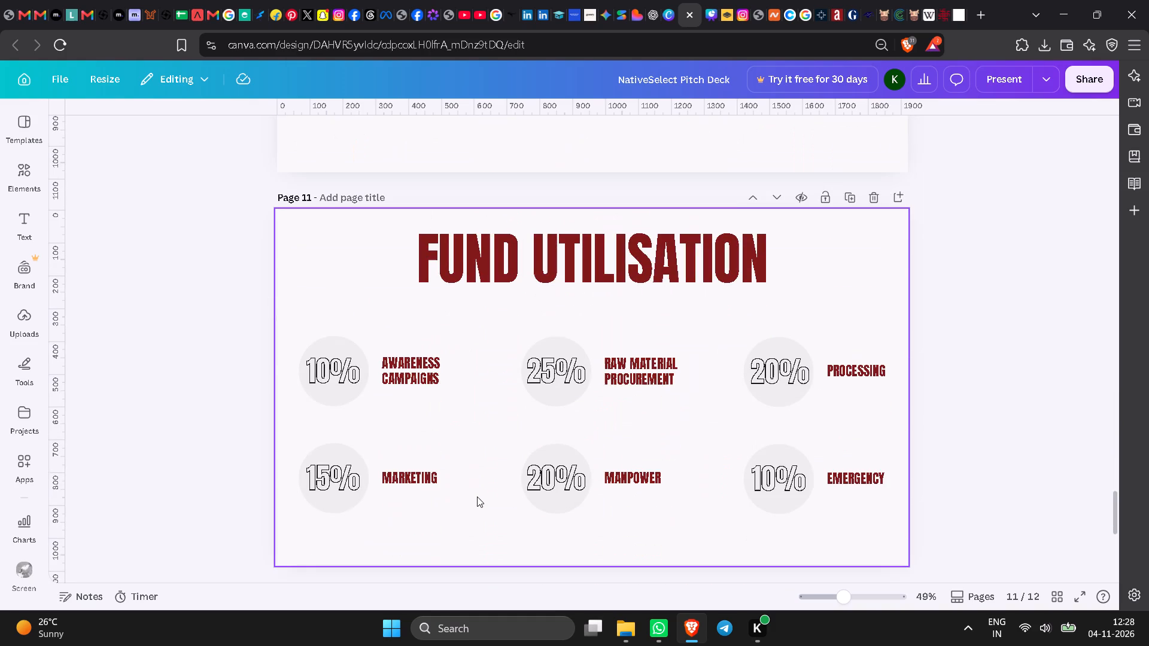
pyautogui.scroll(-2, 477, 496)
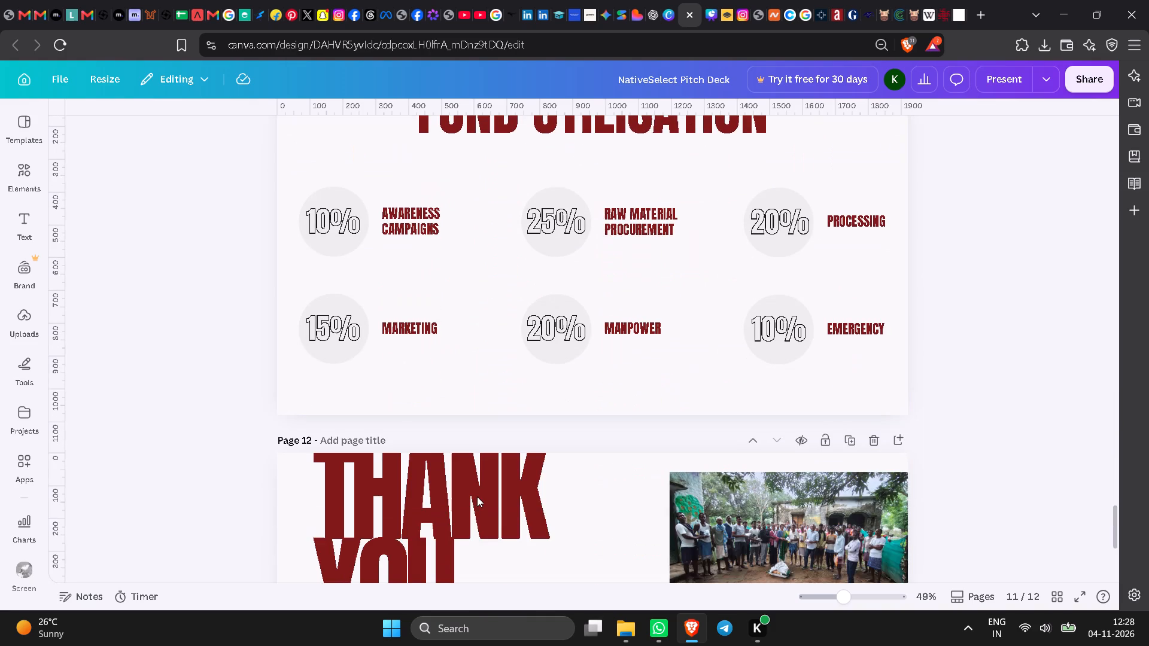
pyautogui.scroll(-5, 477, 496)
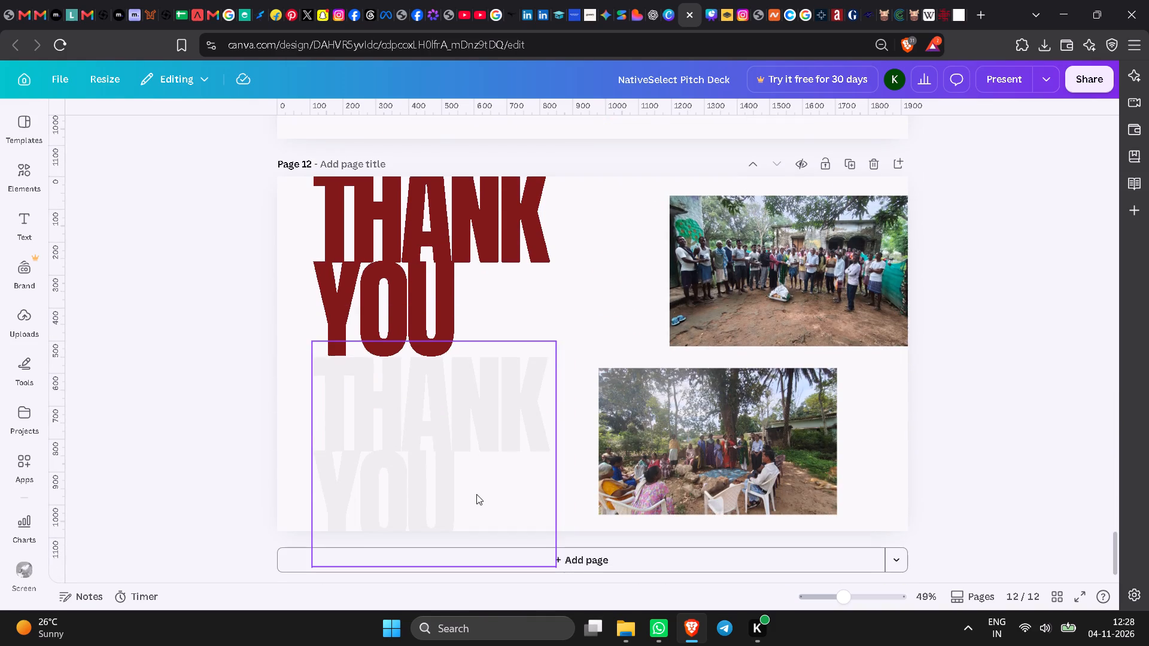
# Copy the IS NATIVE SELECT heading and its description from the WHAT? page onto the WHY? page.
pyautogui.scroll(20, 476, 494)
pyautogui.scroll(16, 476, 494)
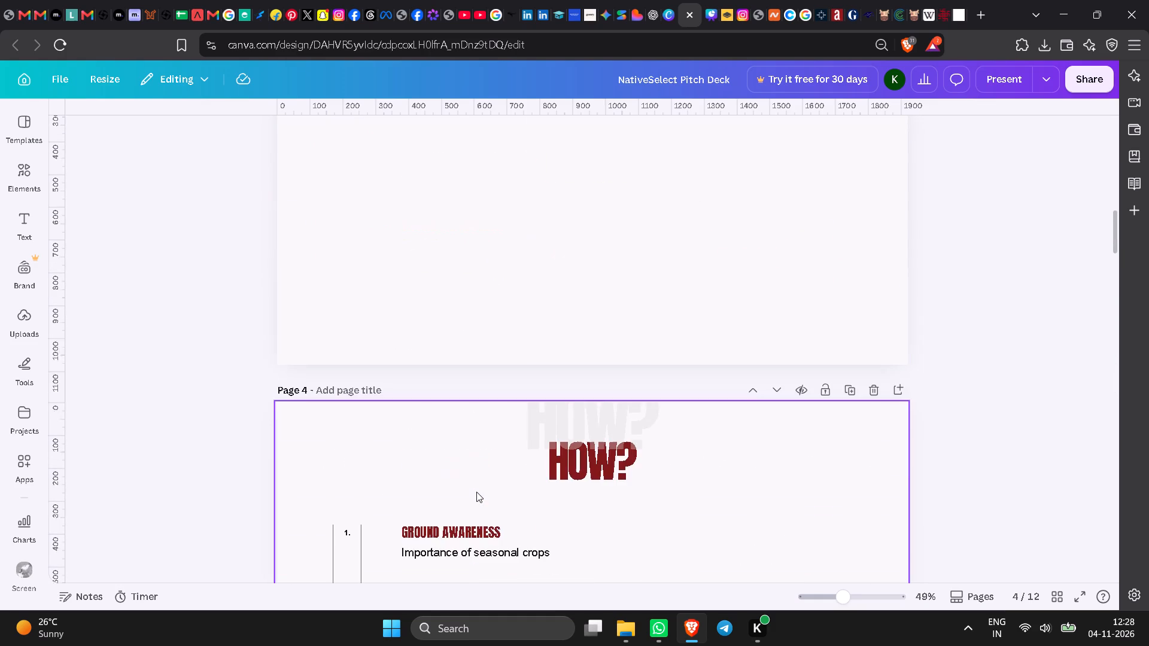
pyautogui.scroll(8, 476, 492)
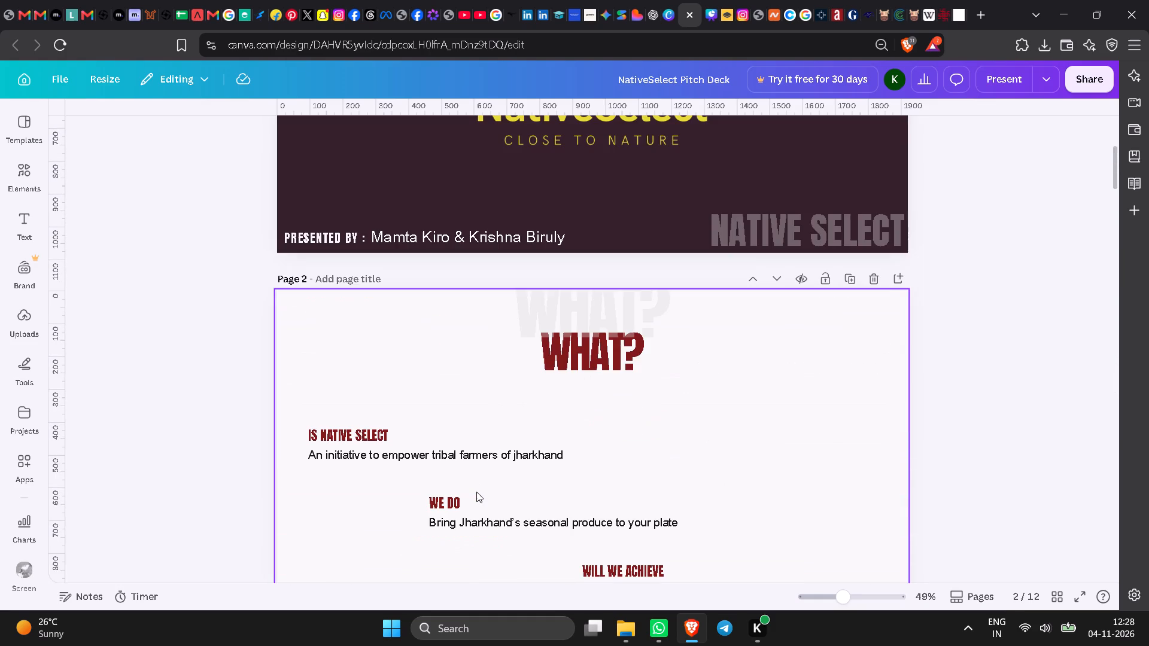
pyautogui.scroll(-4, 476, 492)
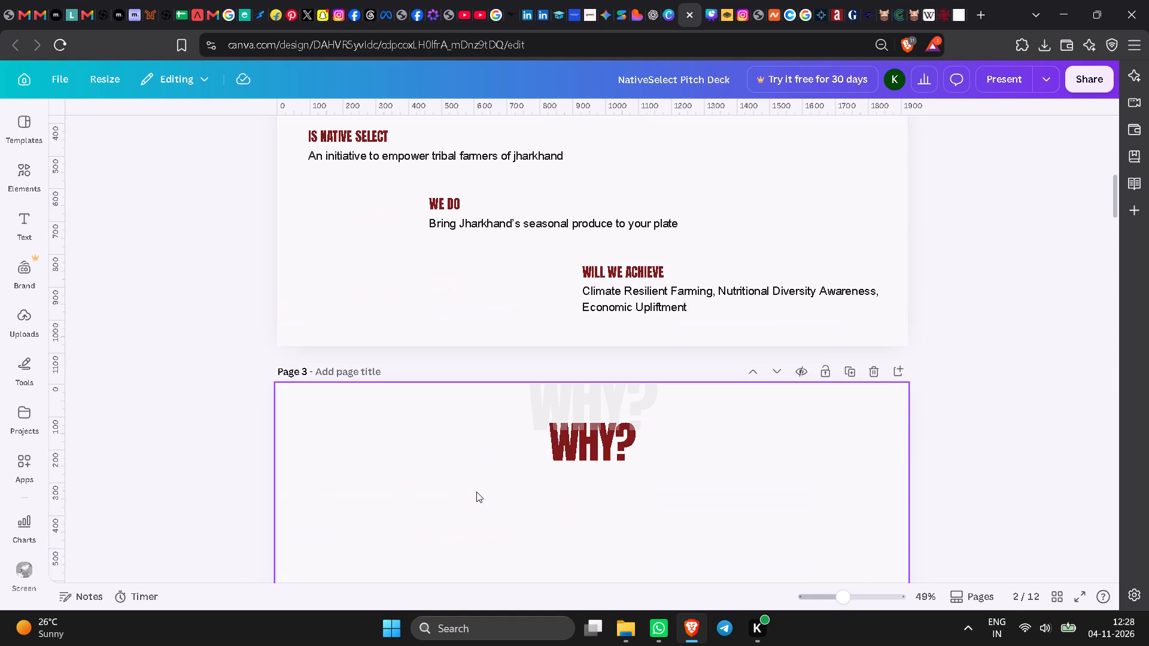
pyautogui.scroll(-2, 476, 492)
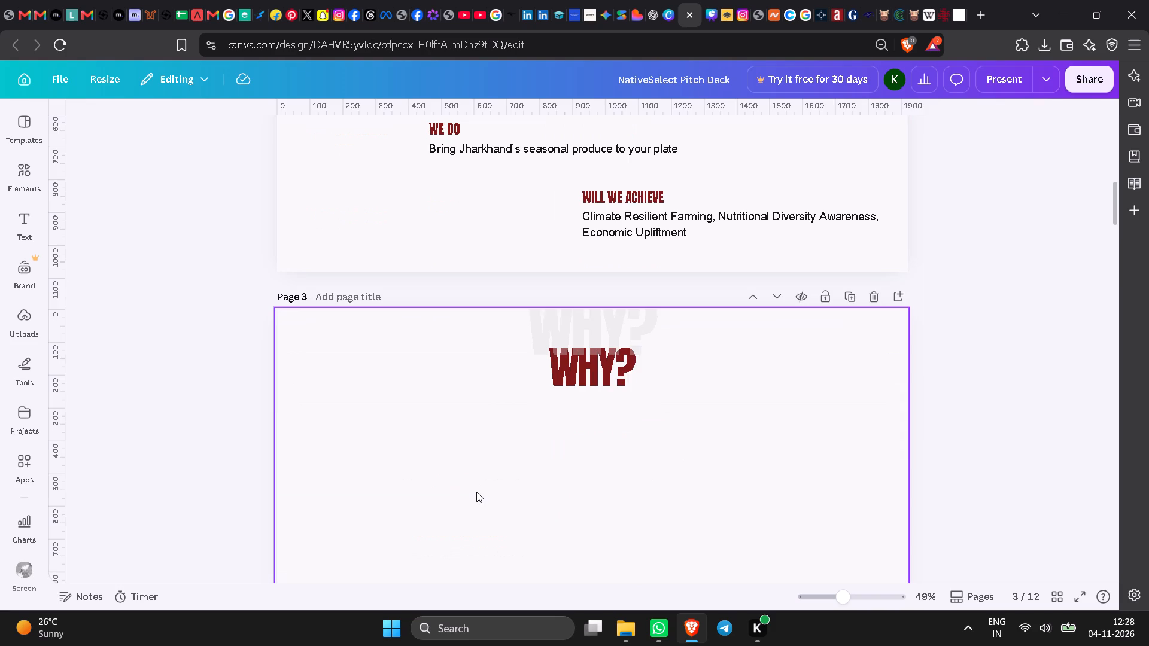
pyautogui.scroll(4, 476, 492)
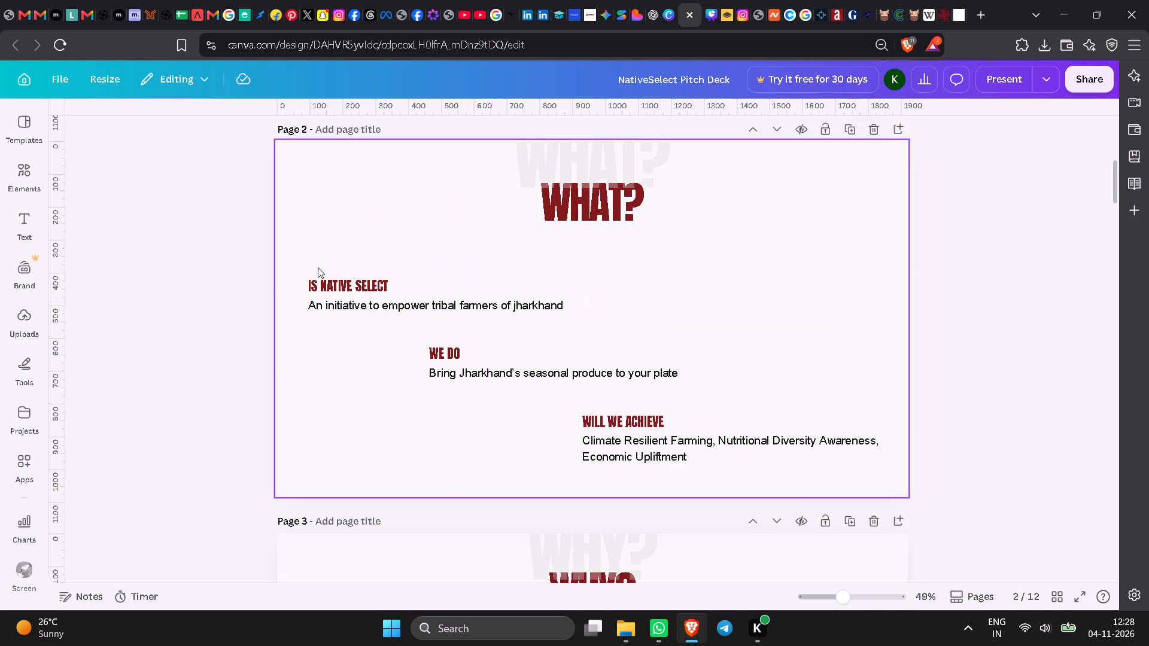
pyautogui.moveTo(318, 267); pyautogui.dragTo(369, 321)
pyautogui.hotkey('ctrl', 'c')
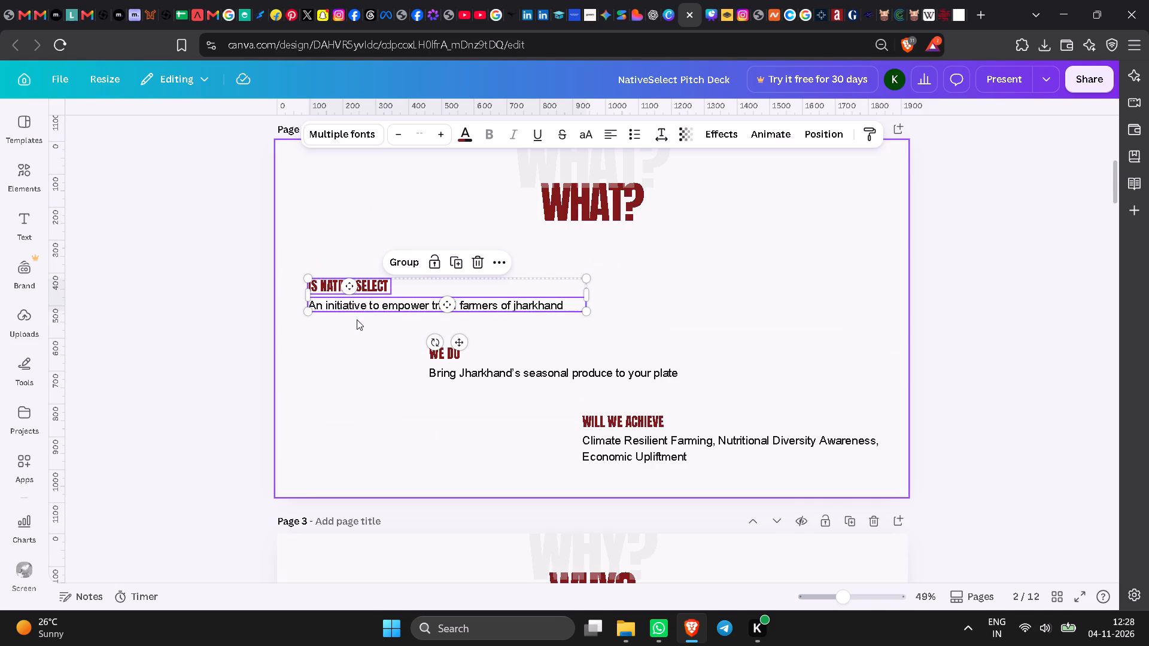
pyautogui.scroll(-4, 383, 445)
pyautogui.click(377, 406)
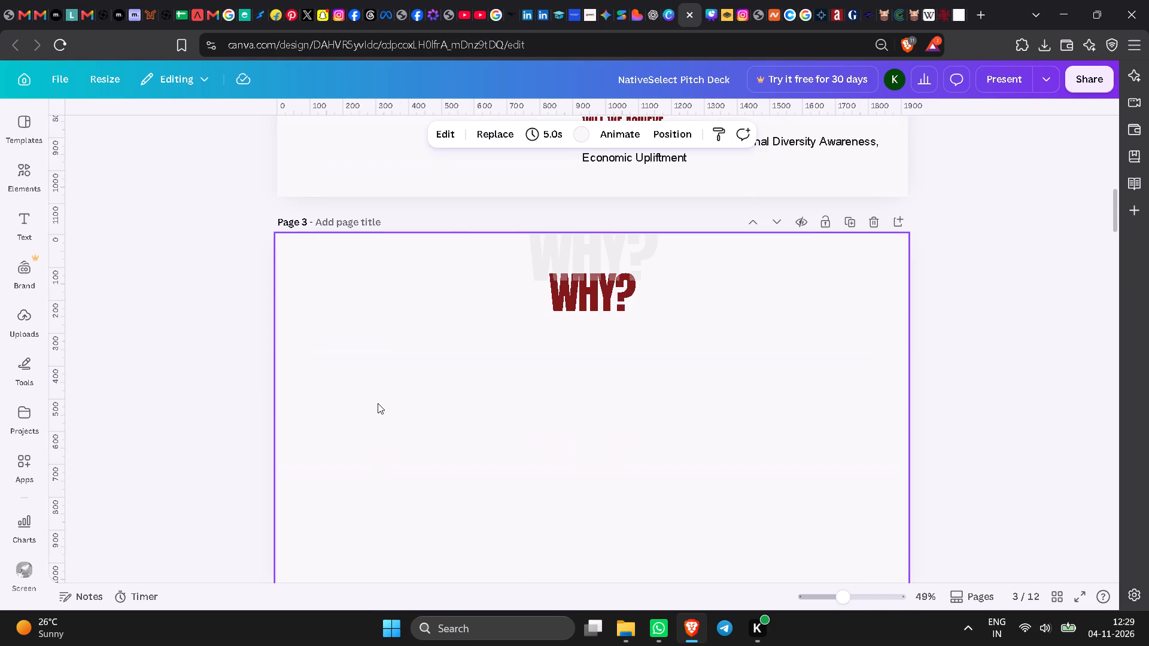
pyautogui.hotkey('ctrl', 'v')
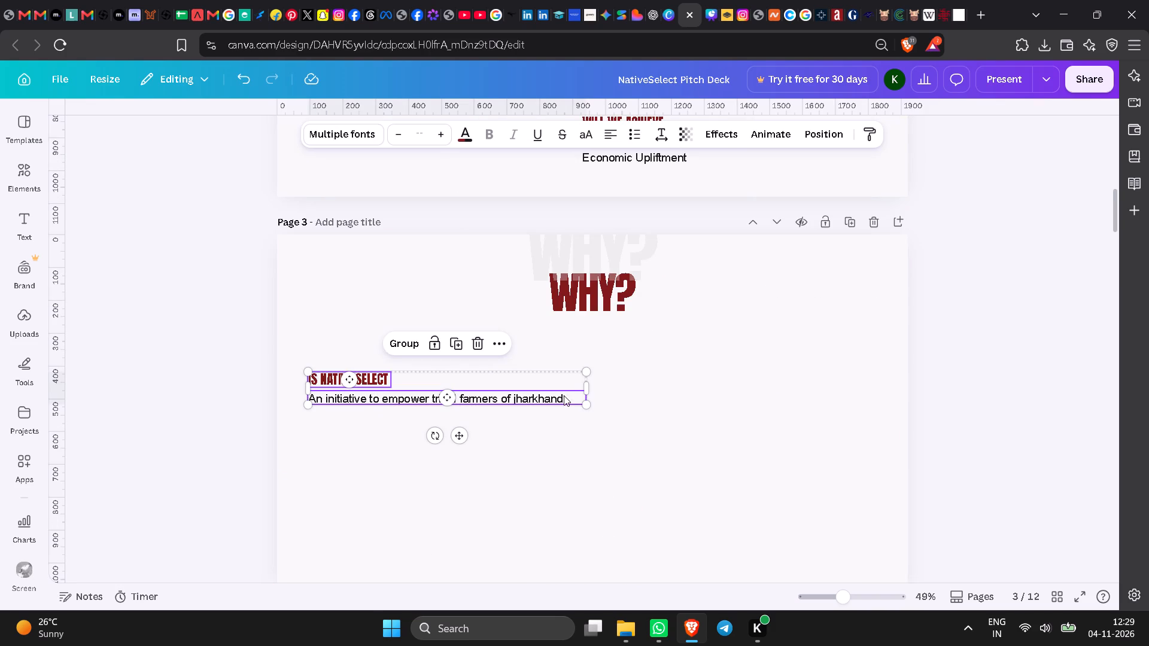
# Delete the pasted IS NATIVE SELECT heading from the WHY? page, keeping only the description line.
pyautogui.doubleClick(564, 395)
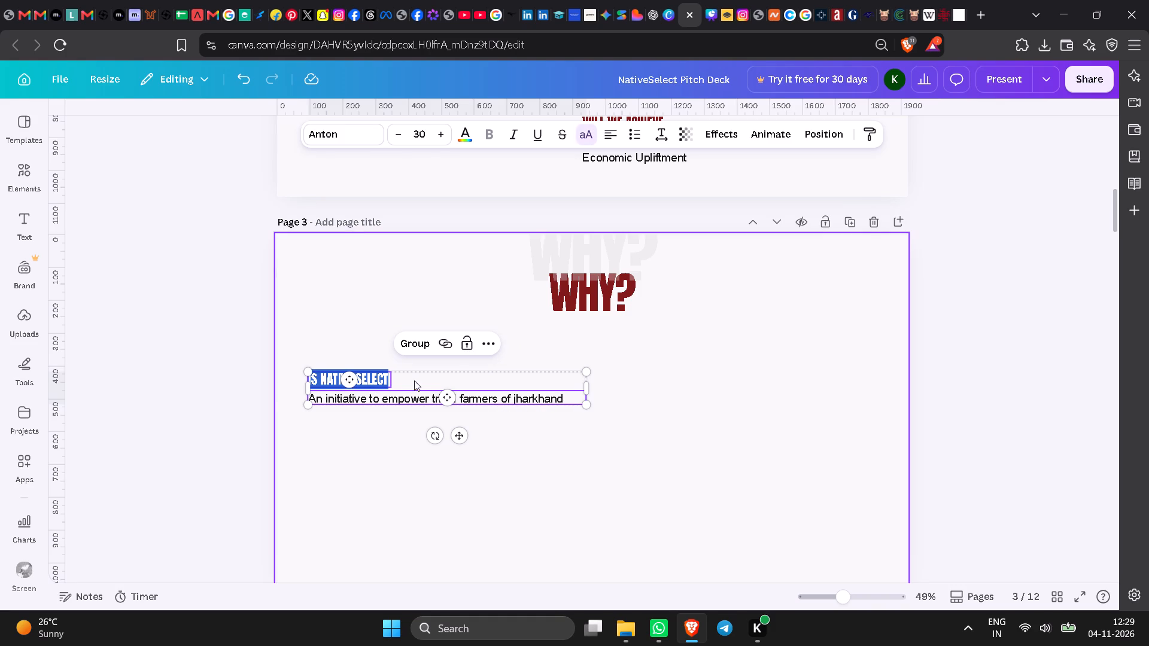
pyautogui.click(370, 448)
pyautogui.click(391, 379)
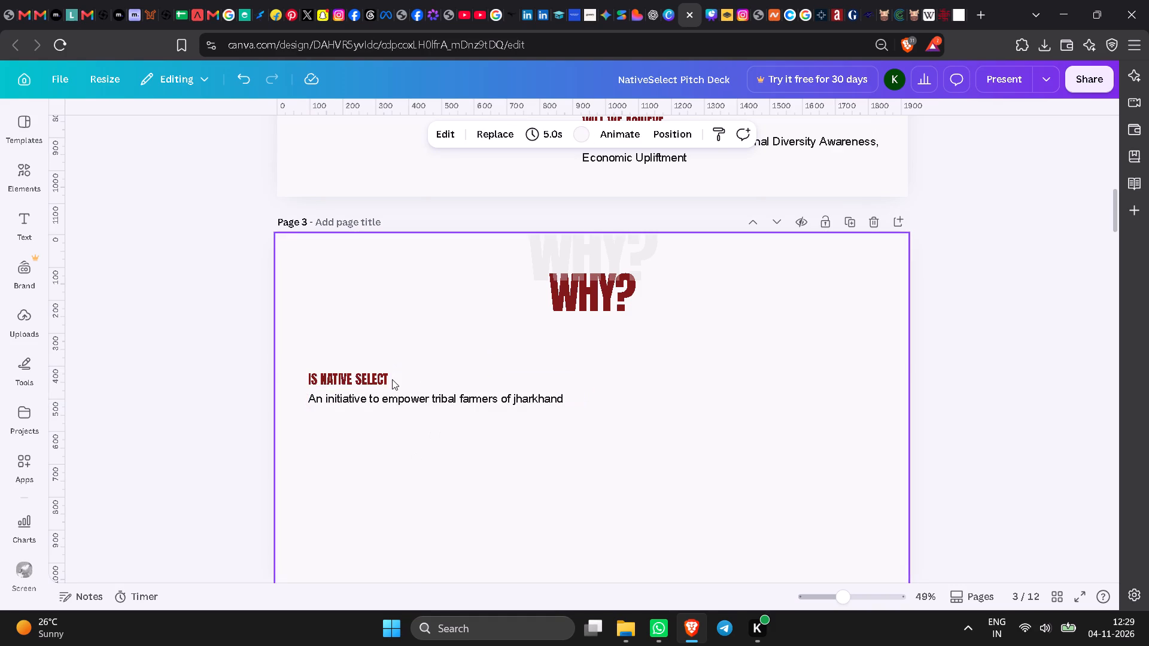
pyautogui.click(371, 377)
pyautogui.click(367, 342)
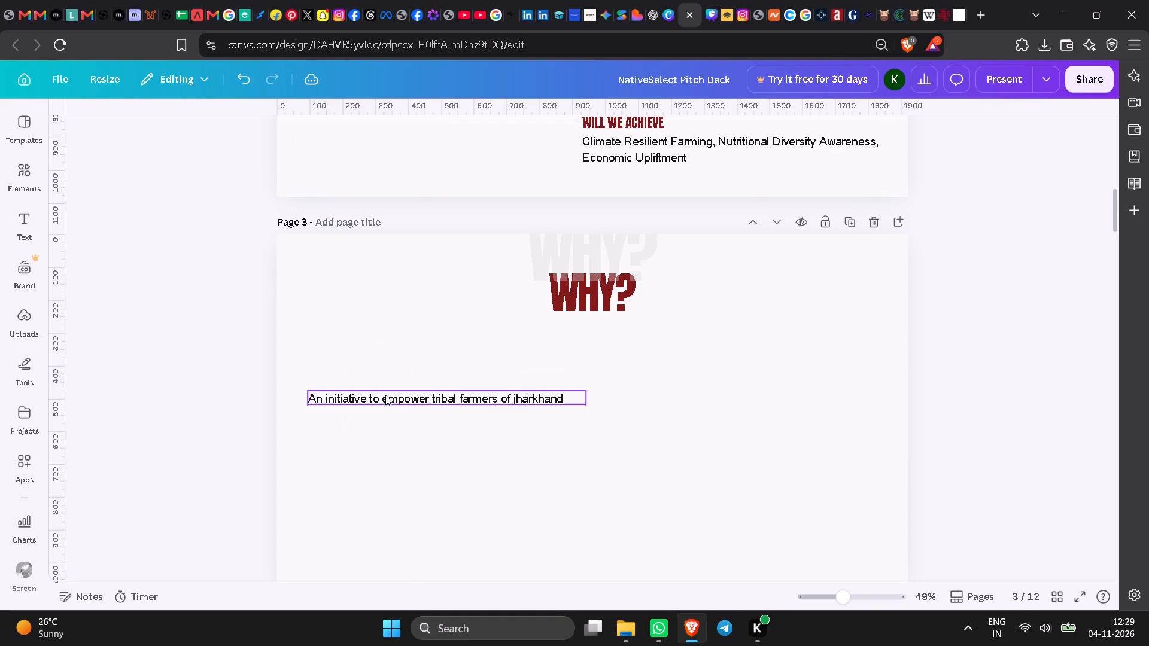
# Move the description to roughly centred below the WHY? title and narrow its text box to fit the single line.
pyautogui.moveTo(391, 395); pyautogui.dragTo(426, 382)
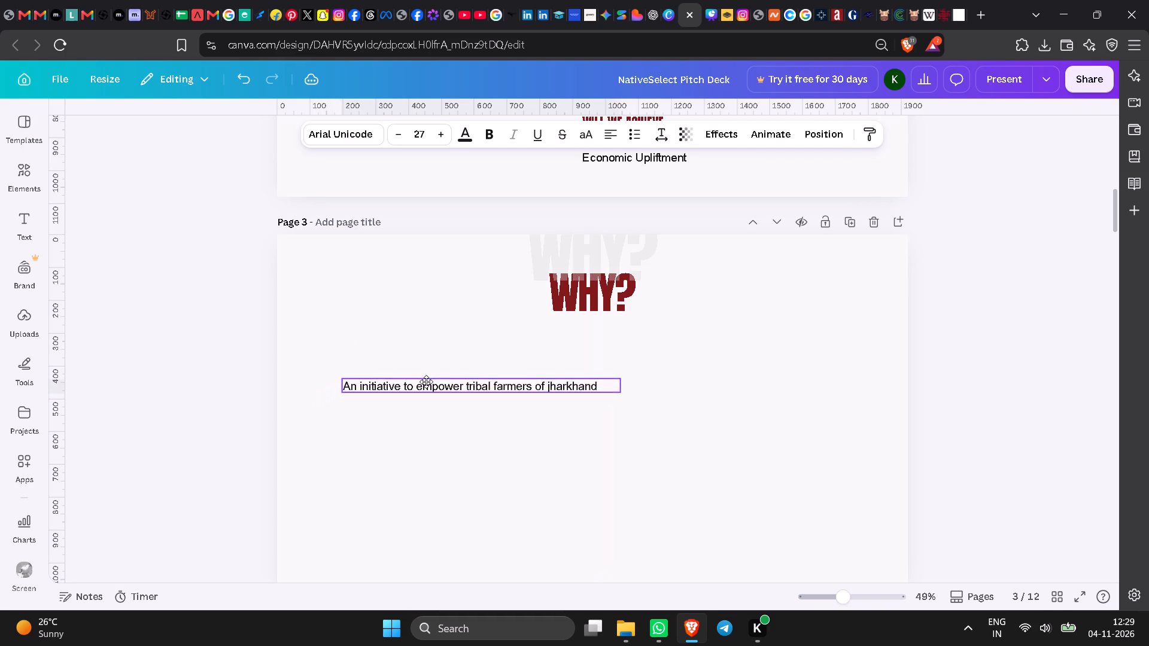
pyautogui.moveTo(426, 382); pyautogui.dragTo(585, 378)
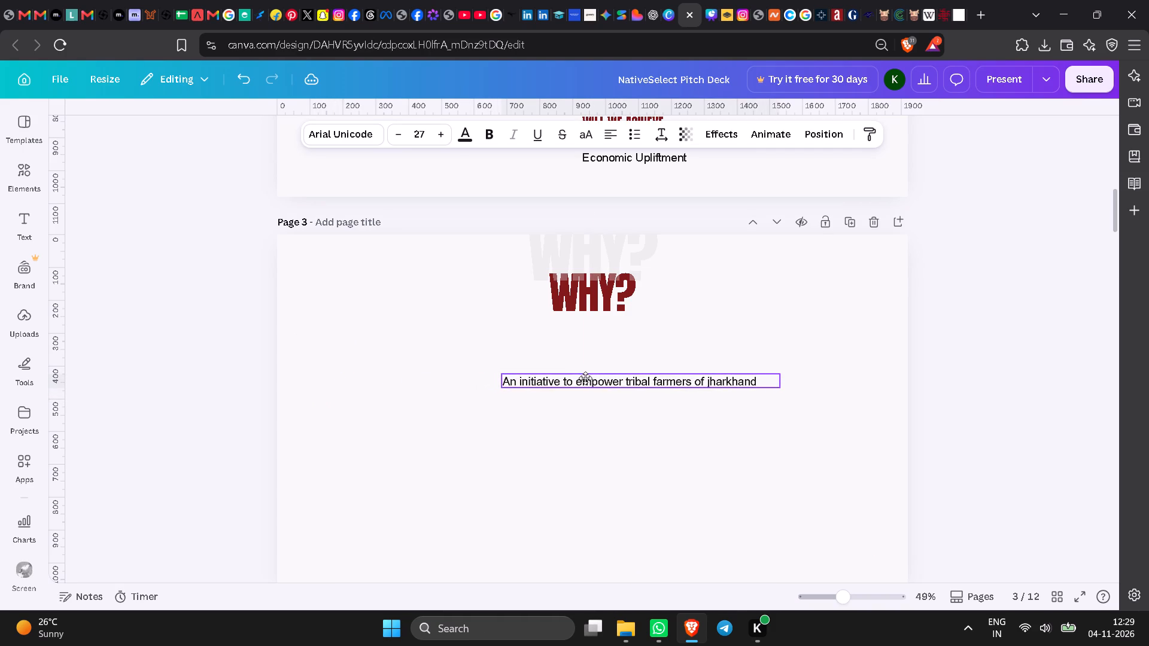
pyautogui.moveTo(585, 378); pyautogui.dragTo(586, 378)
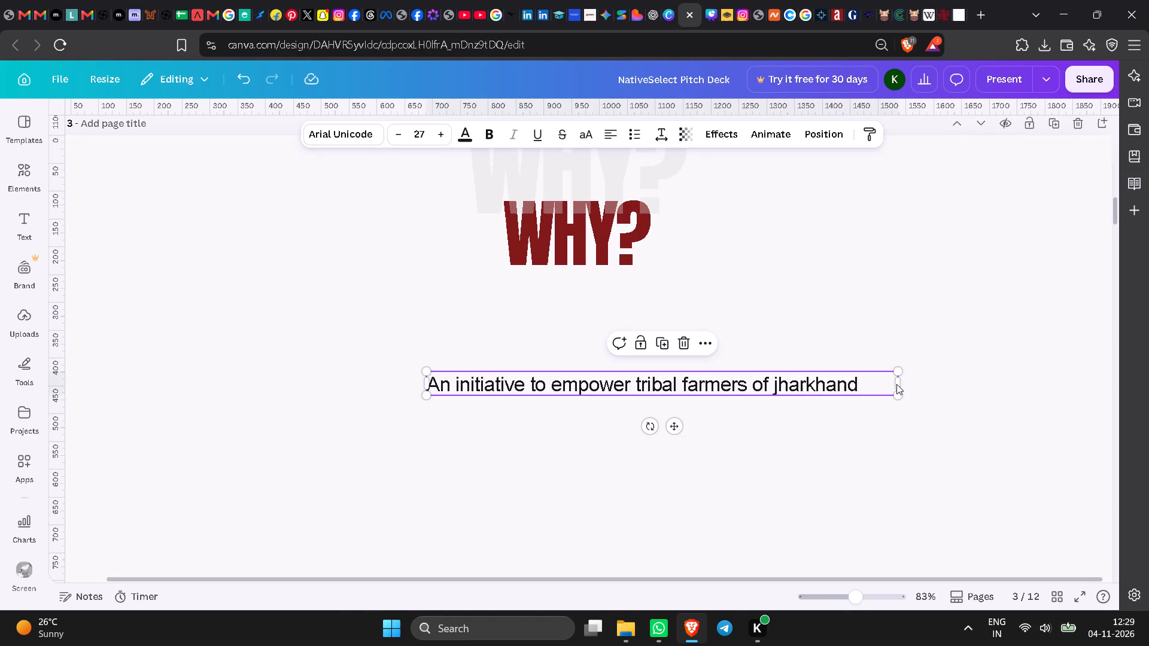
pyautogui.moveTo(899, 383); pyautogui.dragTo(861, 382)
# Format the description line on the WHY? page as a bulleted list.
pyautogui.click(437, 388)
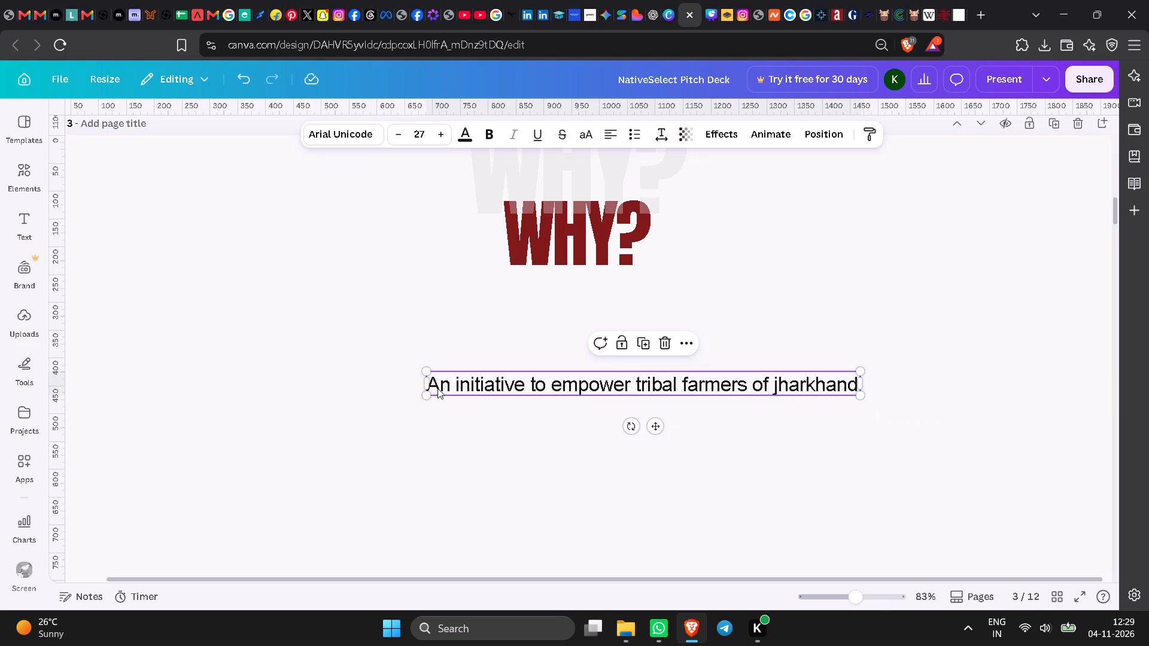
pyautogui.click(436, 386)
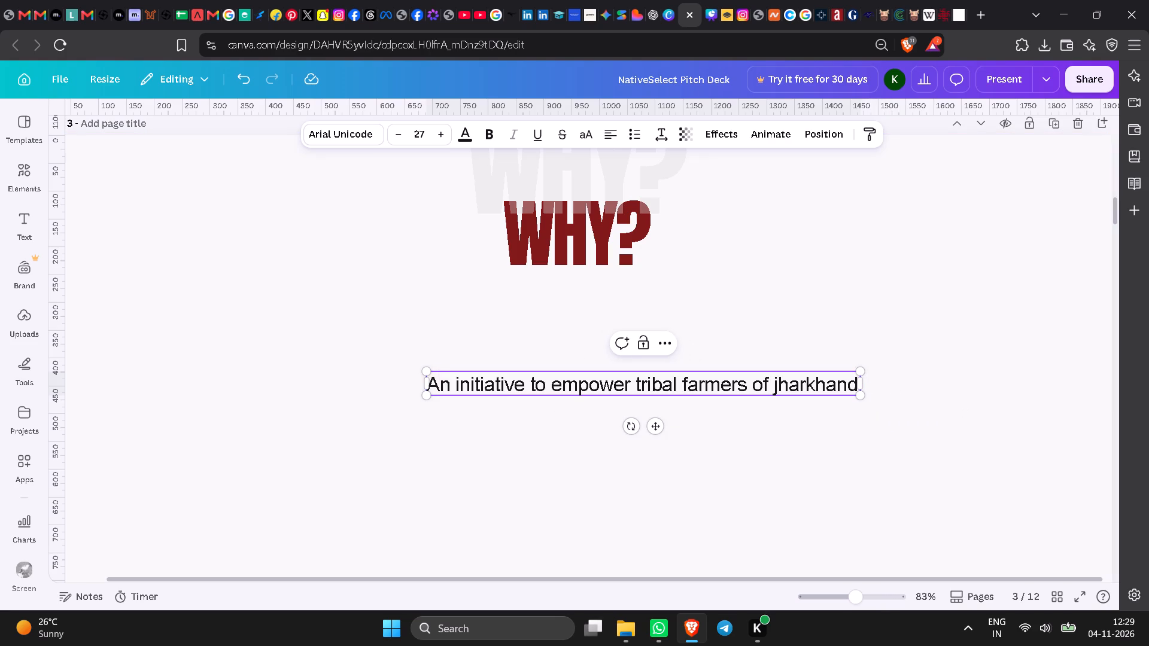
pyautogui.click(431, 383)
pyautogui.press('Left')
pyautogui.click(634, 139)
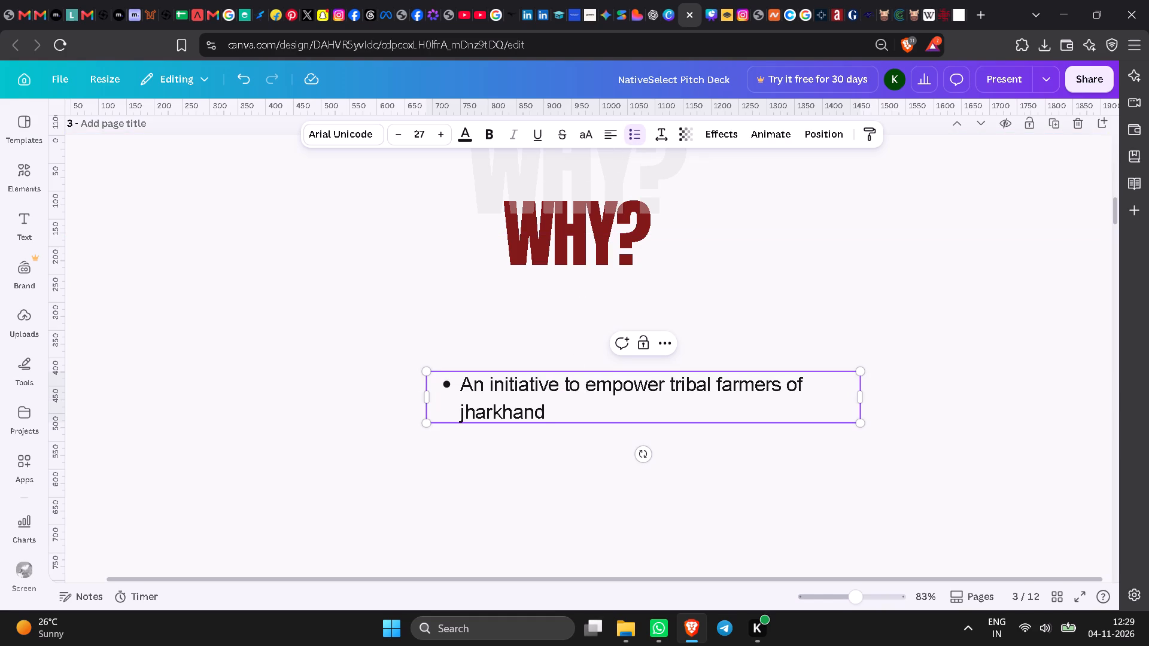
# Replace the bullet's text on the WHY? page with "We beleive in Sustainability, Harmony".
pyautogui.click(564, 414)
pyautogui.press('BackSpace')
pyautogui.press('BackSpace')
pyautogui.press('BackSpace')
pyautogui.press('BackSpace')
pyautogui.press('BackSpace')
pyautogui.press('BackSpace')
pyautogui.press('BackSpace')
pyautogui.press('BackSpace')
pyautogui.press('BackSpace')
pyautogui.press('BackSpace')
pyautogui.press('BackSpace')
pyautogui.press('BackSpace')
pyautogui.press('BackSpace')
pyautogui.press('BackSpace')
pyautogui.press('BackSpace')
pyautogui.press('BackSpace')
pyautogui.press('BackSpace')
pyautogui.press('BackSpace')
pyautogui.press('BackSpace')
pyautogui.press('BackSpace')
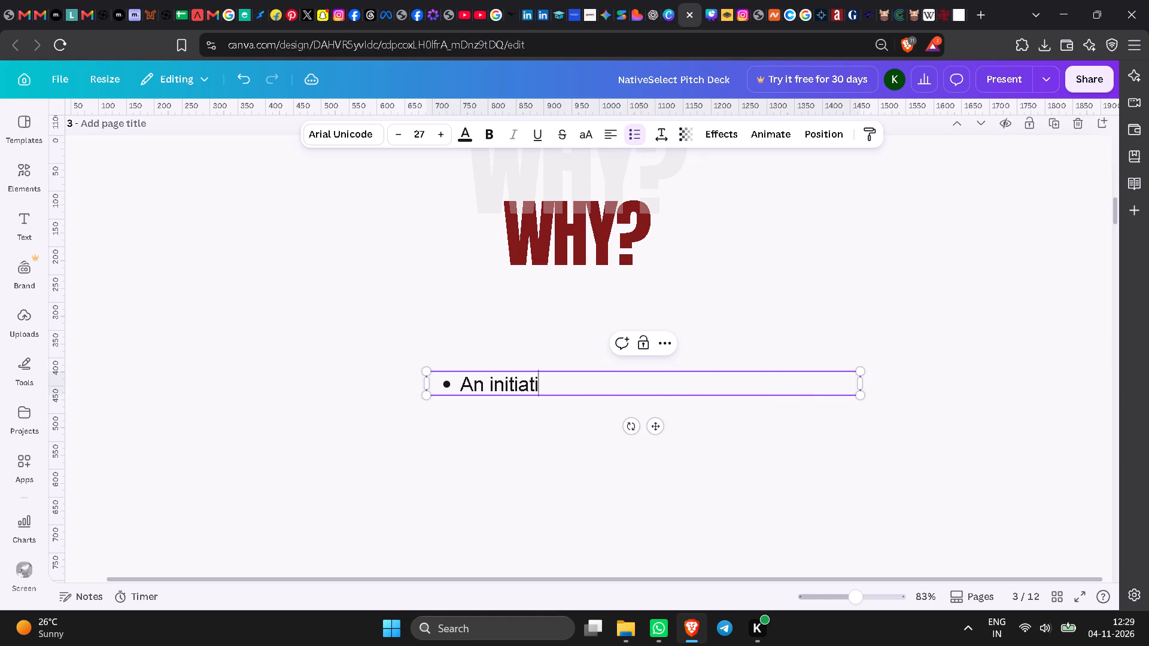
pyautogui.press('BackSpace')
pyautogui.press('BackSpace')
pyautogui.press('BackSpace')
pyautogui.press('BackSpace')
pyautogui.press('BackSpace')
pyautogui.press('BackSpace')
pyautogui.press('BackSpace')
pyautogui.press('BackSpace')
pyautogui.press('BackSpace')
pyautogui.press('BackSpace')
pyautogui.press('BackSpace')
pyautogui.write('We bel')
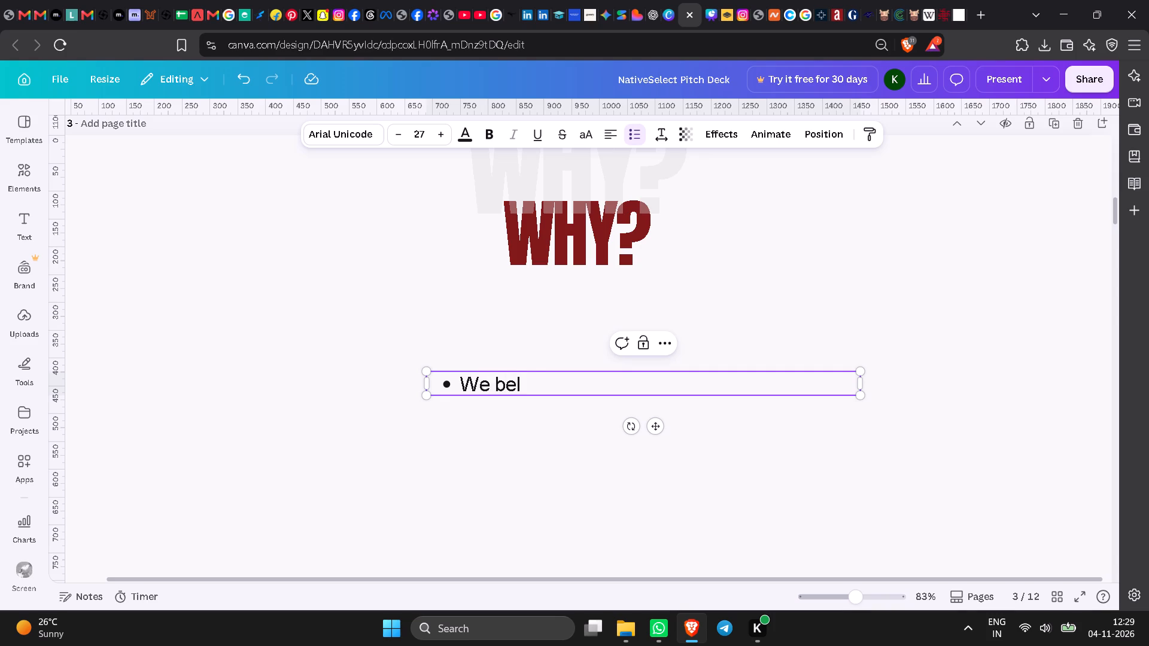
pyautogui.write('eive')
pyautogui.press('space')
pyautogui.press('i')
pyautogui.write('n')
pyautogui.press('space')
pyautogui.write('Sustainability')
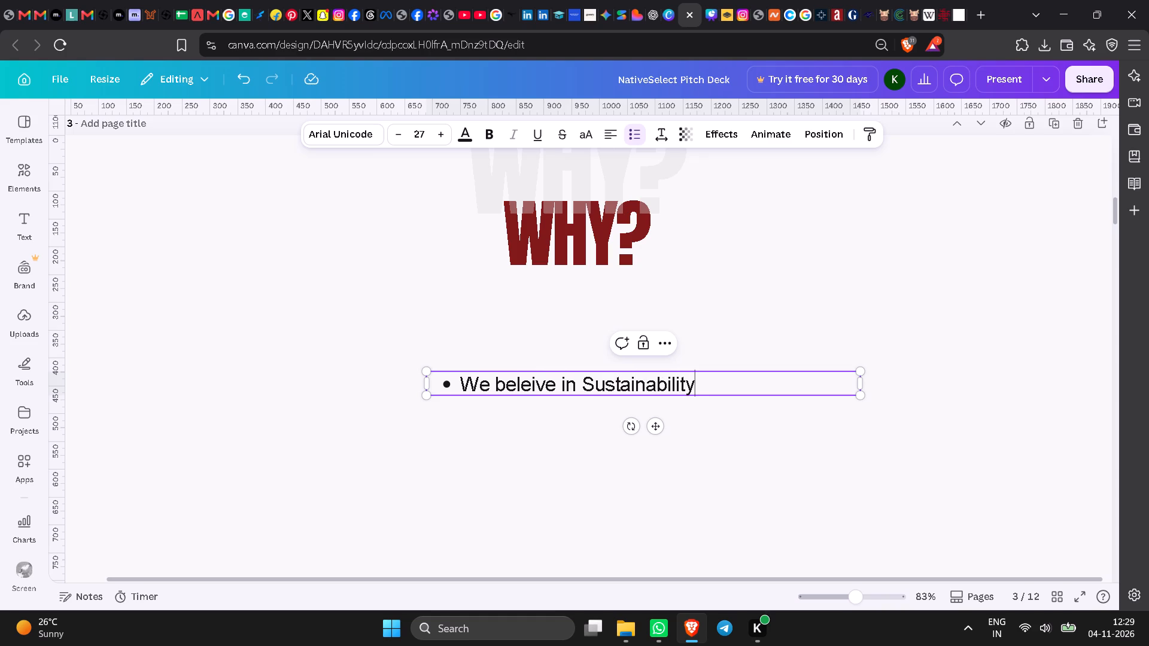
pyautogui.write(', Harmony')
# Add a second bullet beginning with "We believe in" on the WHY? page.
pyautogui.press('Return')
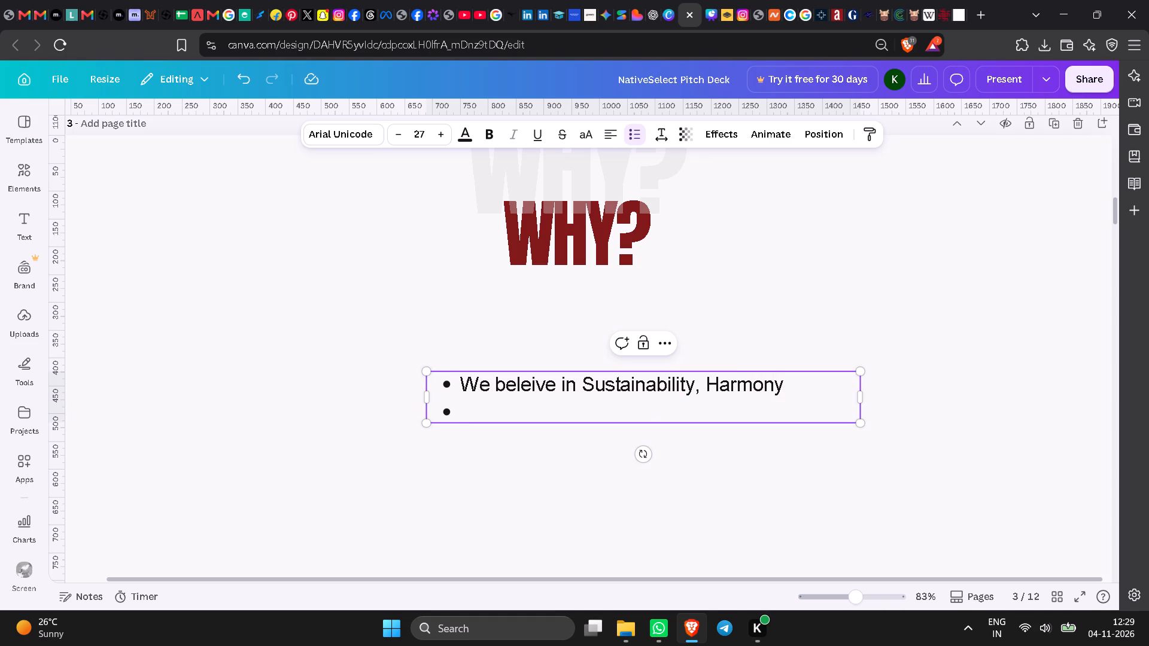
pyautogui.write('We br')
pyautogui.write('leive')
pyautogui.press('space')
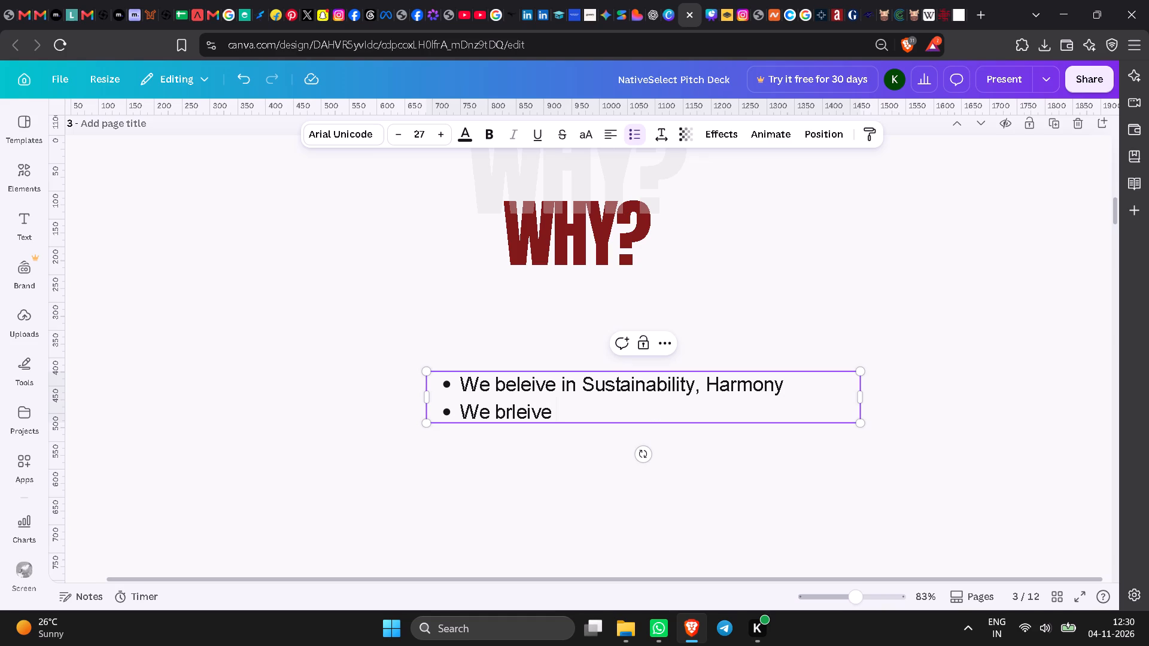
pyautogui.press('BackSpace')
pyautogui.press('BackSpace')
pyautogui.press('BackSpace')
pyautogui.press('BackSpace')
pyautogui.press('BackSpace')
pyautogui.press('BackSpace')
pyautogui.press('BackSpace')
pyautogui.write('elieve')
pyautogui.press('space')
pyautogui.write('in')
pyautogui.press('space')
# Search Google for "believe" in the Wikipedia browser tab to check its spelling.
pyautogui.click(931, 16)
pyautogui.click(694, 33)
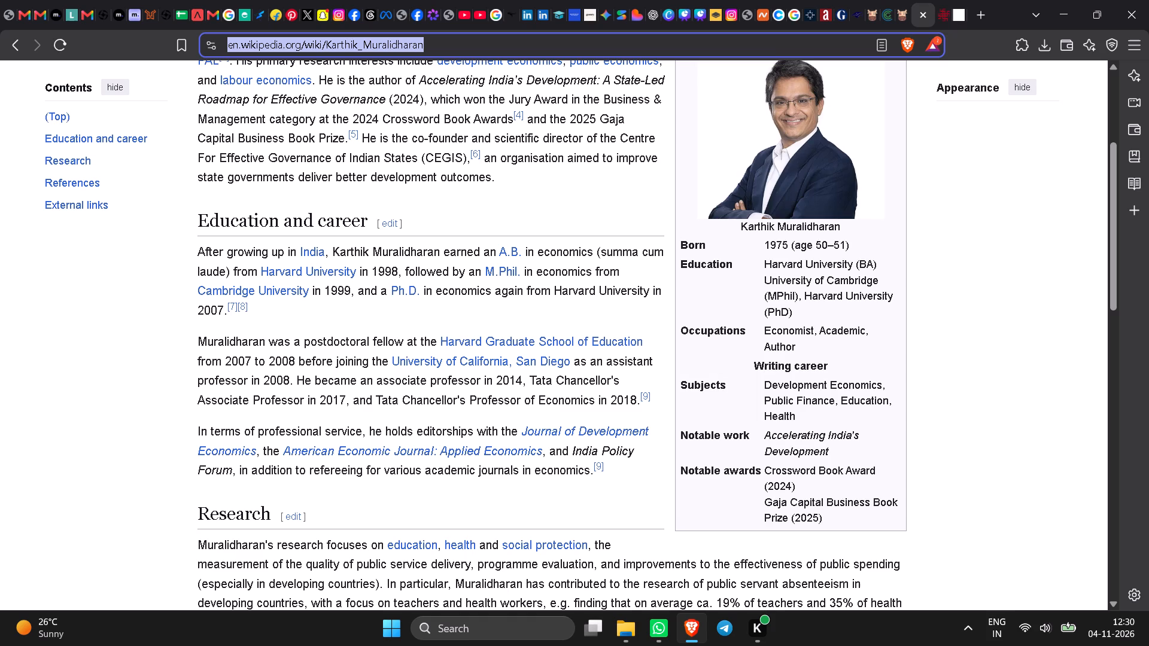
pyautogui.write('believe')
pyautogui.press('space')
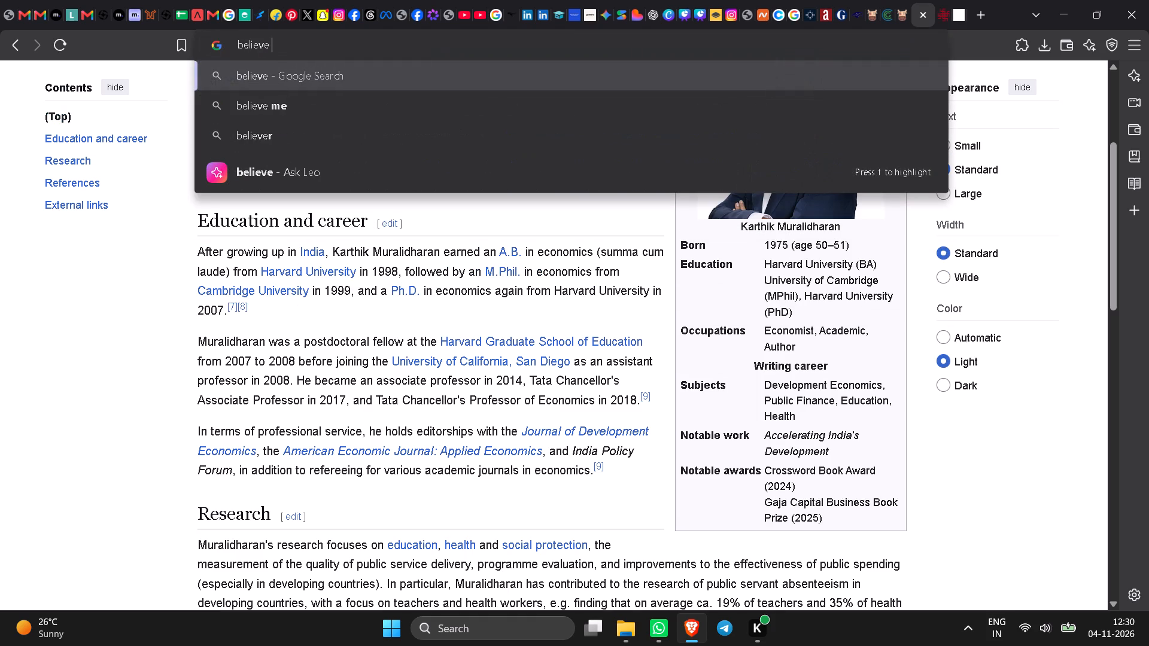
pyautogui.press('Return')
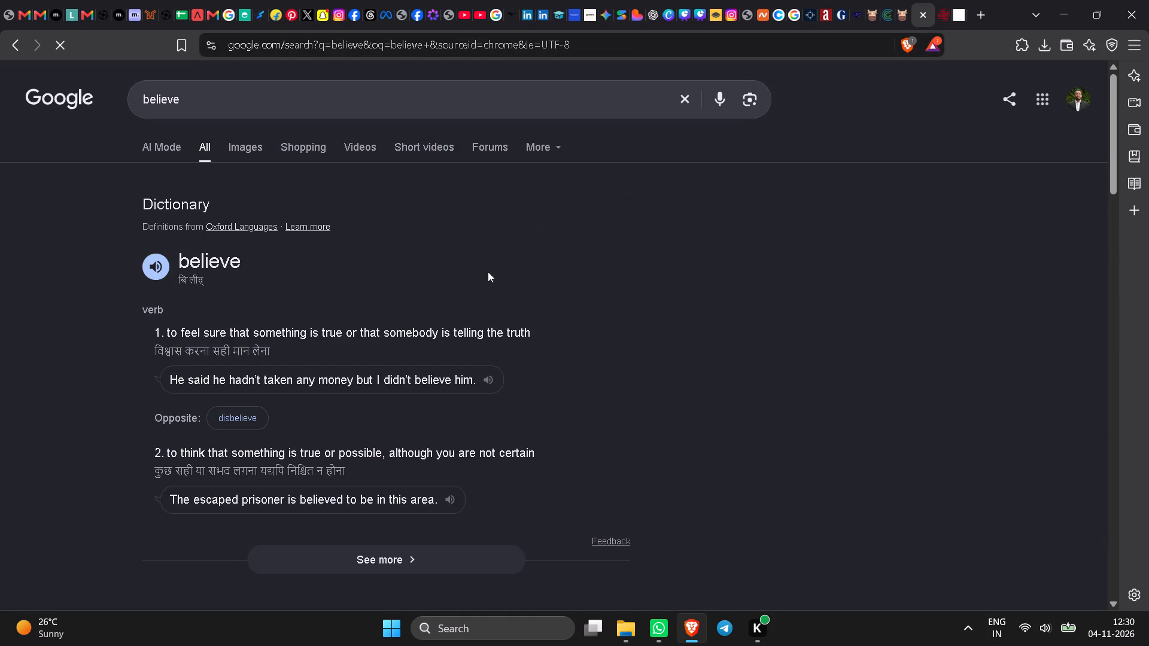
# Return to the pitch deck, correct "beleive" to "believe" in the first bullet, and resume at the end of the second.
pyautogui.click(682, 16)
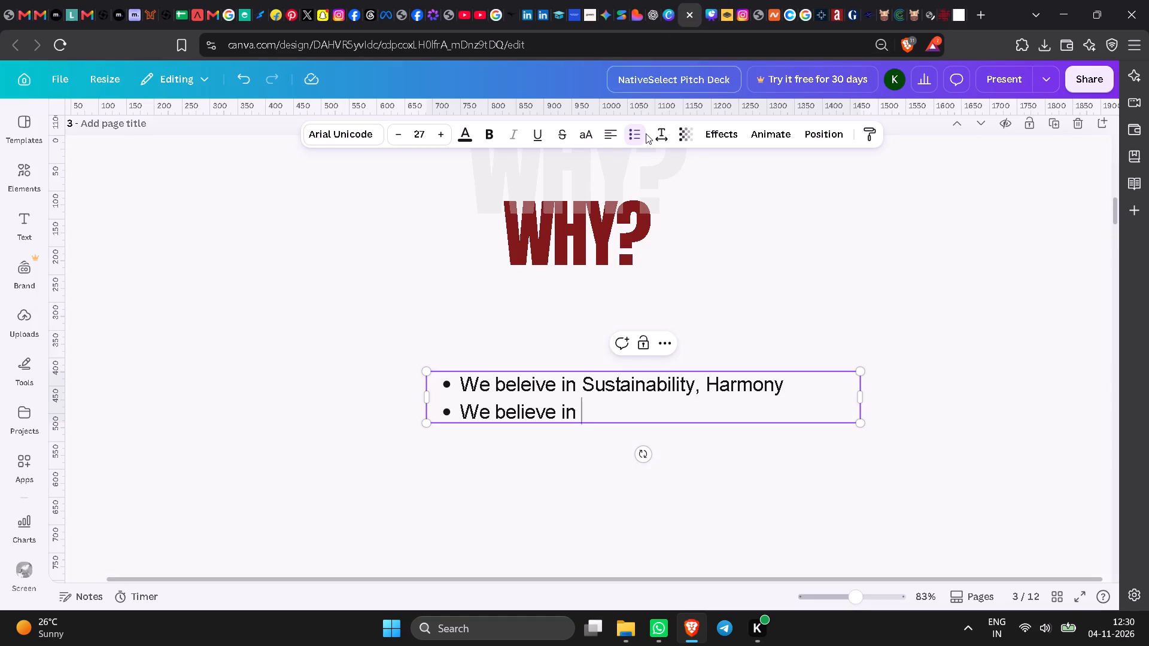
pyautogui.click(531, 388)
pyautogui.press('BackSpace')
pyautogui.press('Right')
pyautogui.press('e')
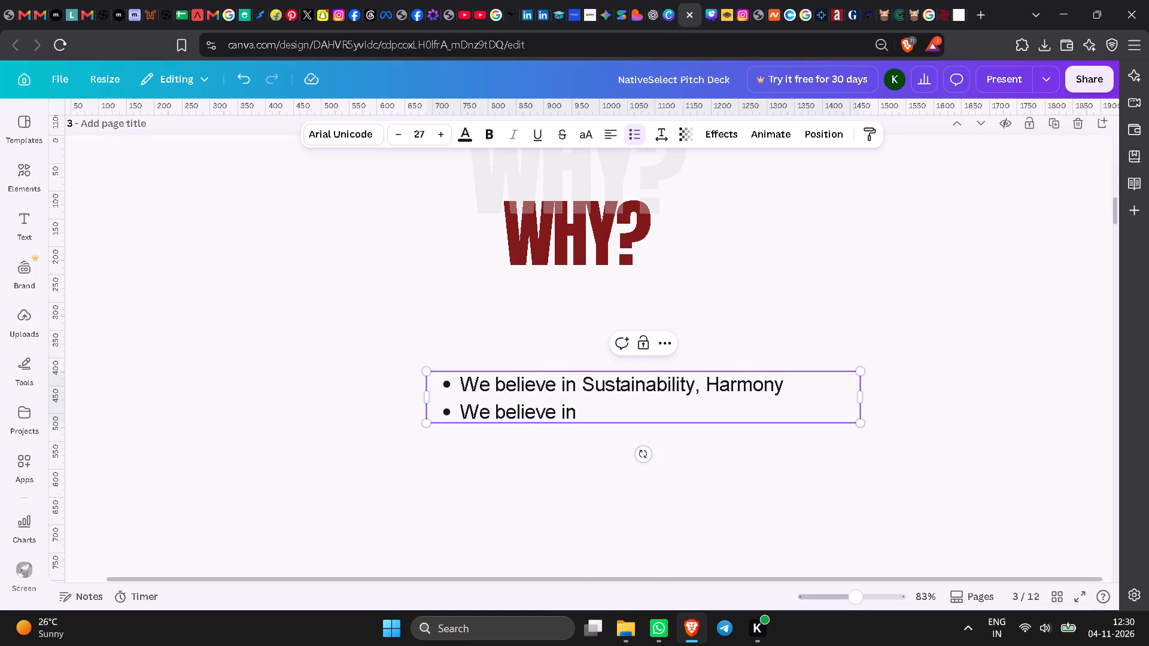
pyautogui.click(598, 413)
# Complete the second bullet on the WHY? page so it reads "We believe in Diversity of Crops", with a capital D.
pyautogui.write('diversity')
pyautogui.press('Left')
pyautogui.press('Left')
pyautogui.press('Left')
pyautogui.press('Left')
pyautogui.press('Left')
pyautogui.press('Left')
pyautogui.press('Left')
pyautogui.press('Left')
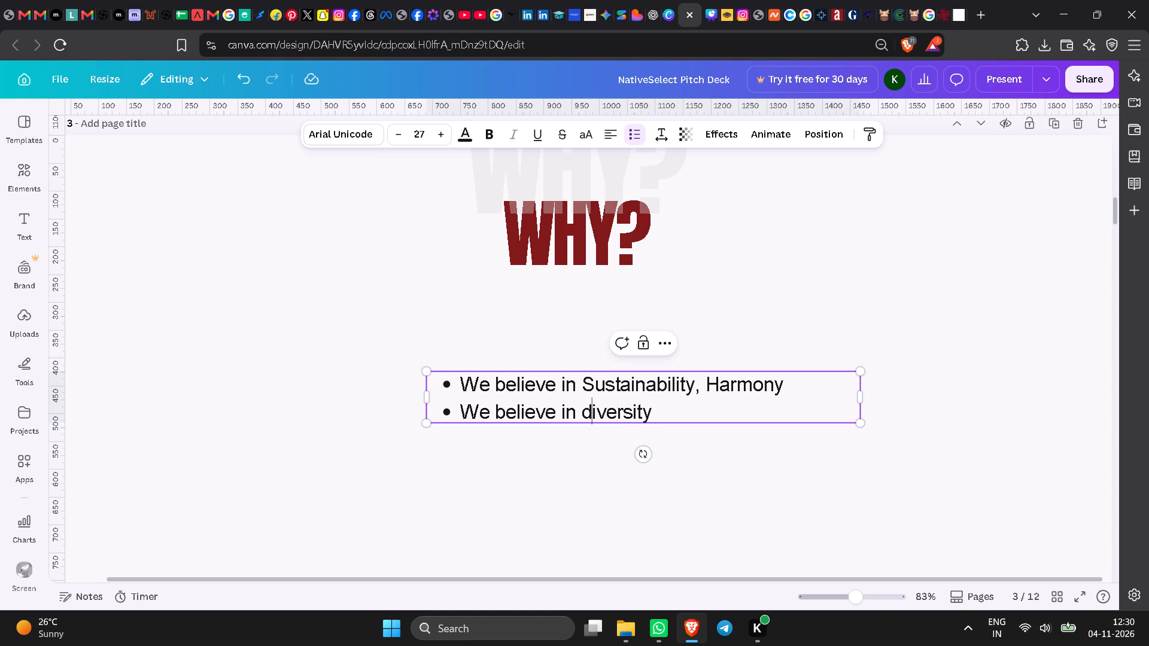
pyautogui.press('BackSpace')
pyautogui.hotkey('shift', 'd')
pyautogui.press('Right')
pyautogui.press('Right')
pyautogui.press('Right')
pyautogui.press('Right')
pyautogui.press('Right')
pyautogui.press('Right')
pyautogui.press('Right')
pyautogui.press('Right')
pyautogui.press('Right')
pyautogui.press('Right')
pyautogui.press('space')
pyautogui.write('of')
pyautogui.press('space')
pyautogui.write('Crops')
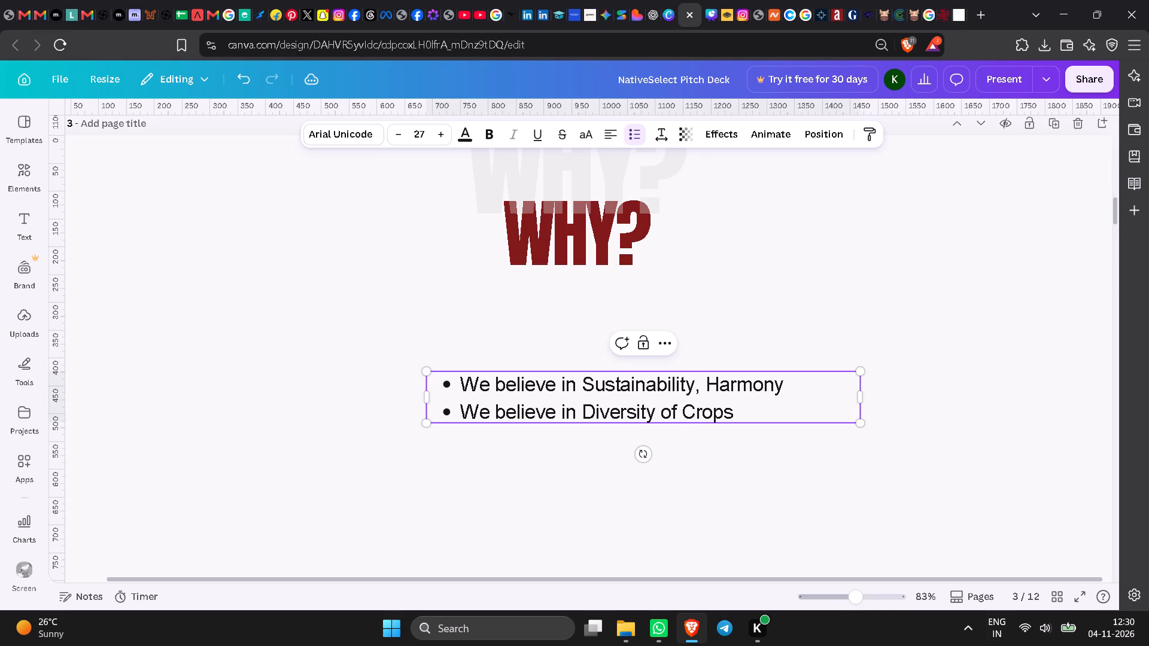
# Add a third bullet reading "We believe in Complete Nutrition".
pyautogui.press('Return')
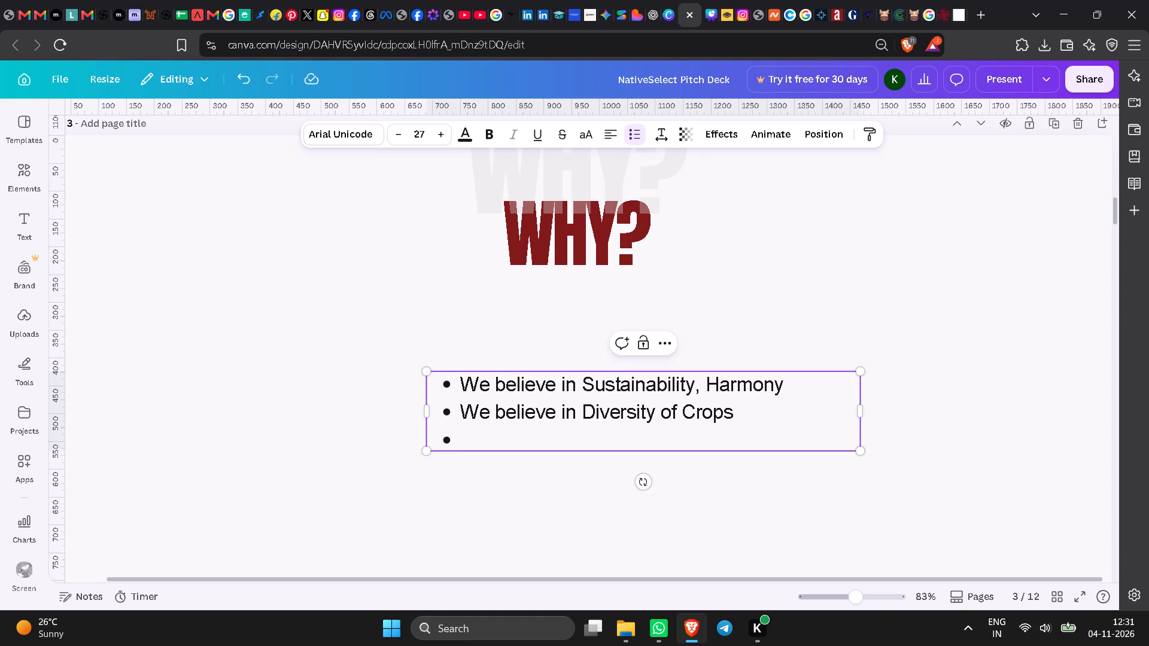
pyautogui.press('b')
pyautogui.press('BackSpace')
pyautogui.write('We be')
pyautogui.write('lieve in')
pyautogui.press('space')
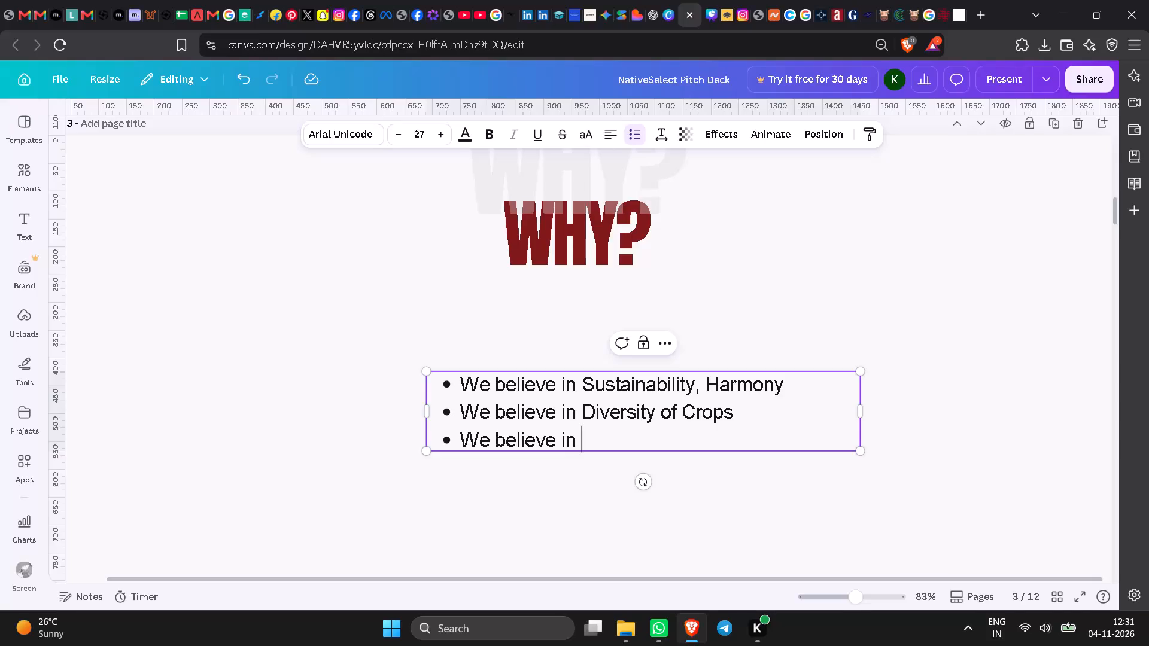
pyautogui.write('Complete Nutrition')
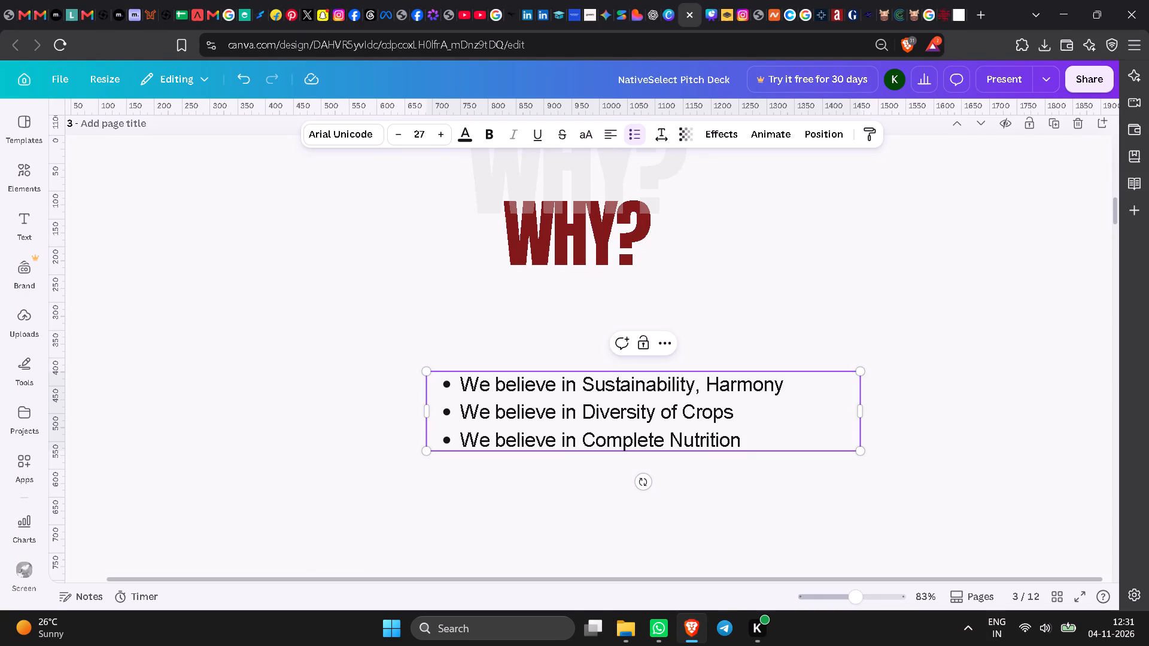
# Add a fourth bullet reading "We believe in Better Income Opportunities".
pyautogui.press('Return')
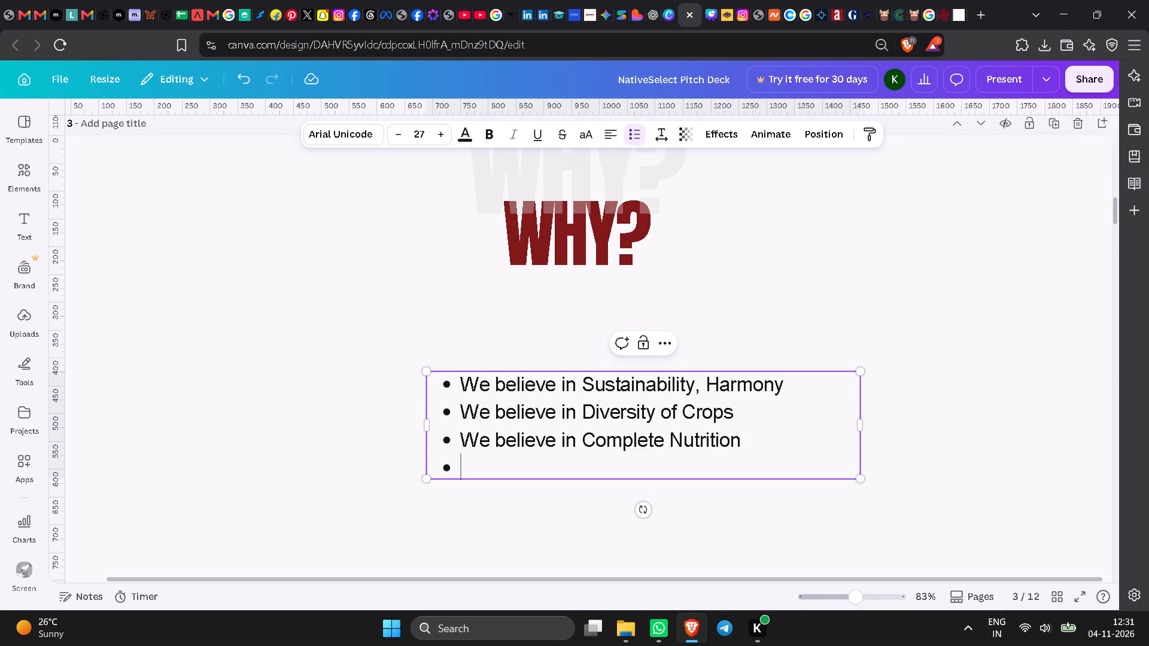
pyautogui.write('We believe in')
pyautogui.press('space')
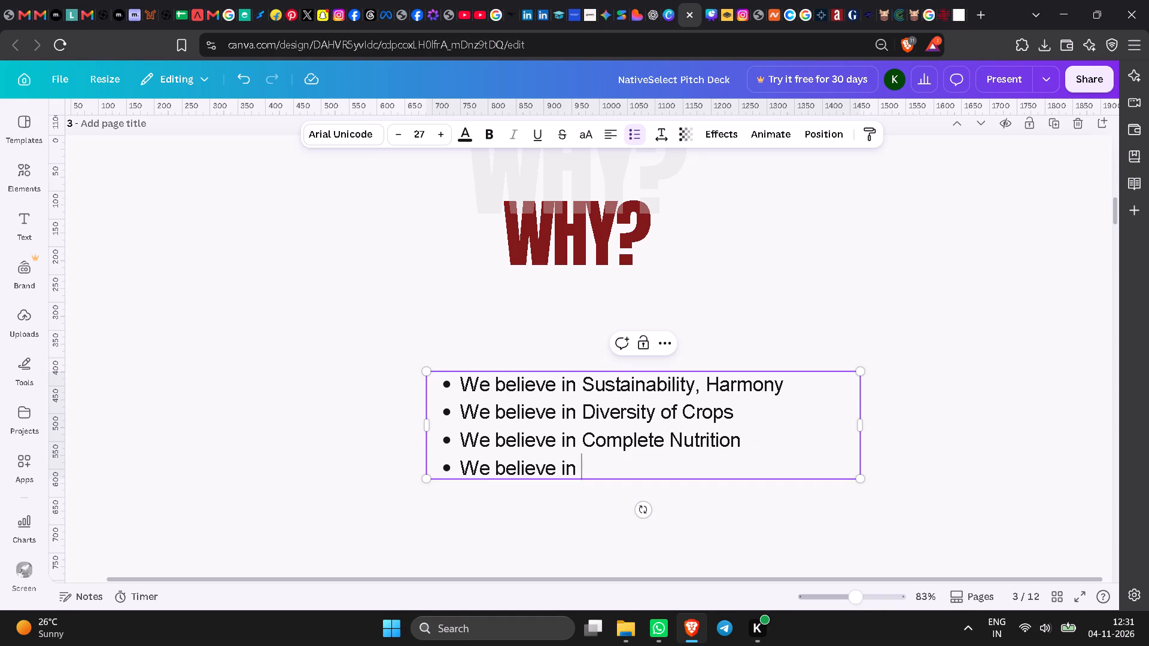
pyautogui.write('Better')
pyautogui.press('space')
pyautogui.write('Income Opportunities')
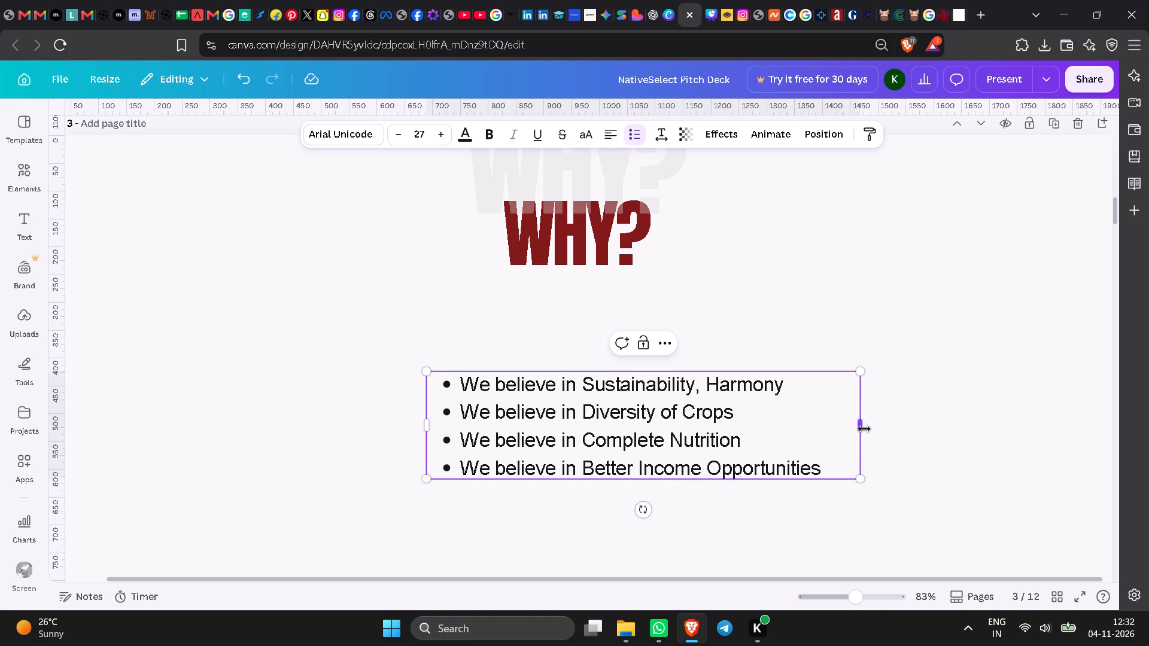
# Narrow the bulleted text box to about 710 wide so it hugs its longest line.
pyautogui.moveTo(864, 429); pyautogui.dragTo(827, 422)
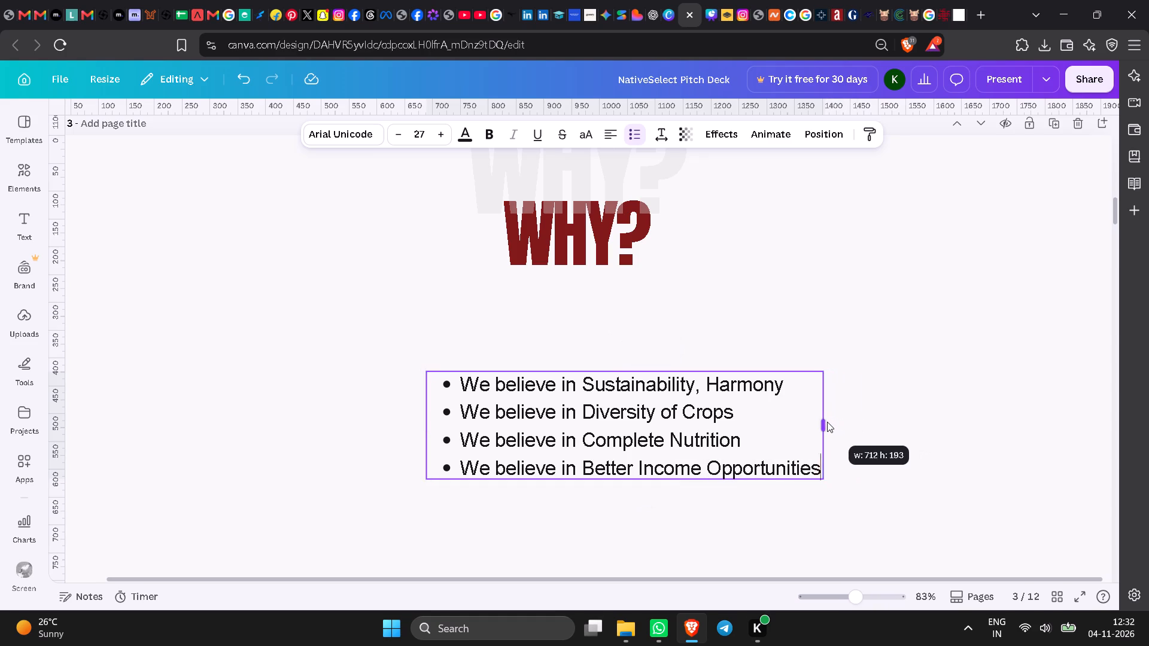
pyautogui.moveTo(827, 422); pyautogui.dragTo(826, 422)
# Increase the font size of all four bullets on the WHY? page to 40.
pyautogui.click(586, 440)
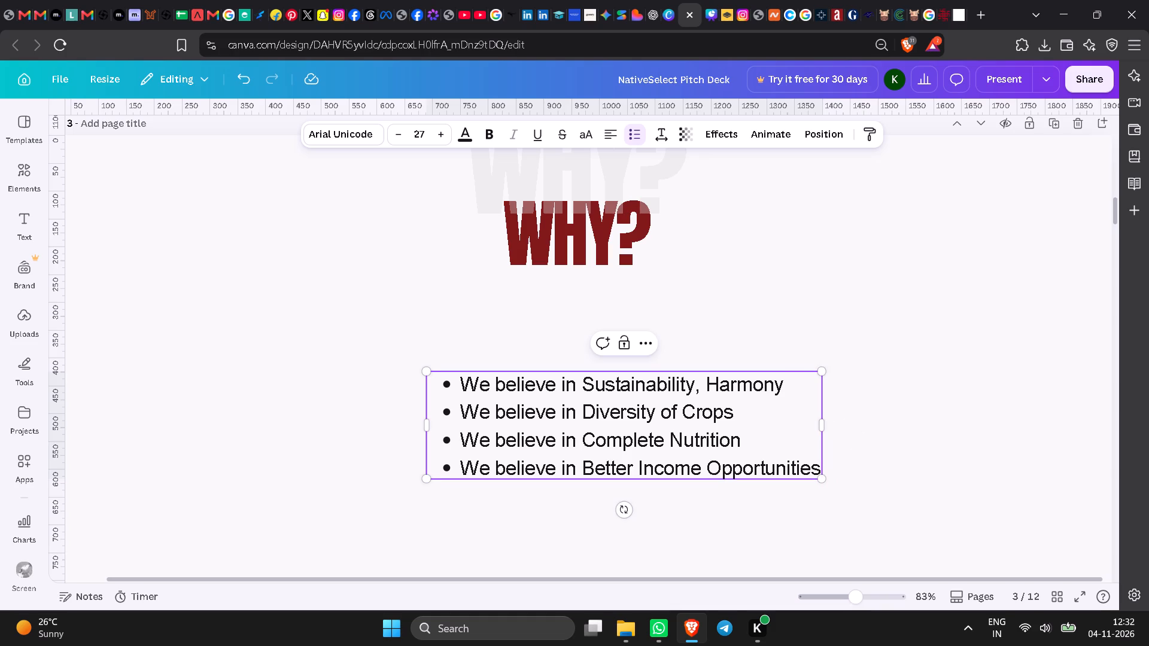
pyautogui.hotkey('ctrl', 'a')
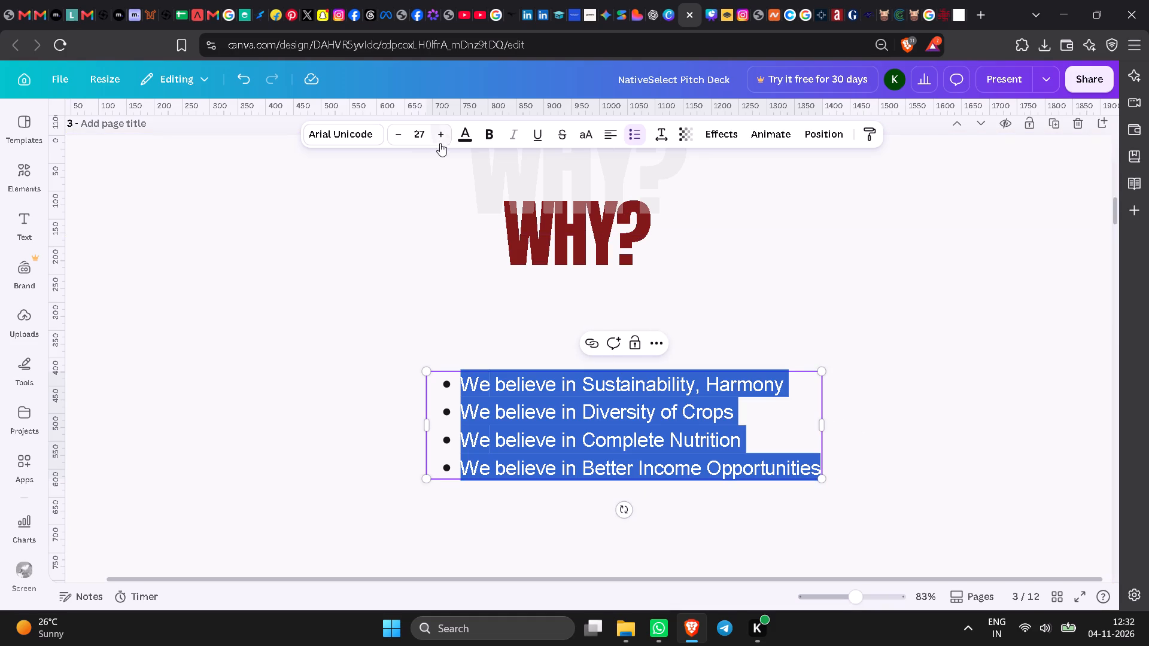
pyautogui.tripleClick(443, 130)
pyautogui.click(442, 130)
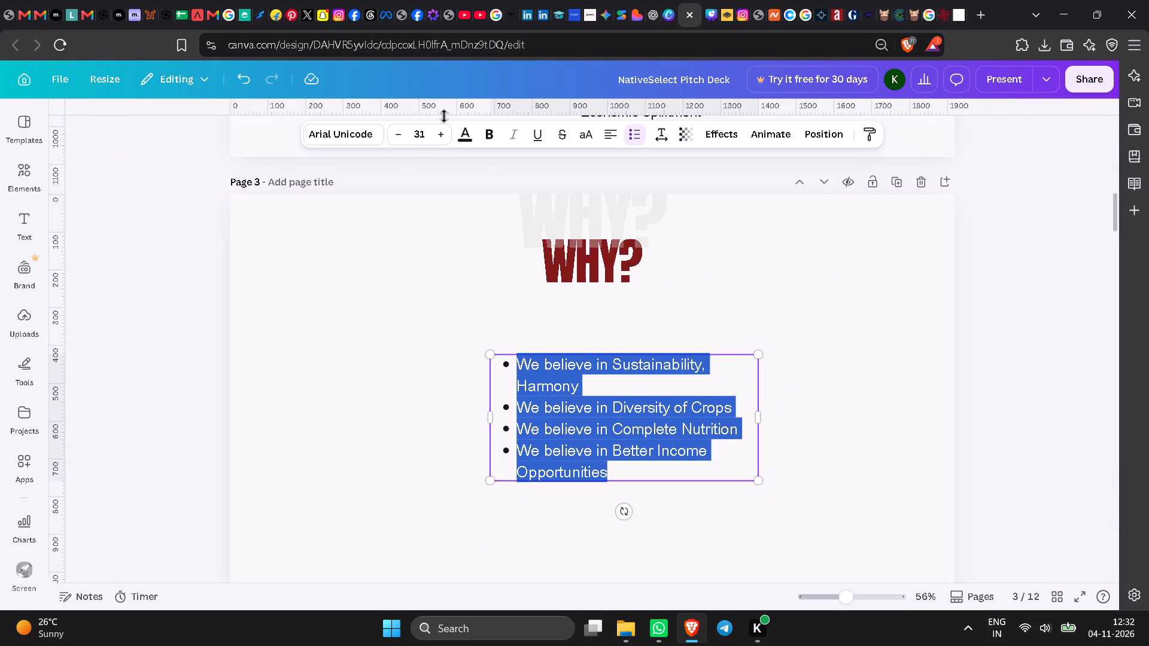
pyautogui.click(442, 134)
pyautogui.doubleClick(442, 133)
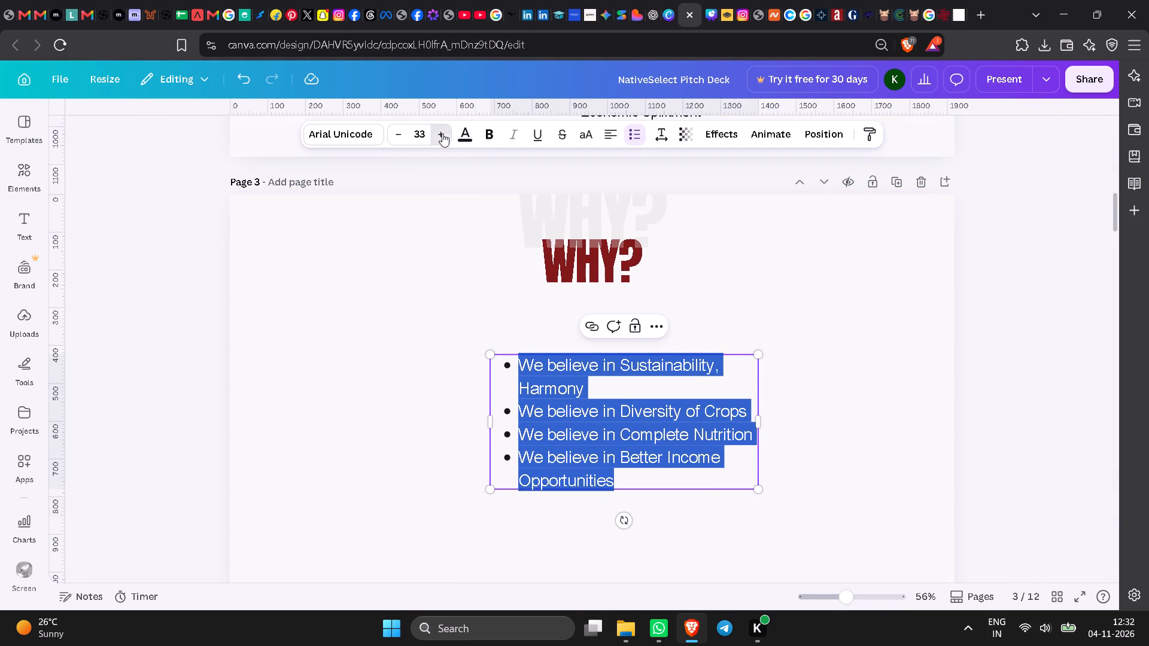
pyautogui.tripleClick(442, 133)
pyautogui.click(442, 133)
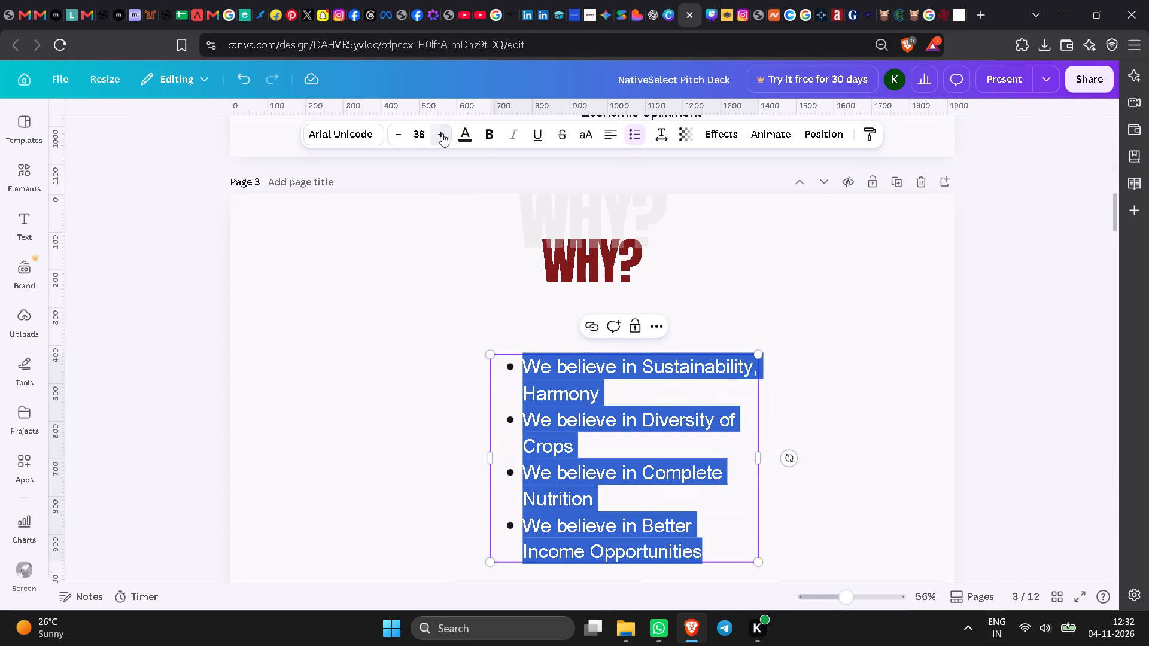
pyautogui.click(437, 133)
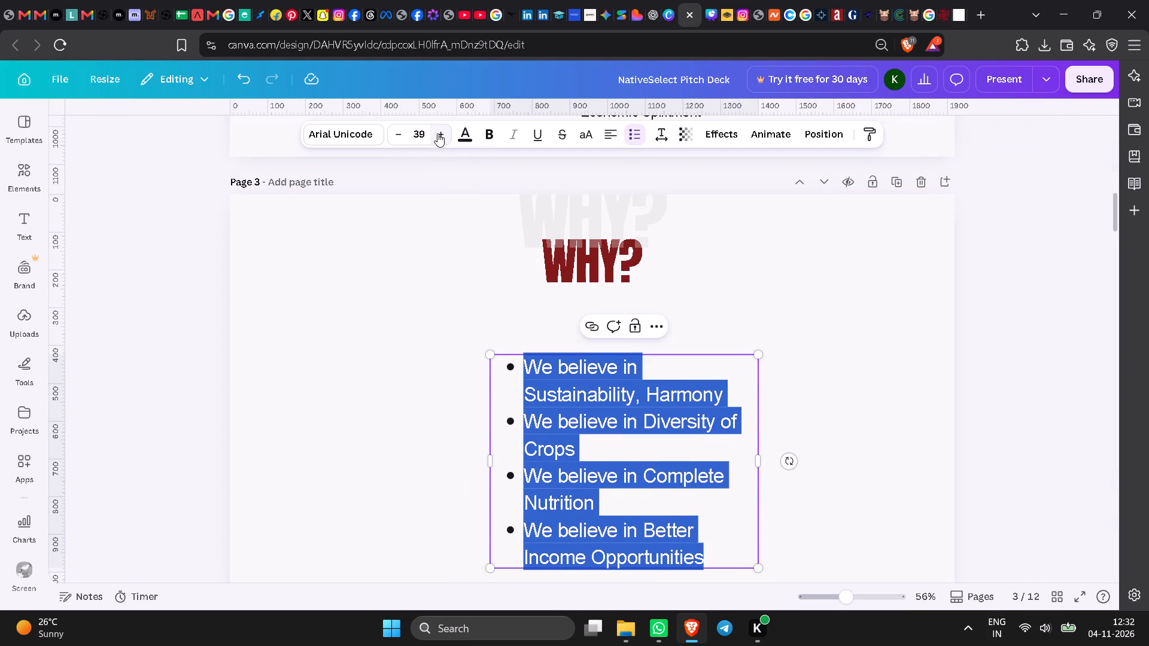
pyautogui.click(437, 133)
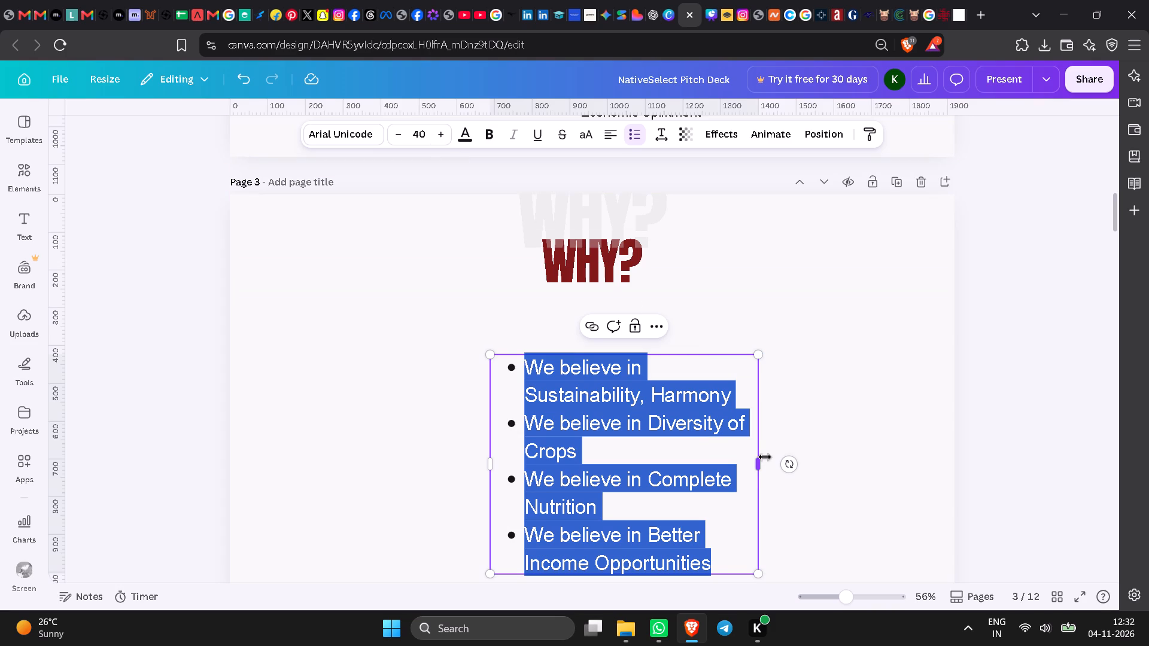
# Widen the bulleted text box so each bullet fits on one line, with its edge meeting the end of the longest line.
pyautogui.moveTo(765, 457); pyautogui.dragTo(917, 452)
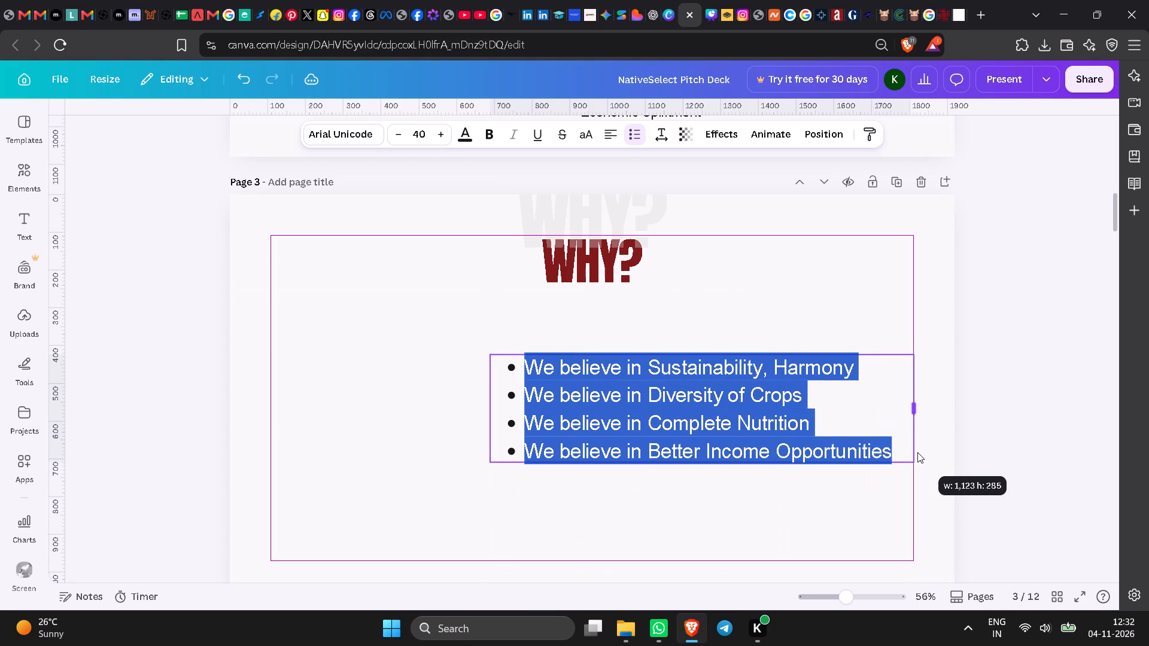
pyautogui.moveTo(917, 452); pyautogui.dragTo(899, 449)
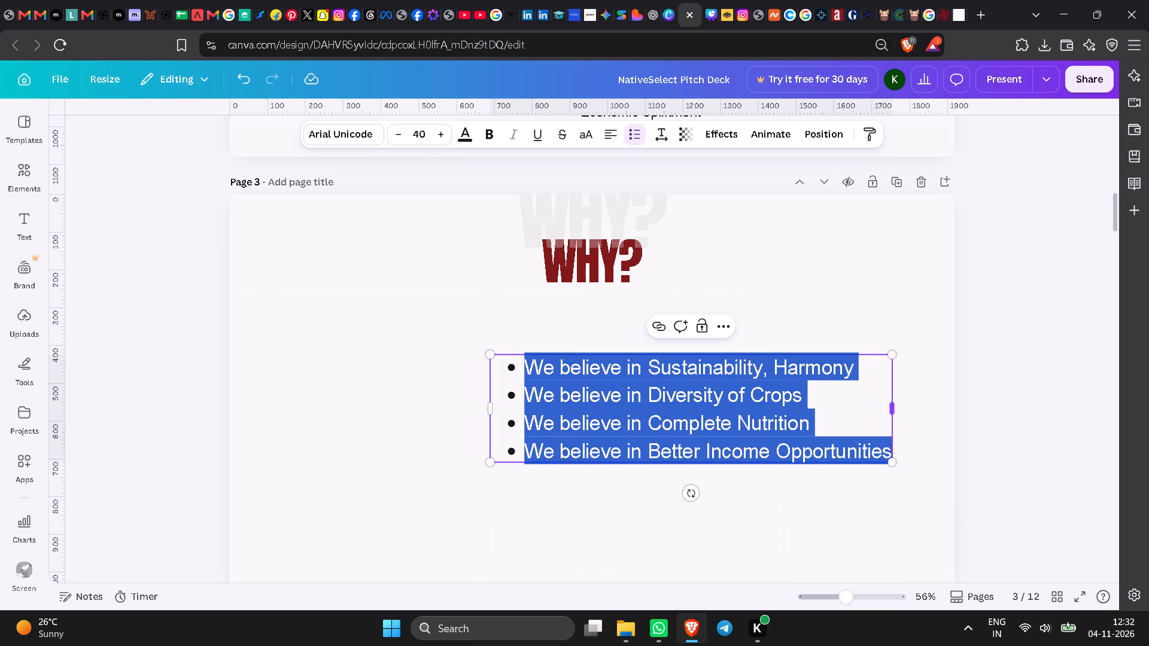
pyautogui.click(803, 501)
# Move the bulleted text box so it is centred horizontally beneath the WHY? heading.
pyautogui.moveTo(801, 413); pyautogui.dragTo(736, 420)
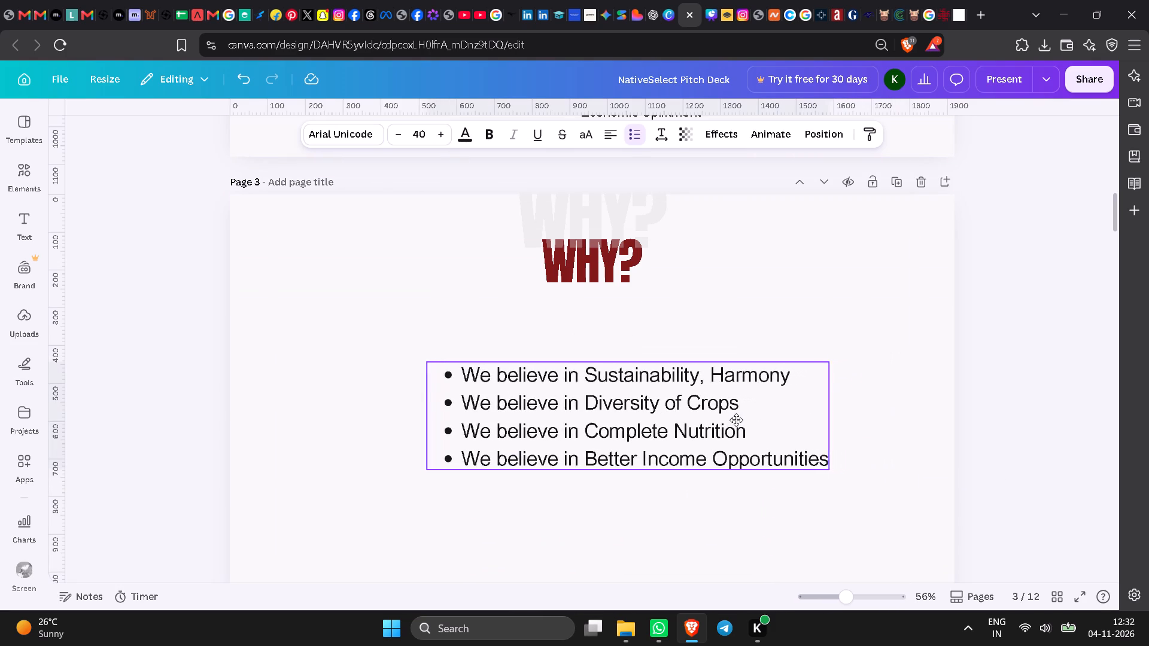
pyautogui.moveTo(736, 420); pyautogui.dragTo(715, 420)
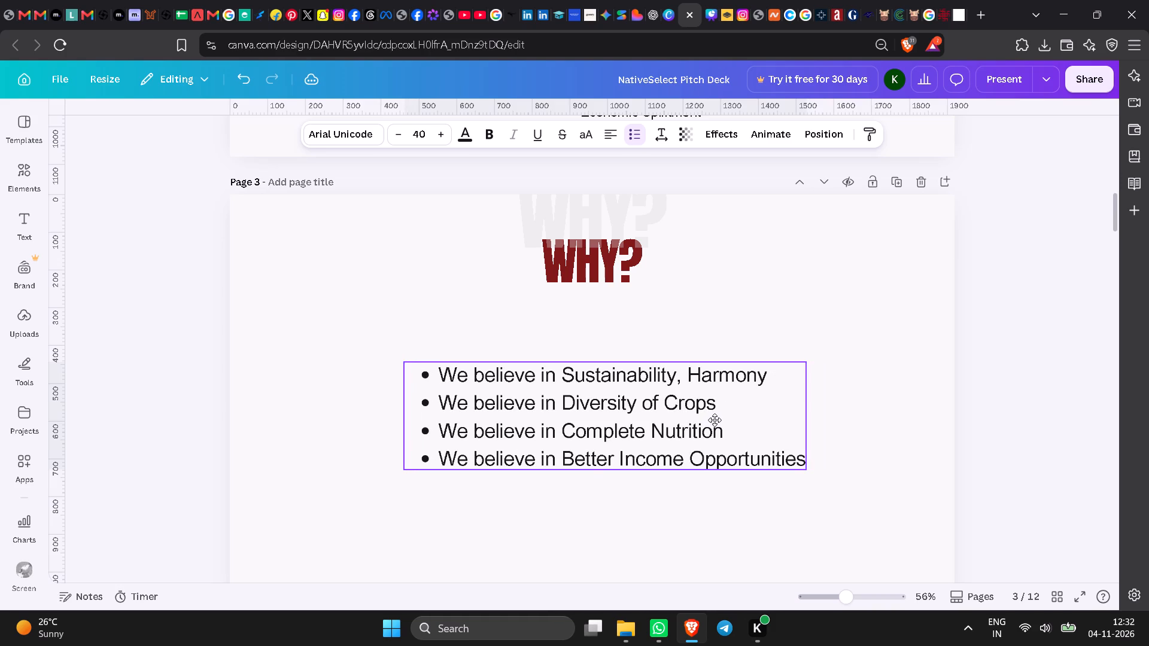
pyautogui.moveTo(715, 420); pyautogui.dragTo(704, 420)
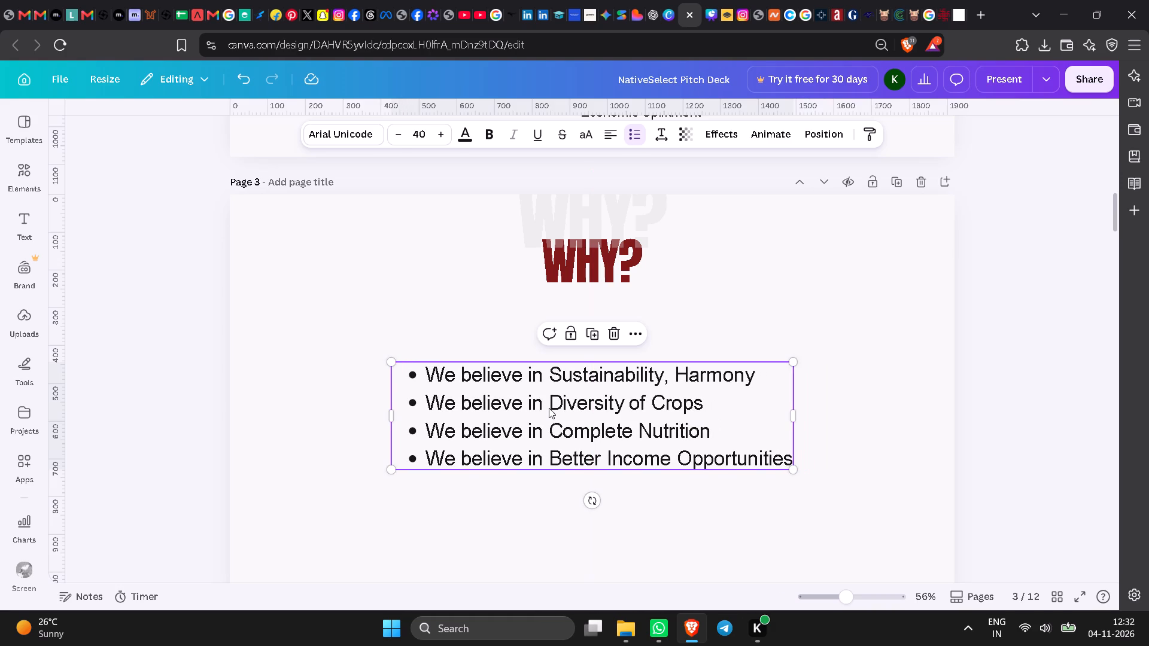
# Set the line spacing of all four bullets to 2, and increase it to 2.5.
pyautogui.keyDown('ctrl'); pyautogui.click(548, 404); pyautogui.keyUp('ctrl')
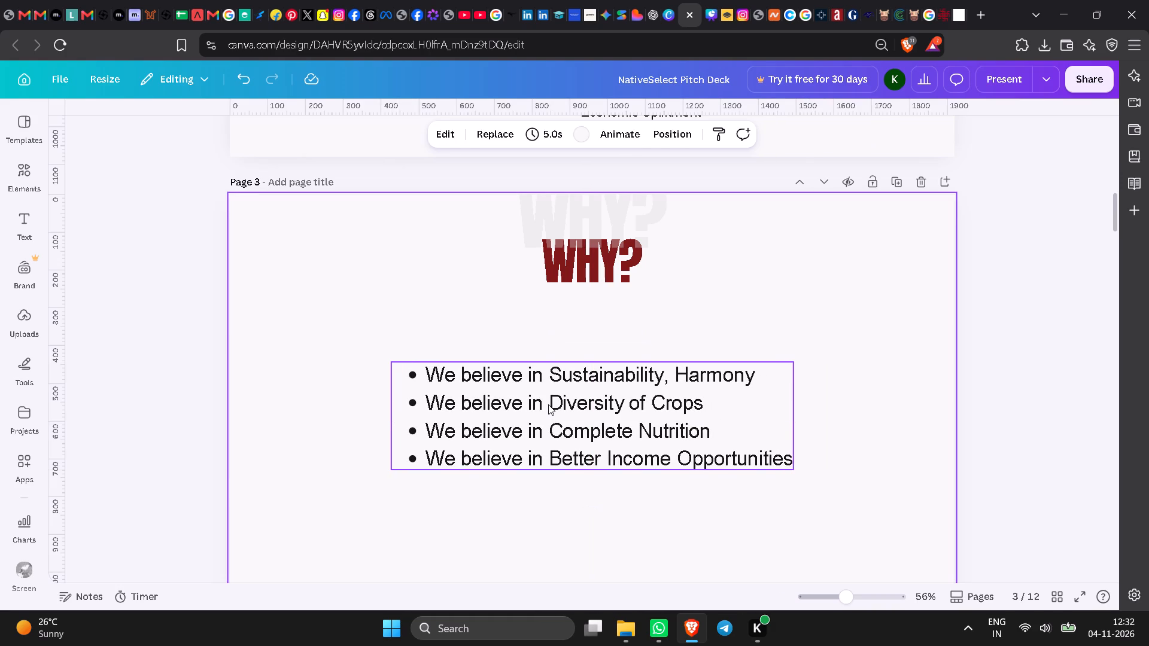
pyautogui.doubleClick(548, 404)
pyautogui.hotkey('ctrl', 'a')
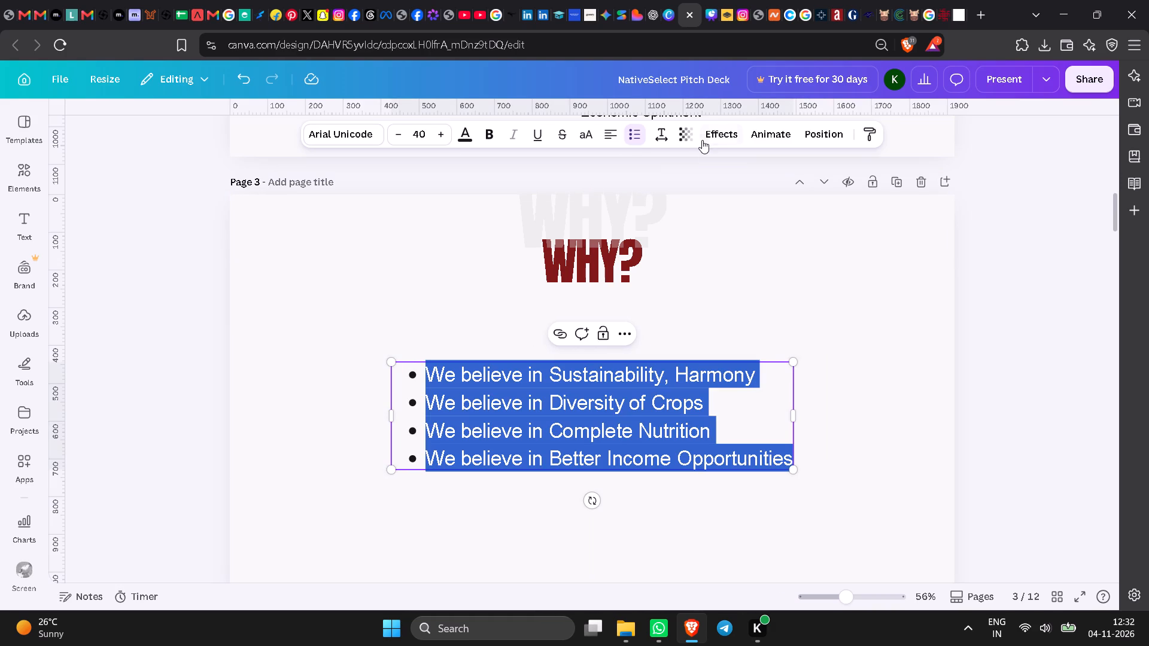
pyautogui.click(660, 133)
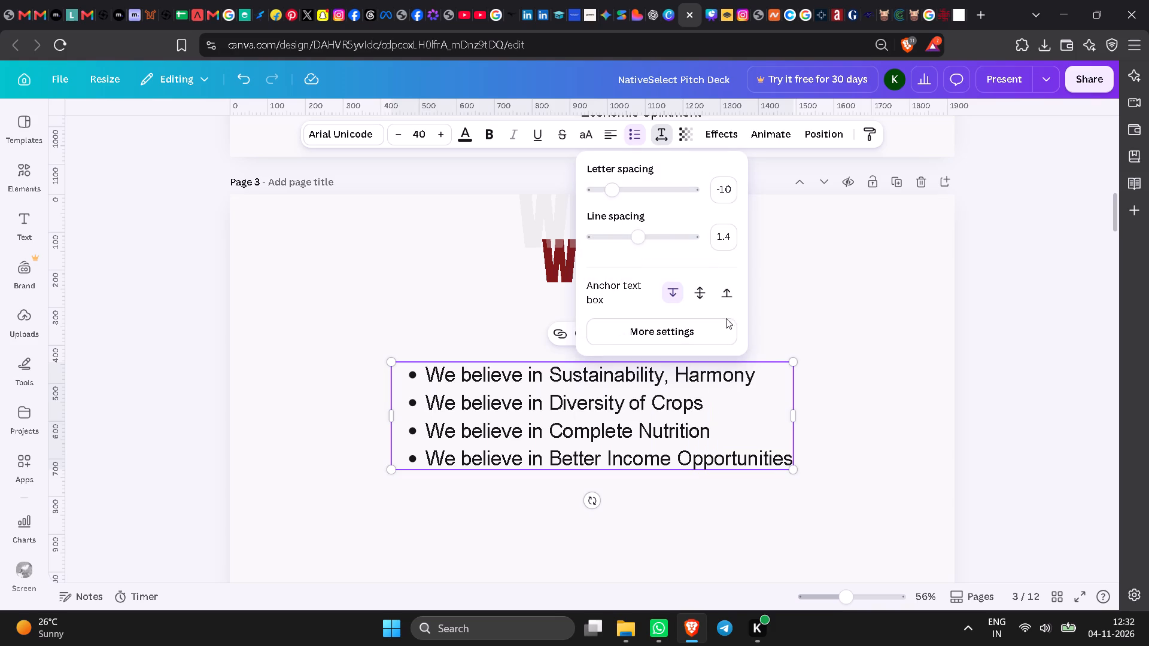
pyautogui.click(729, 237)
pyautogui.press('2')
pyautogui.press('Return')
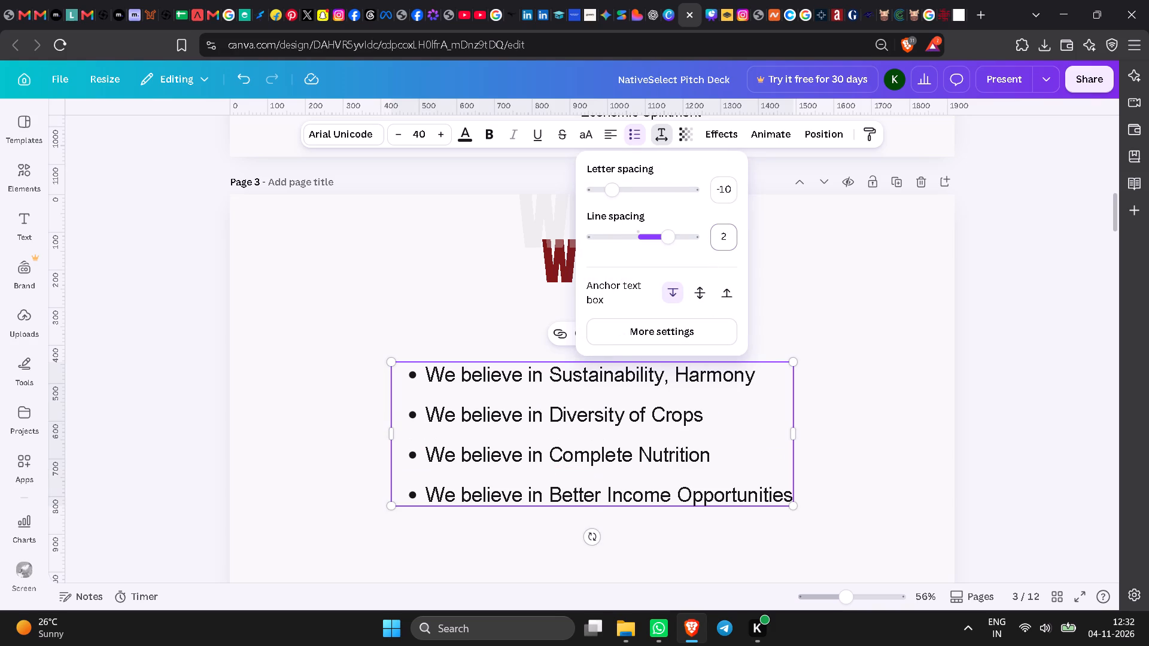
pyautogui.click(729, 236)
pyautogui.write('2.5')
pyautogui.press('Return')
pyautogui.click(892, 370)
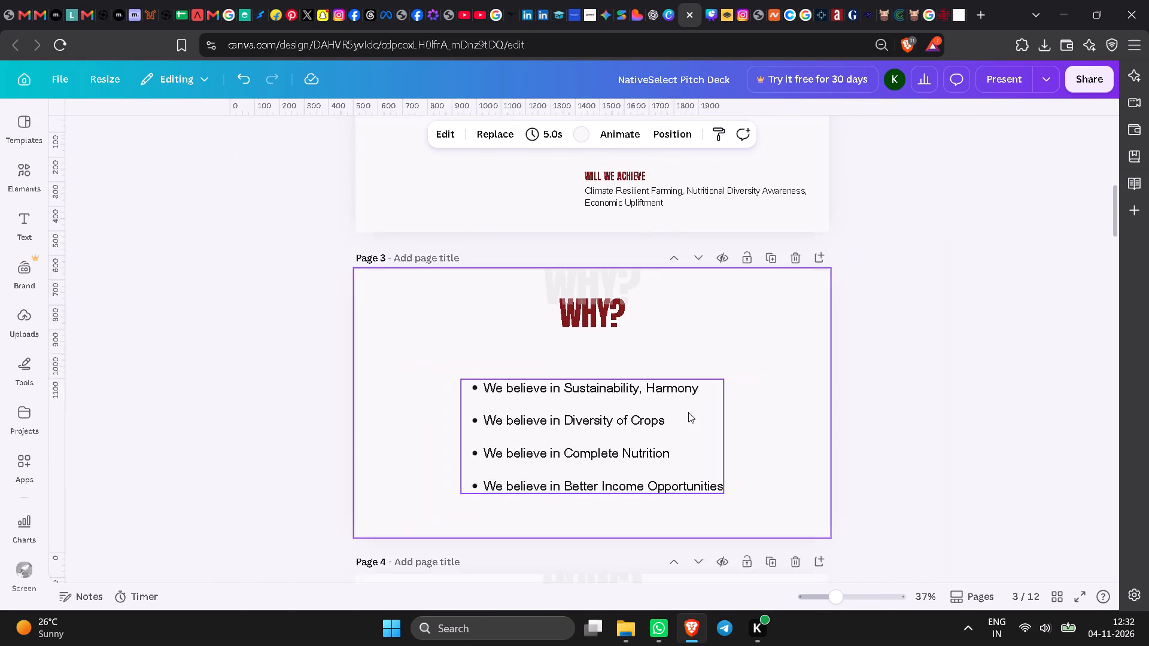
pyautogui.click(888, 406)
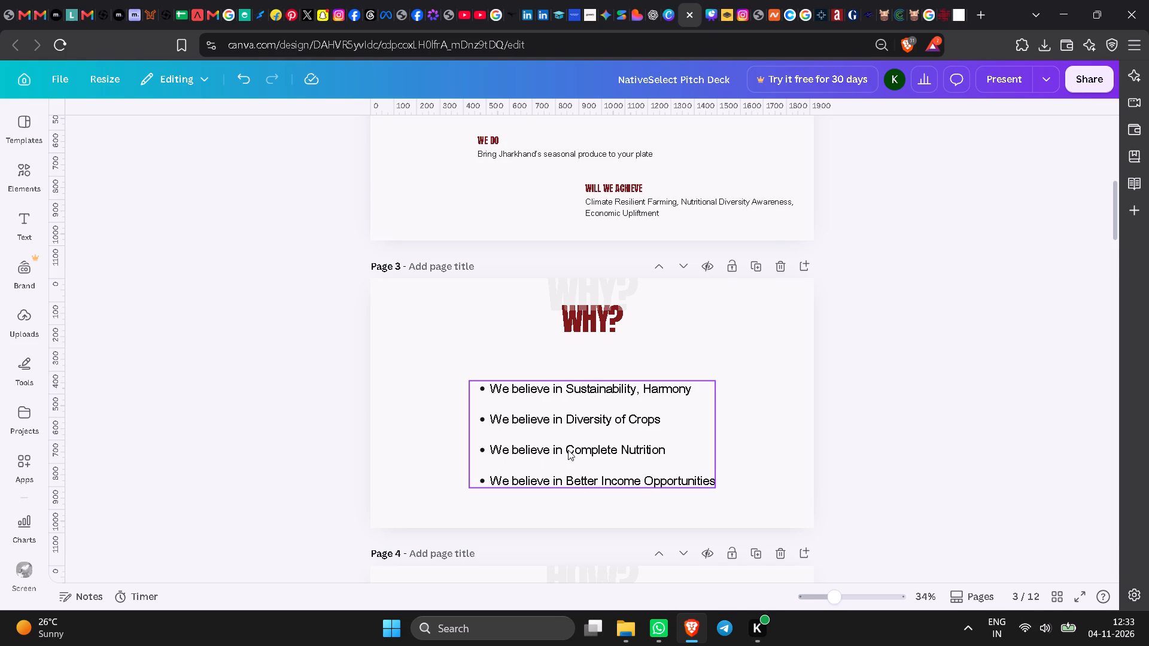
# Review all pages of the pitch deck through the THANK YOU page and return to the cover page.
pyautogui.scroll(-4, 572, 465)
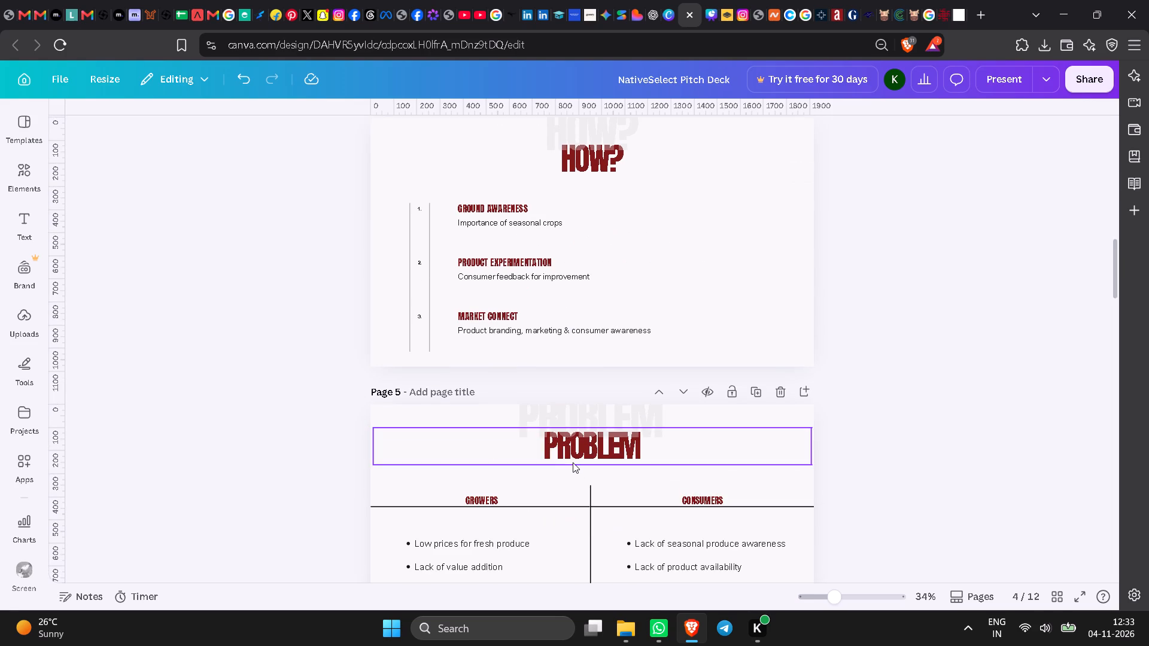
pyautogui.scroll(-5, 542, 437)
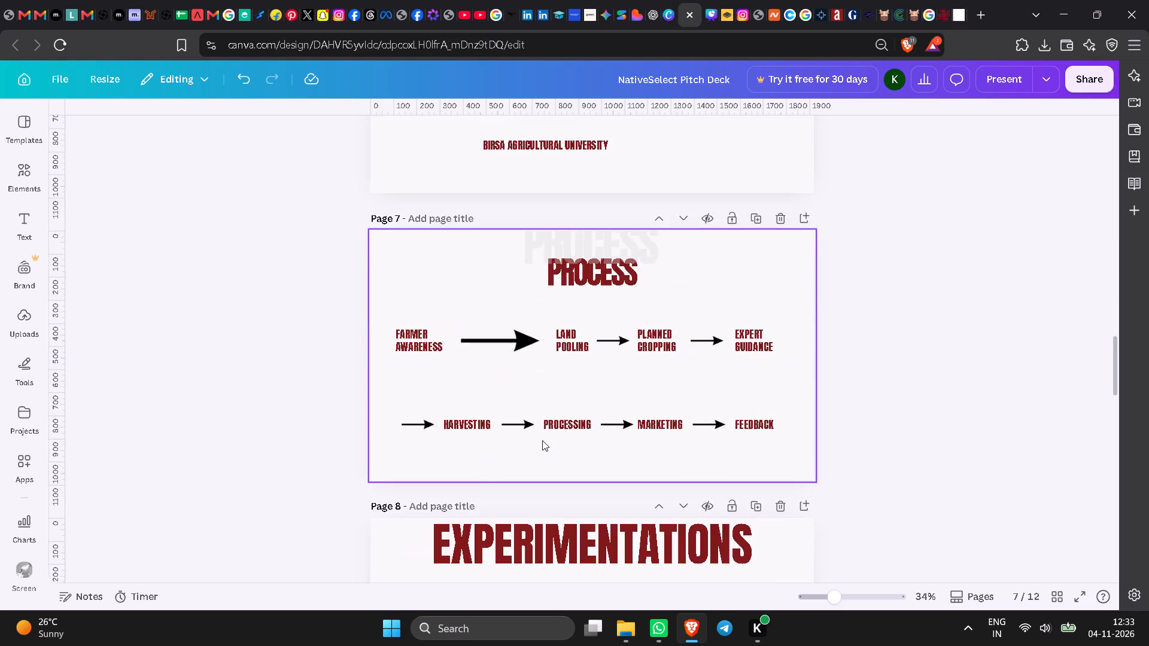
pyautogui.scroll(-11, 542, 440)
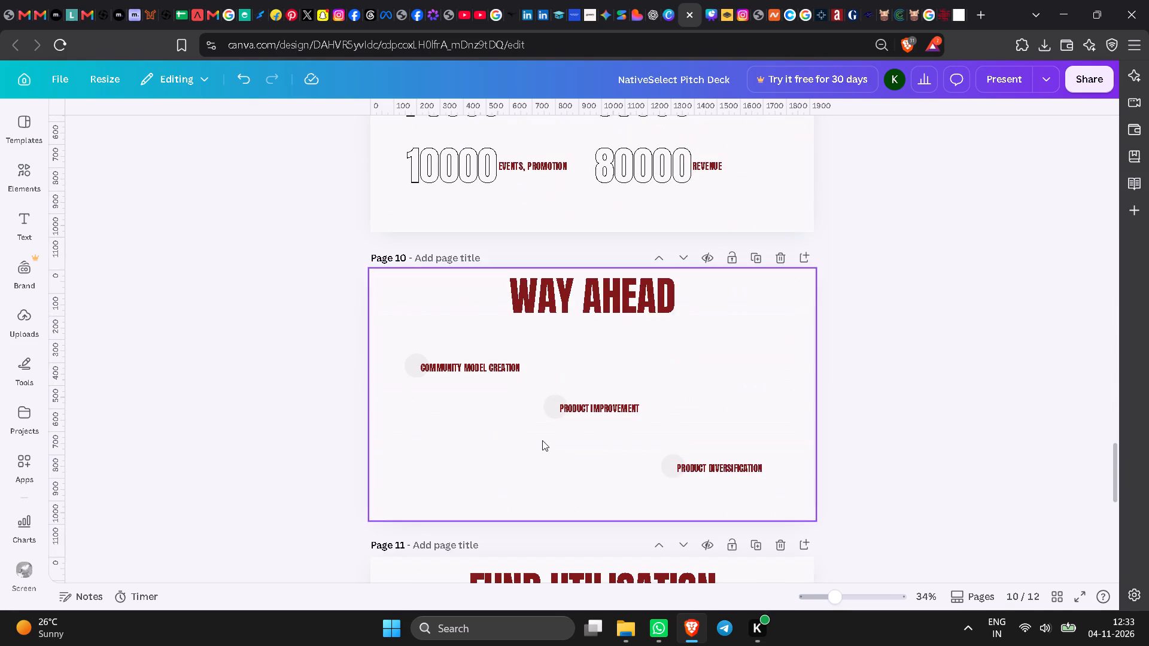
pyautogui.scroll(-10, 542, 440)
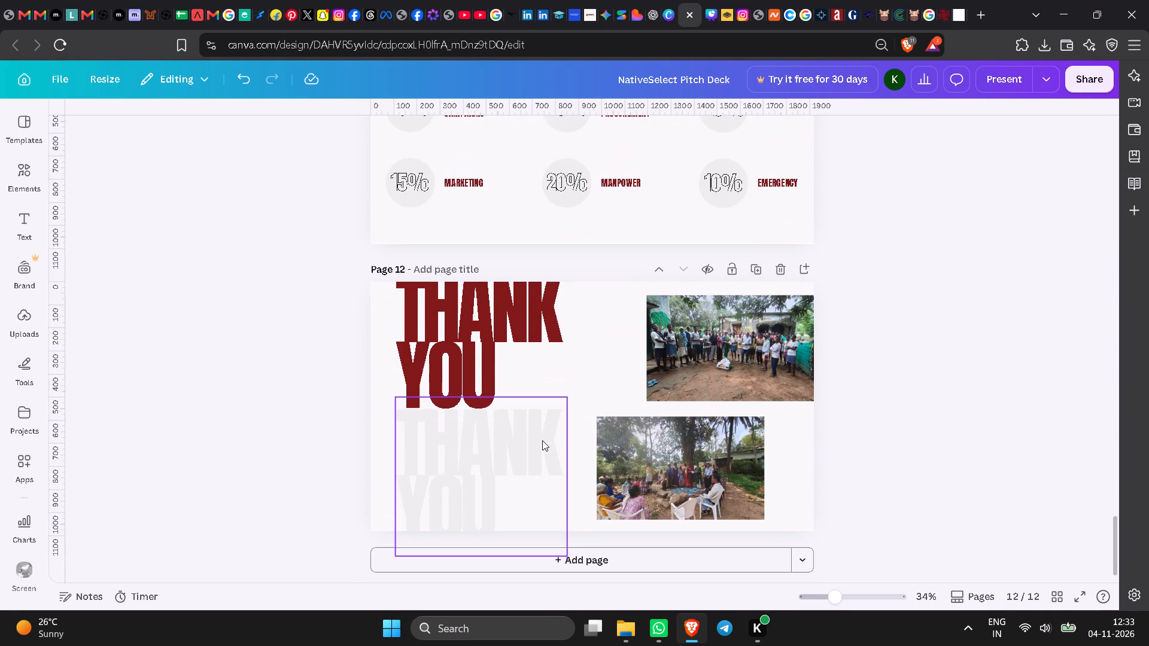
pyautogui.scroll(6, 440, 438)
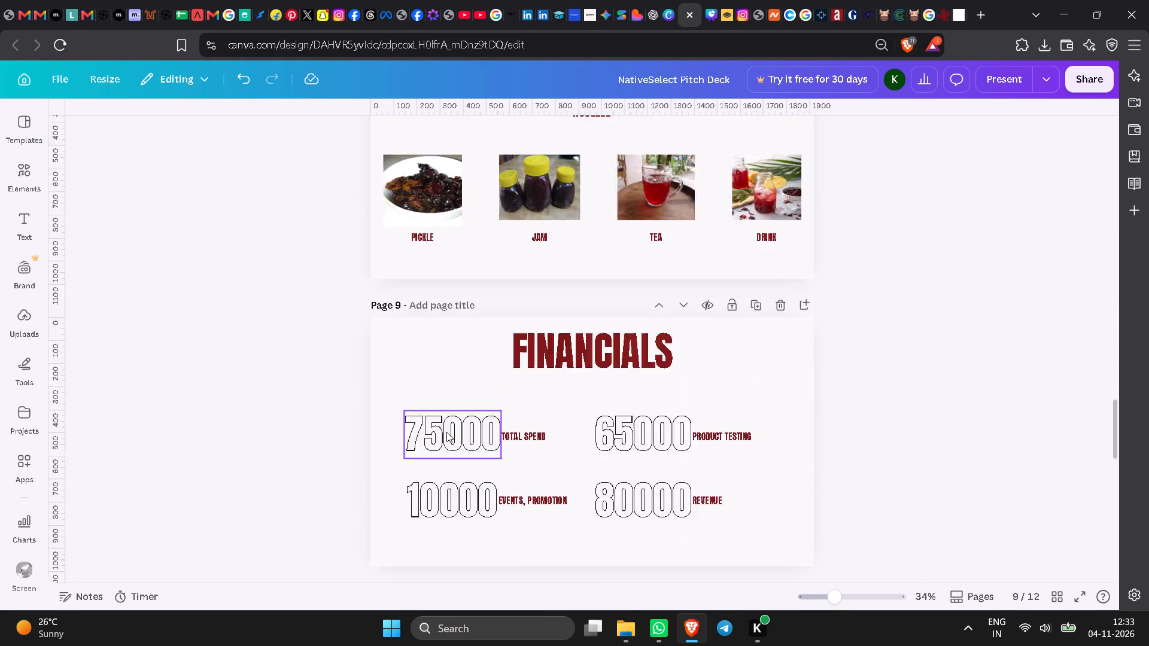
pyautogui.scroll(17, 446, 432)
pyautogui.scroll(4, 452, 424)
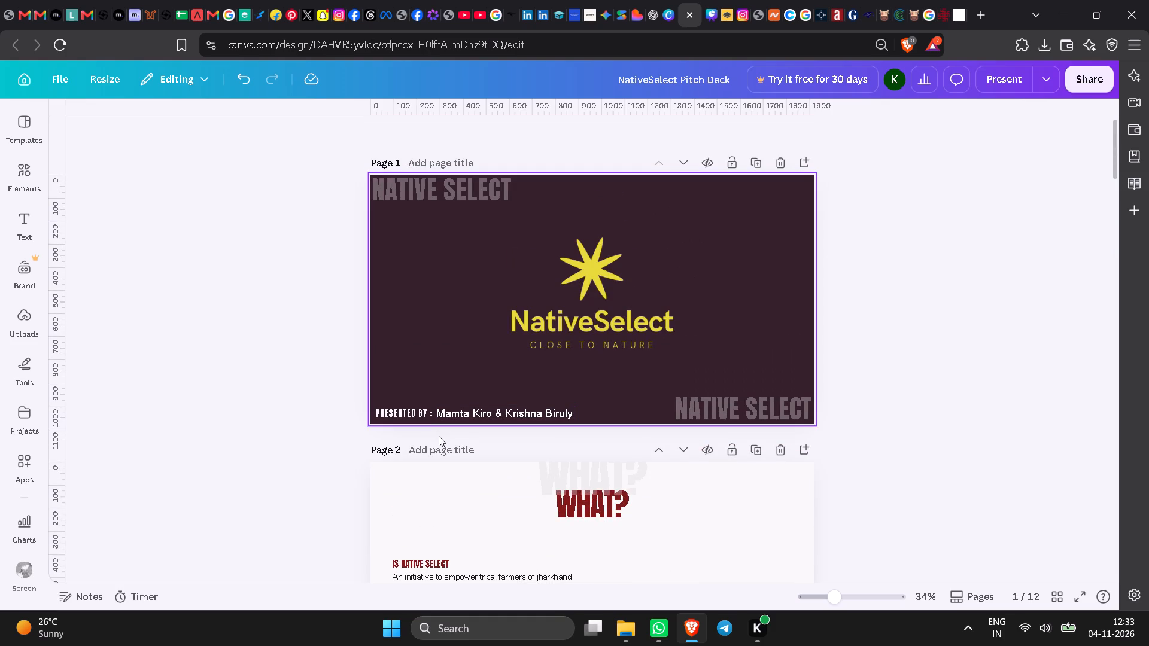
# Sample the yellow of the NativeSelect logo's star on page 1 and copy its hex code, #E5D937.
pyautogui.click(422, 304)
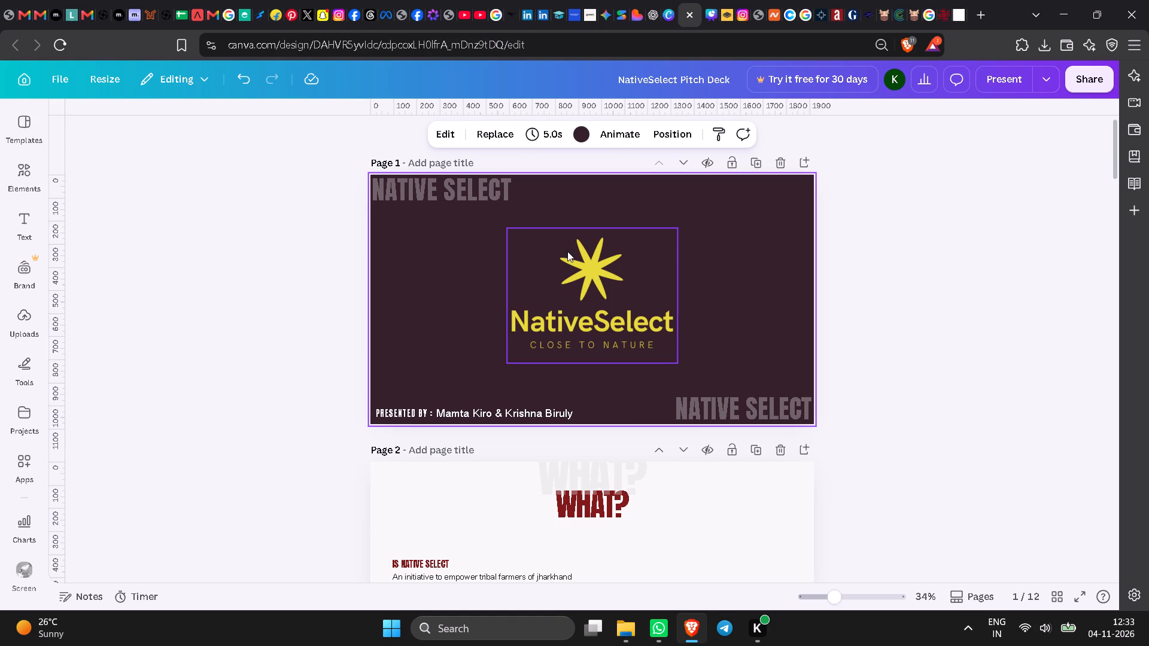
pyautogui.click(582, 263)
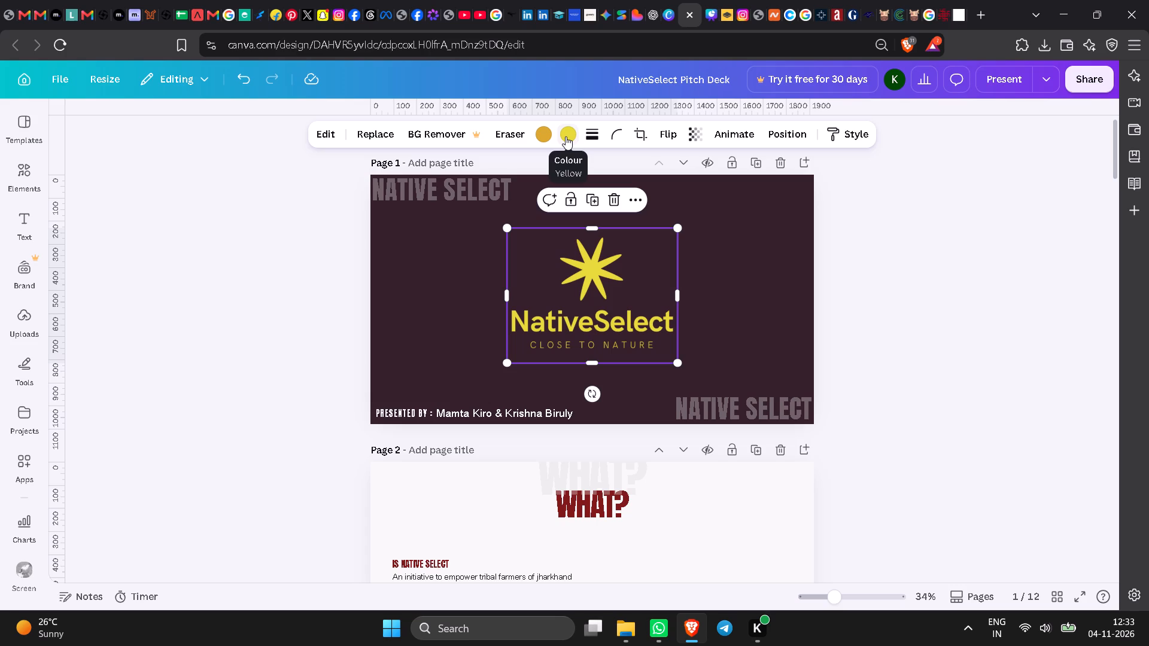
pyautogui.click(566, 136)
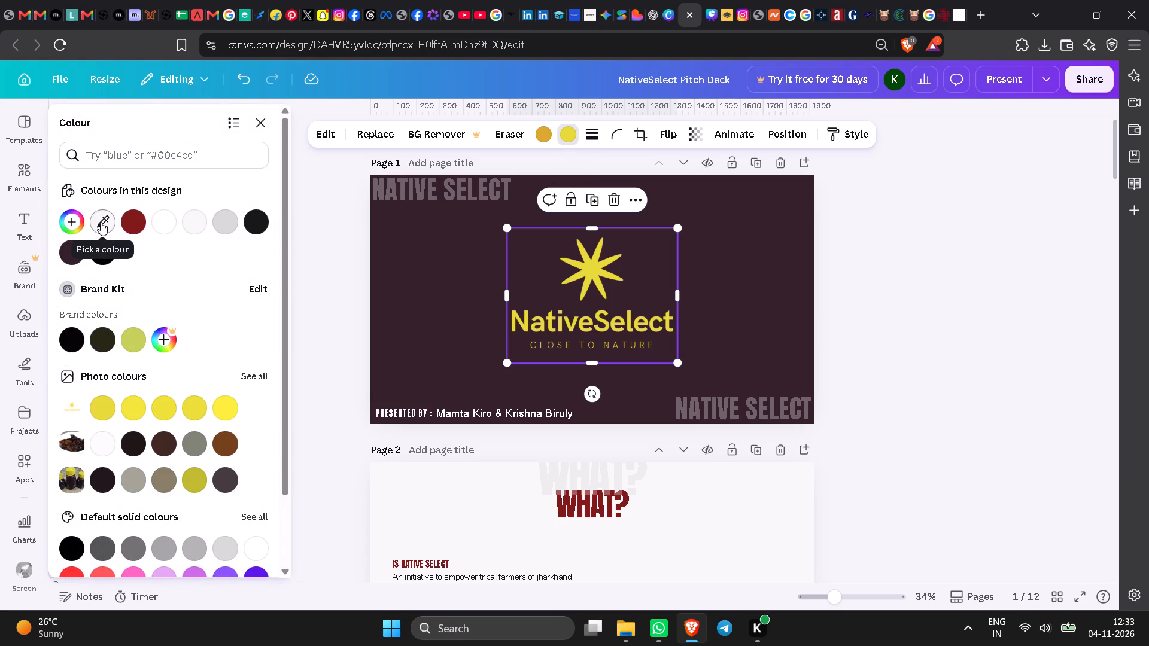
pyautogui.click(100, 223)
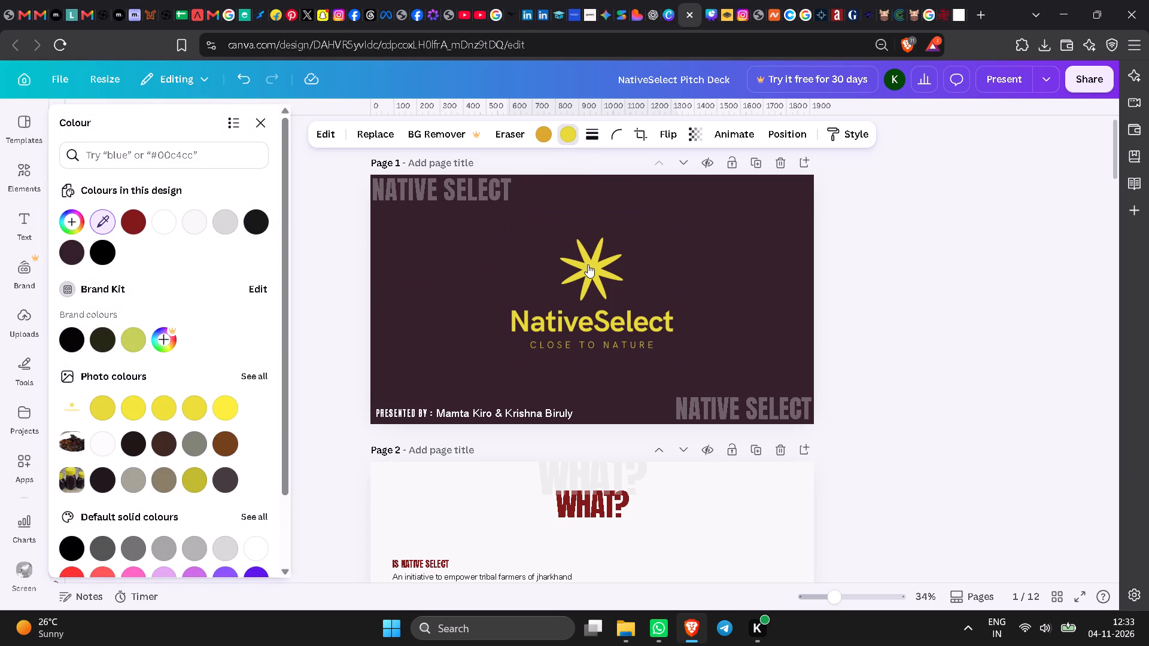
pyautogui.click(592, 267)
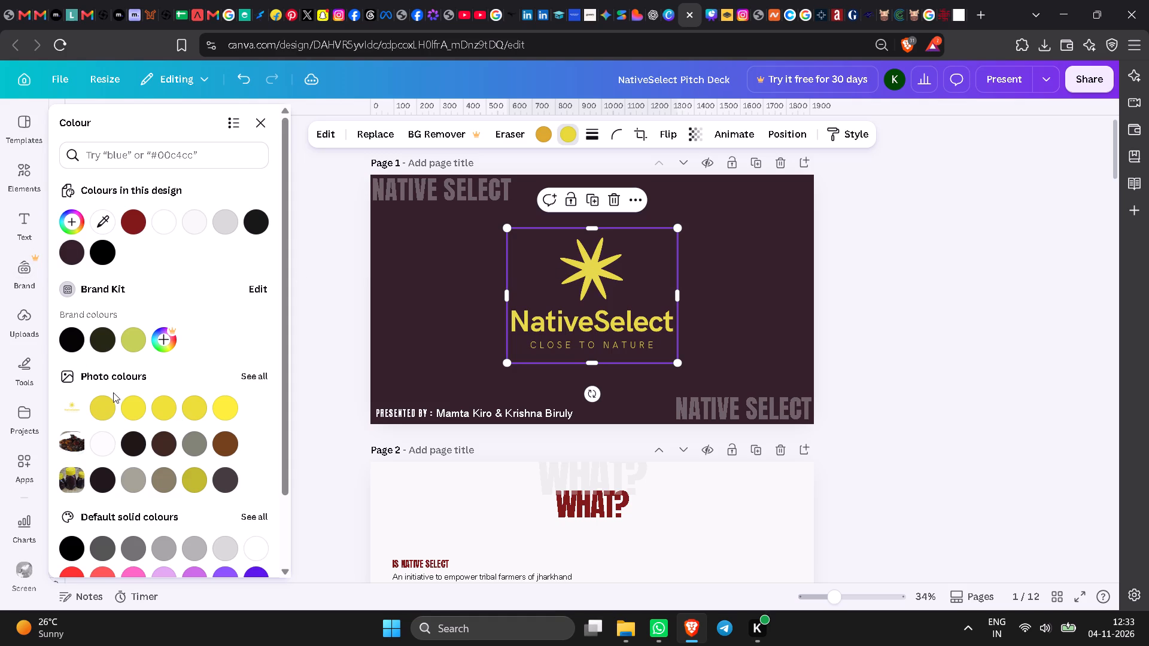
pyautogui.click(67, 217)
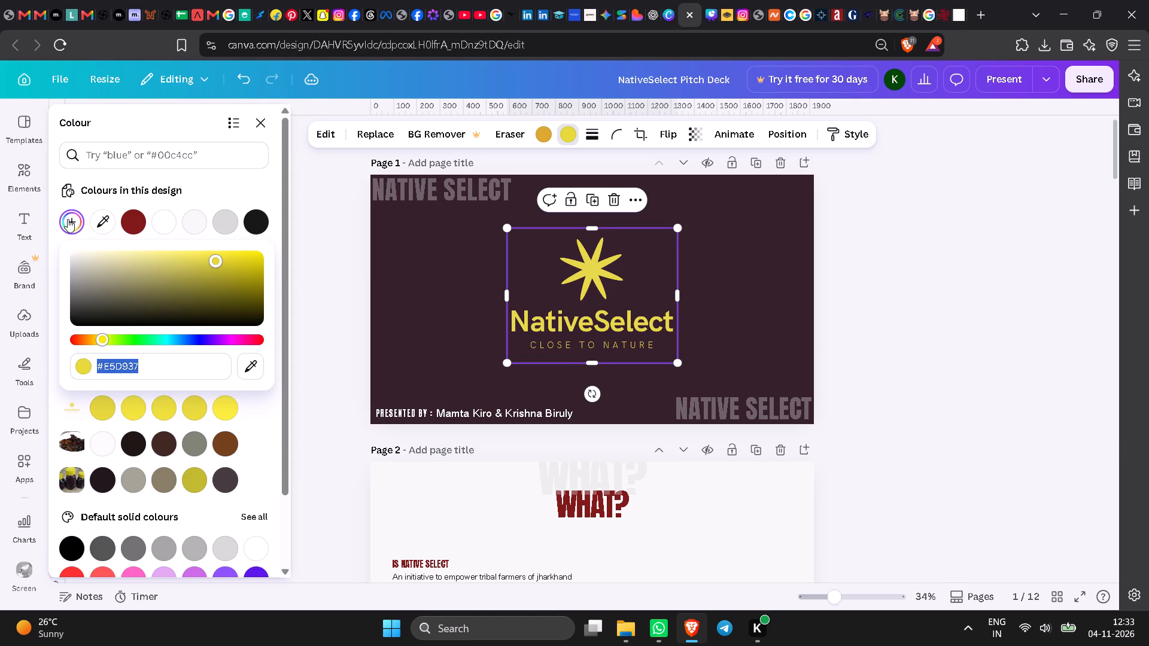
pyautogui.rightClick(119, 363)
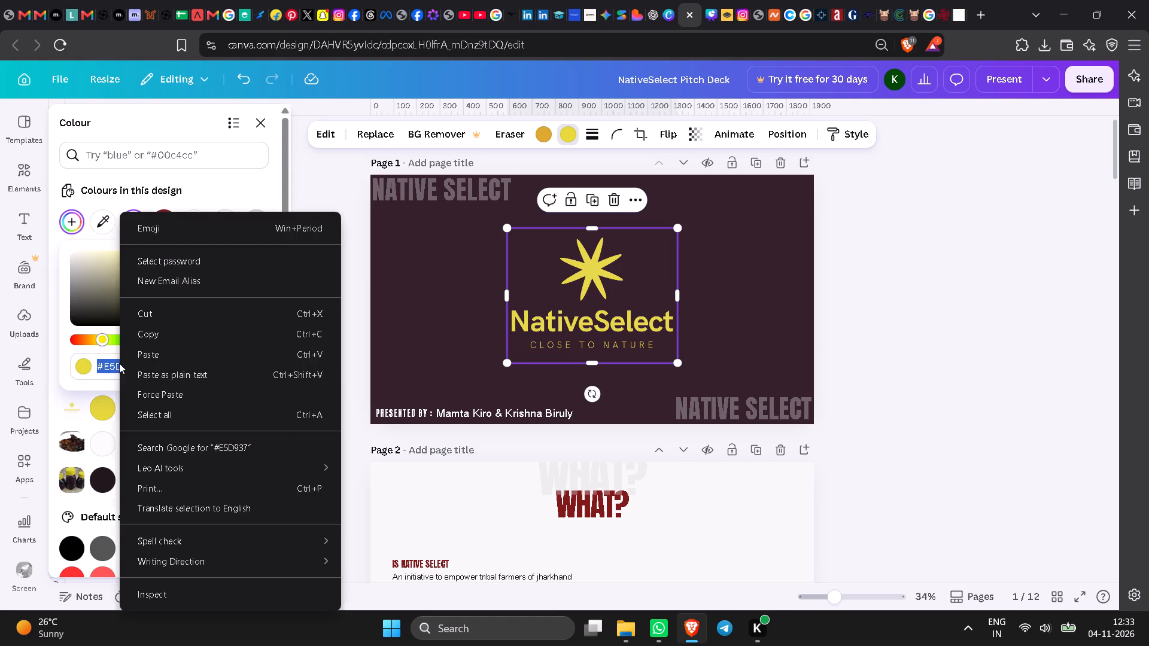
pyautogui.click(161, 333)
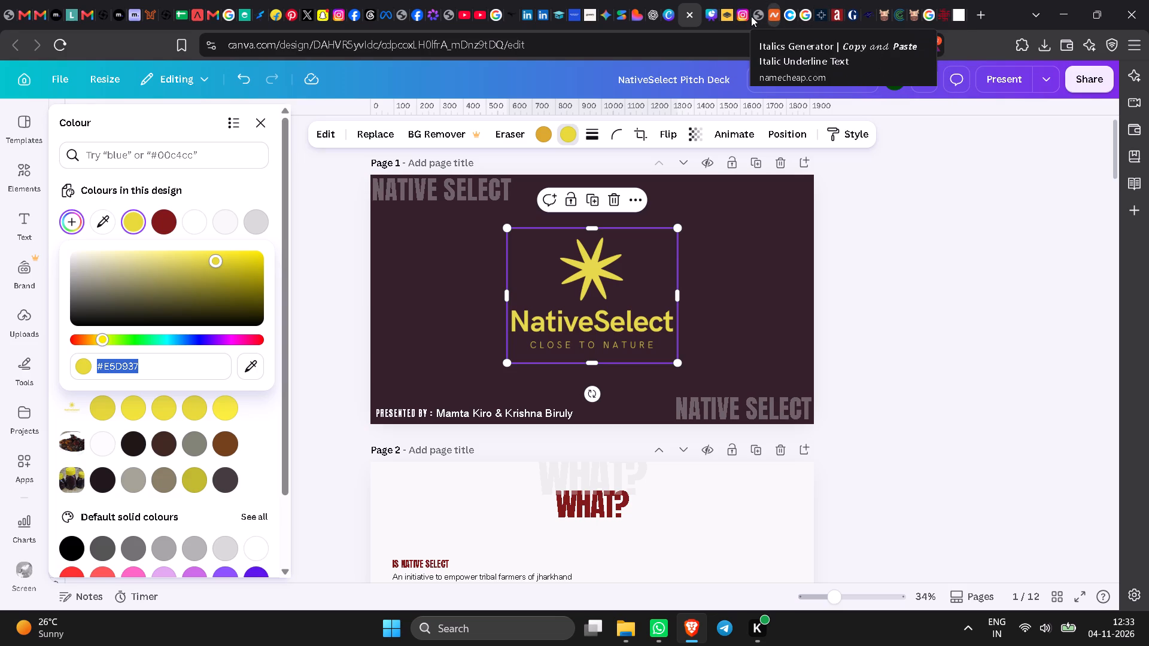
# Switch to the coolors.co browser tab and search Google for "what will go best with #e5d937".
pyautogui.click(786, 16)
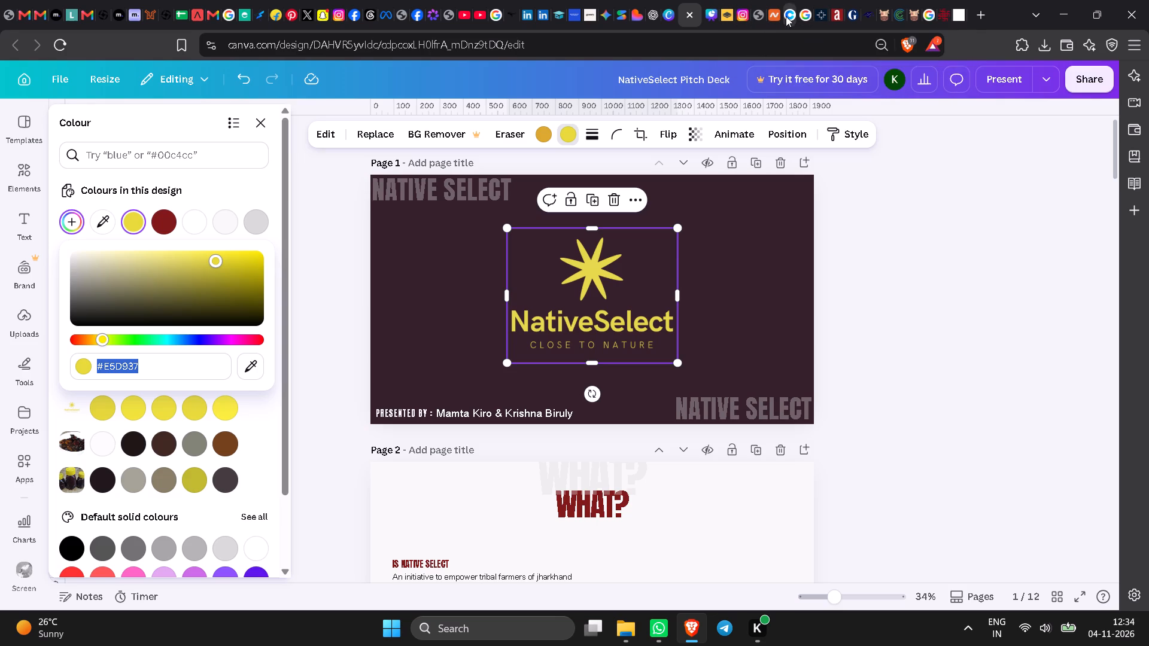
pyautogui.click(583, 48)
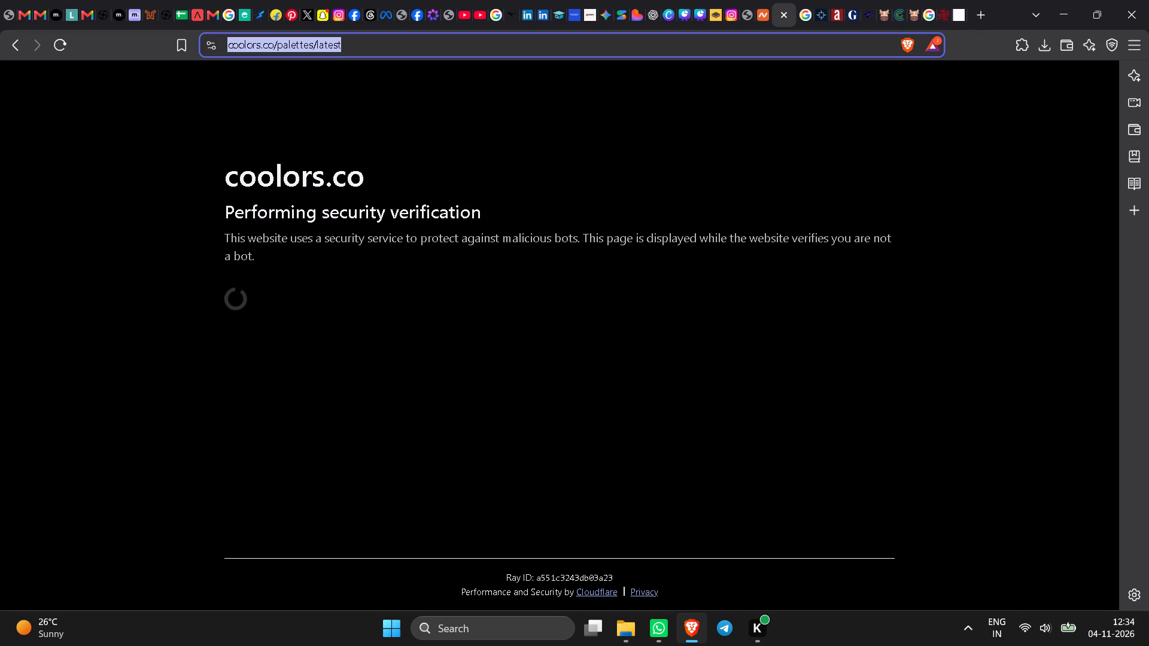
pyautogui.write('what will go best with')
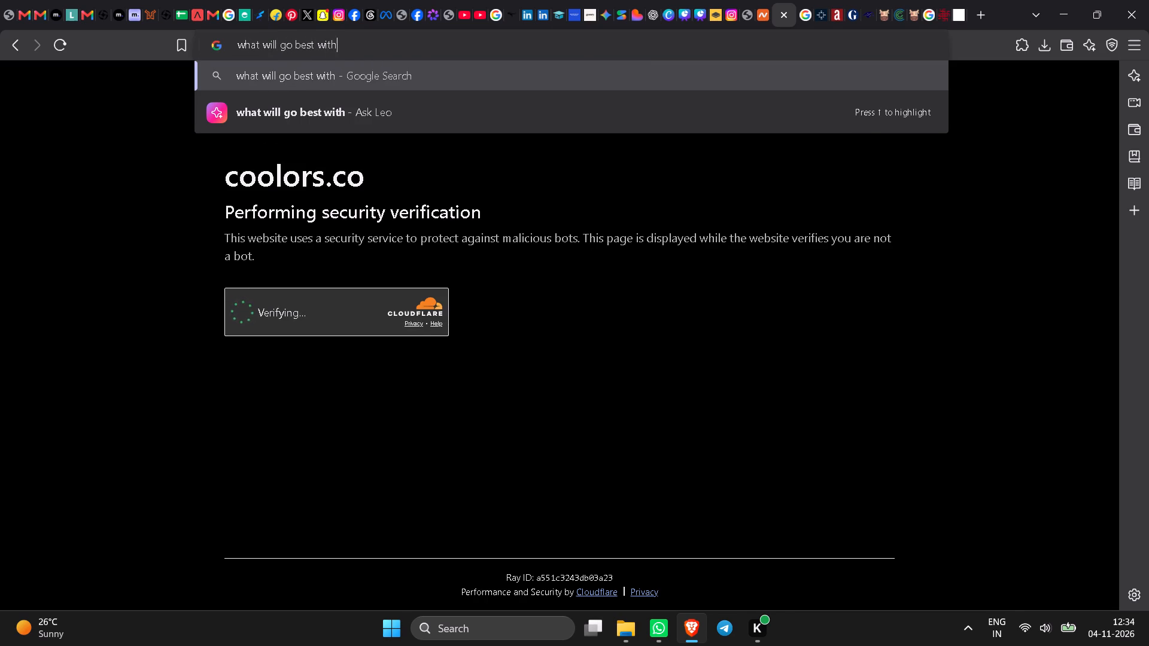
pyautogui.press('space')
pyautogui.hotkey('ctrl', 'v')
pyautogui.press('Return')
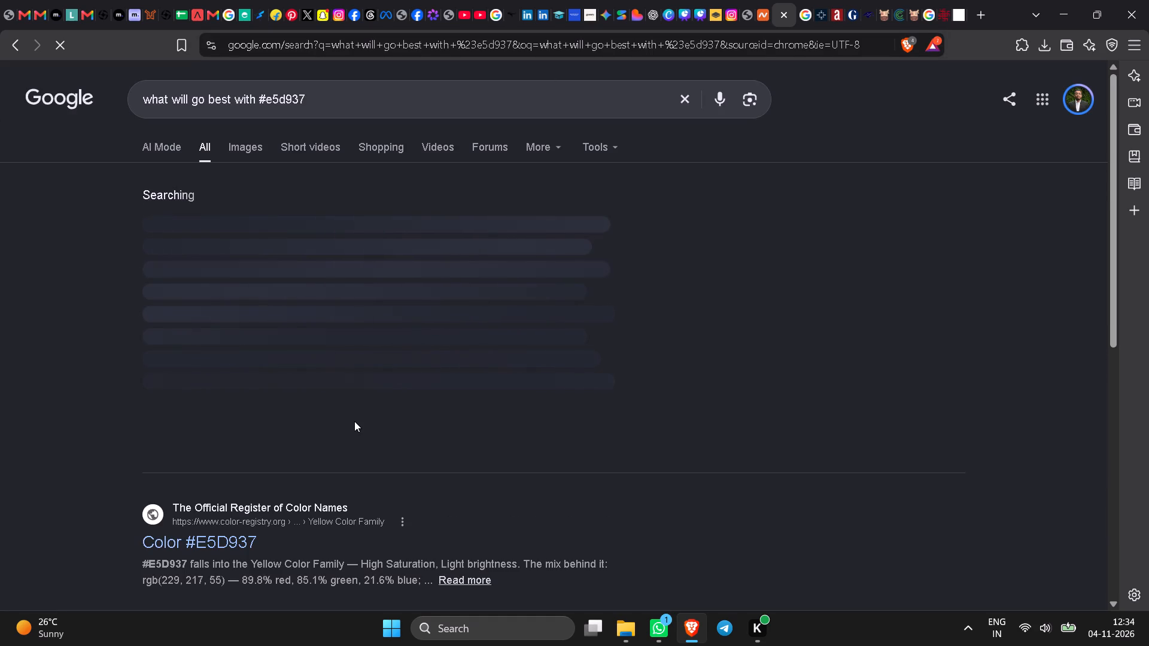
# Expand the AI Overview and read through its suggested colour combinations for the logo yellow.
pyautogui.click(376, 431)
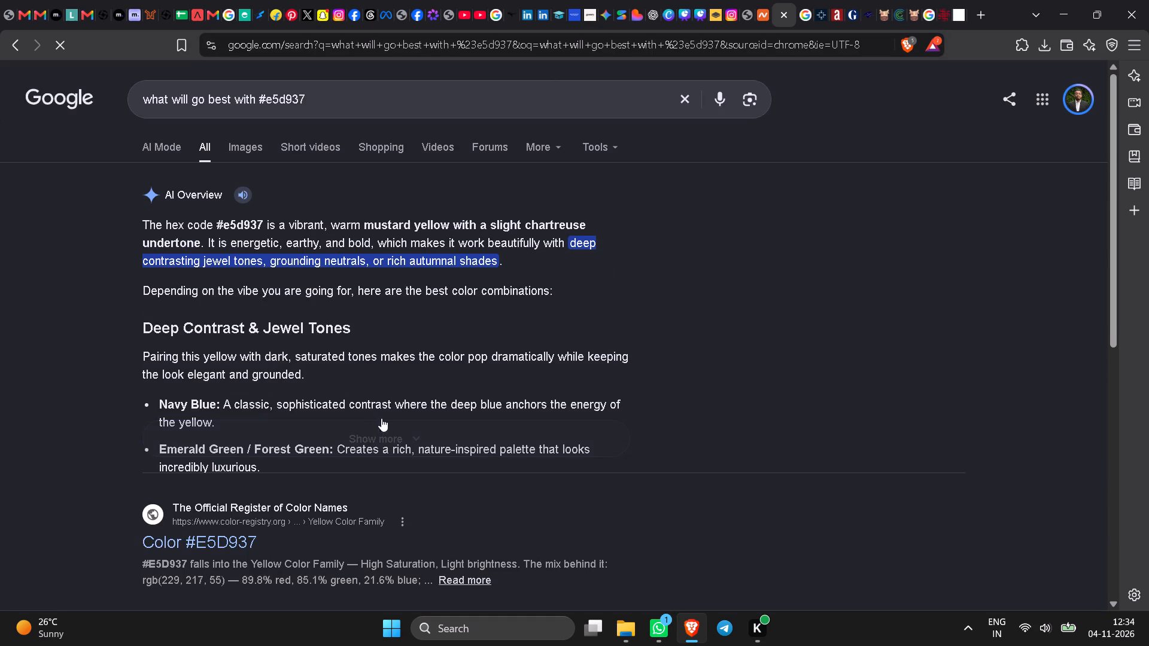
pyautogui.scroll(-2, 385, 361)
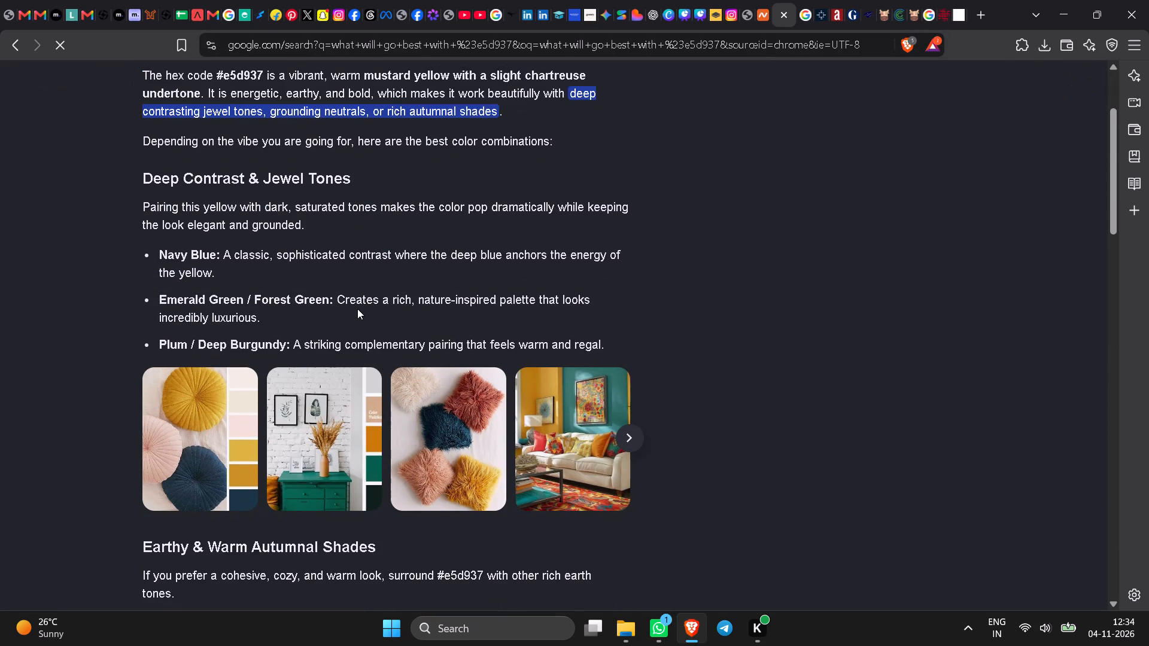
pyautogui.scroll(3, 357, 309)
pyautogui.scroll(-1, 283, 451)
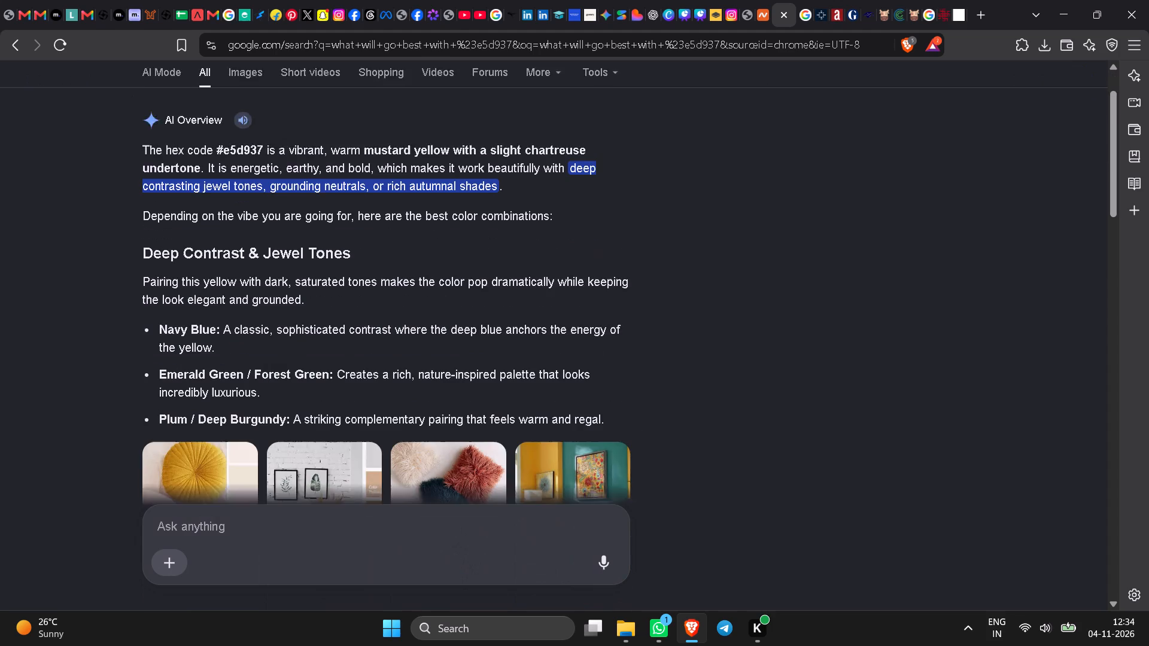
pyautogui.scroll(-1, 283, 451)
pyautogui.scroll(-6, 298, 392)
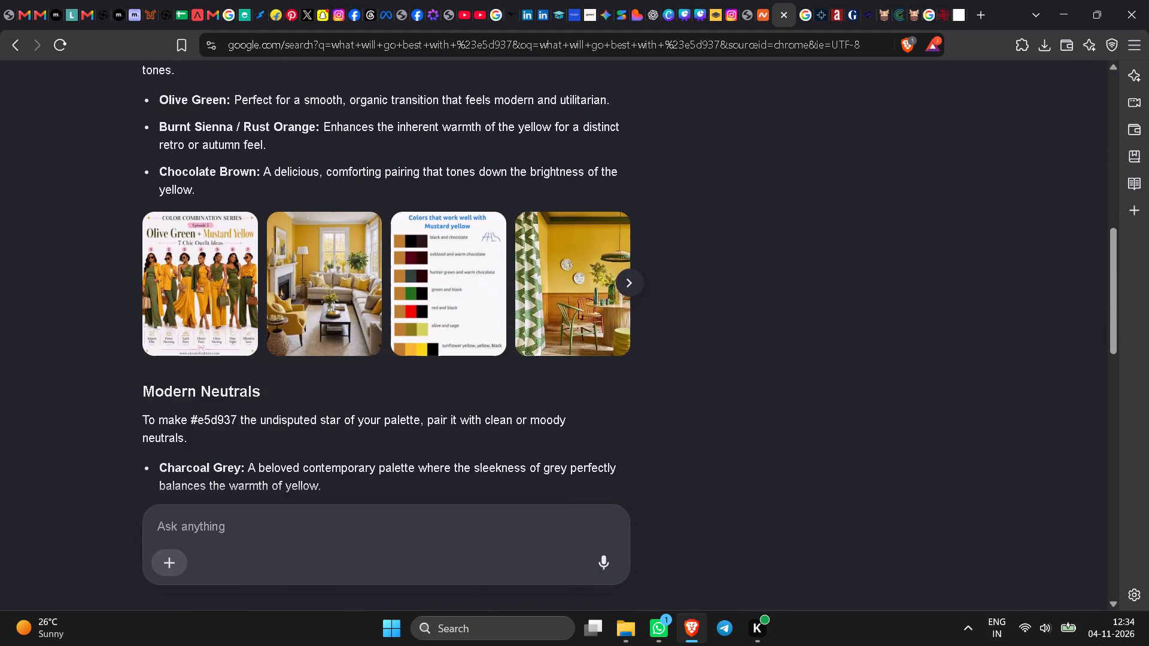
pyautogui.scroll(-4, 298, 392)
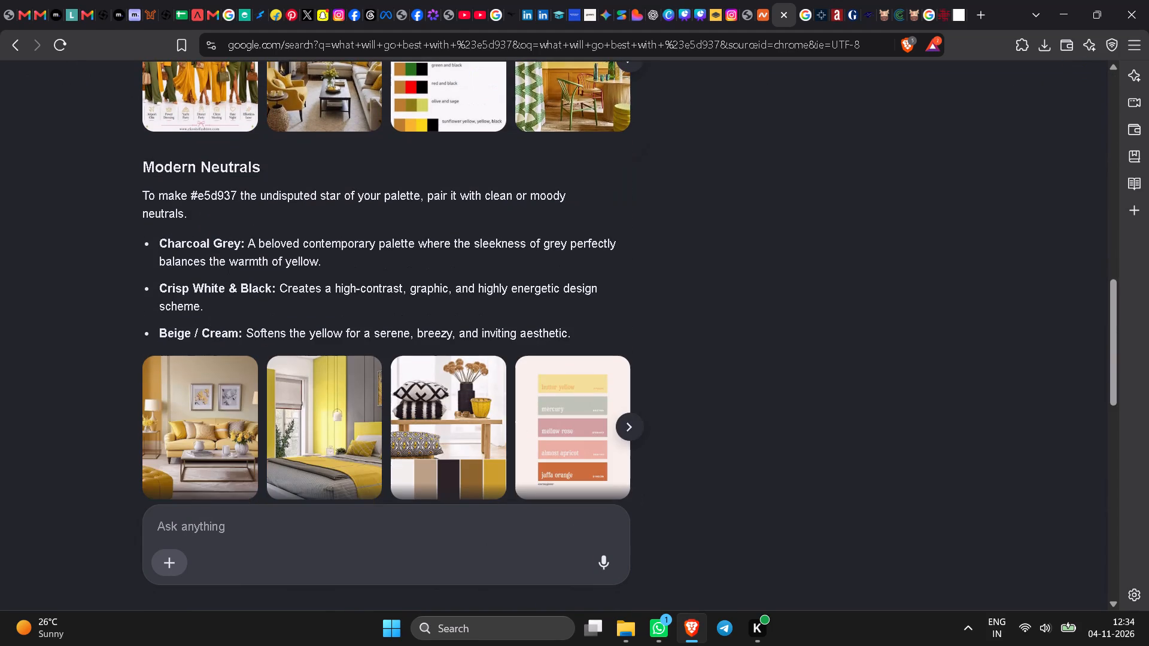
pyautogui.scroll(-5, 298, 391)
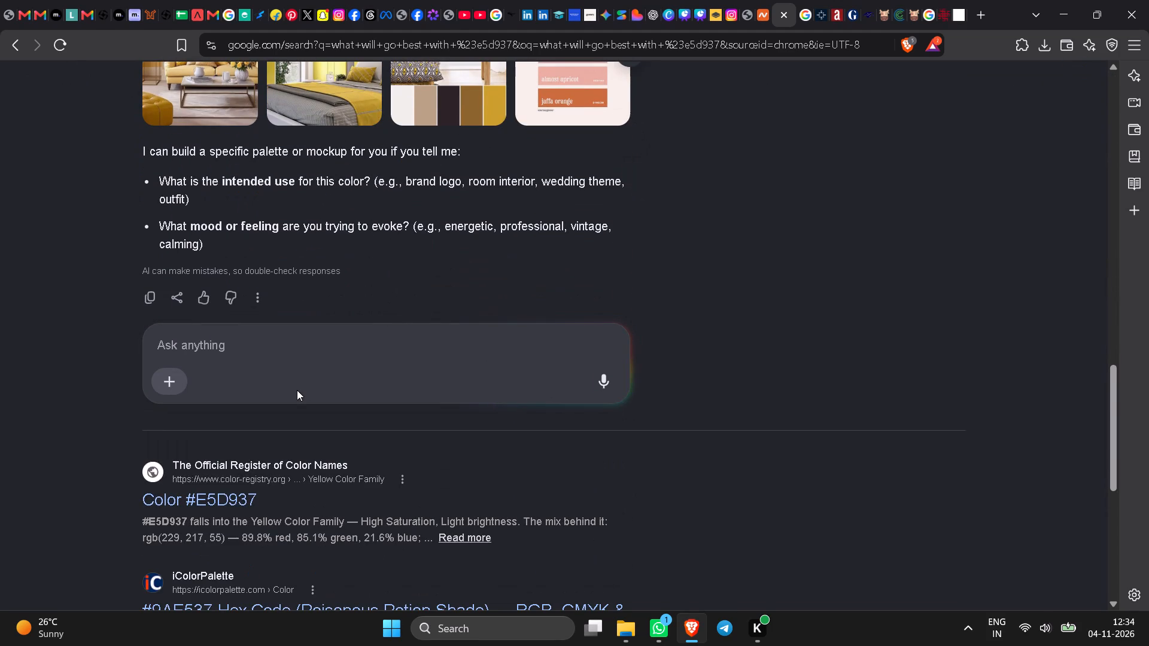
pyautogui.scroll(14, 297, 390)
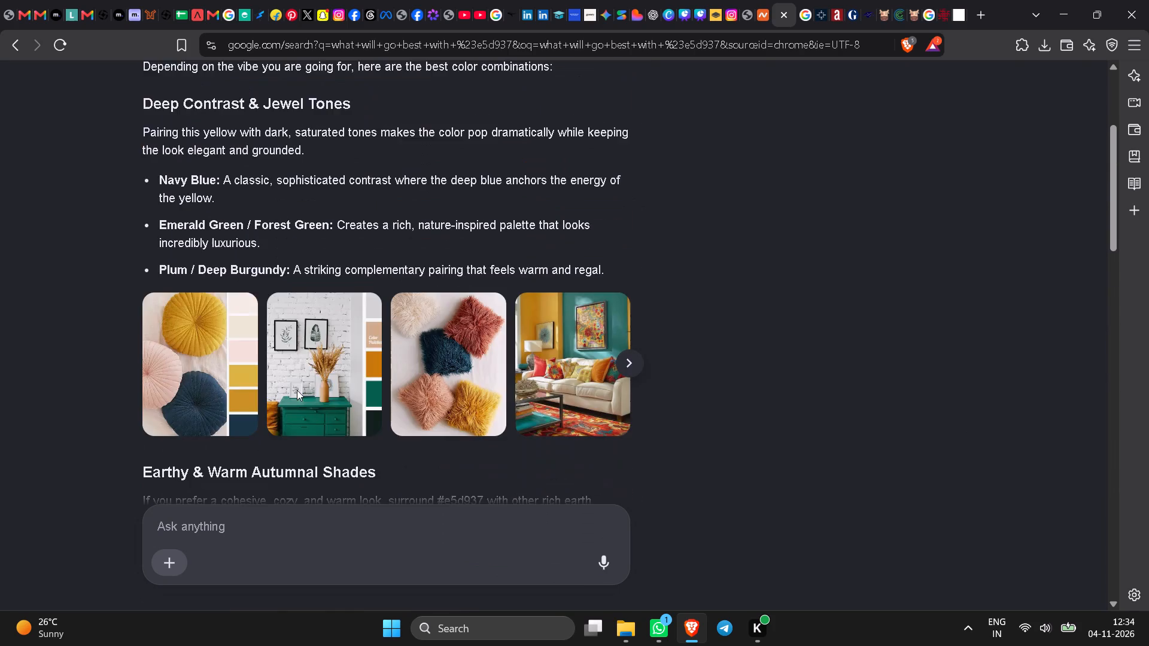
pyautogui.scroll(5, 297, 390)
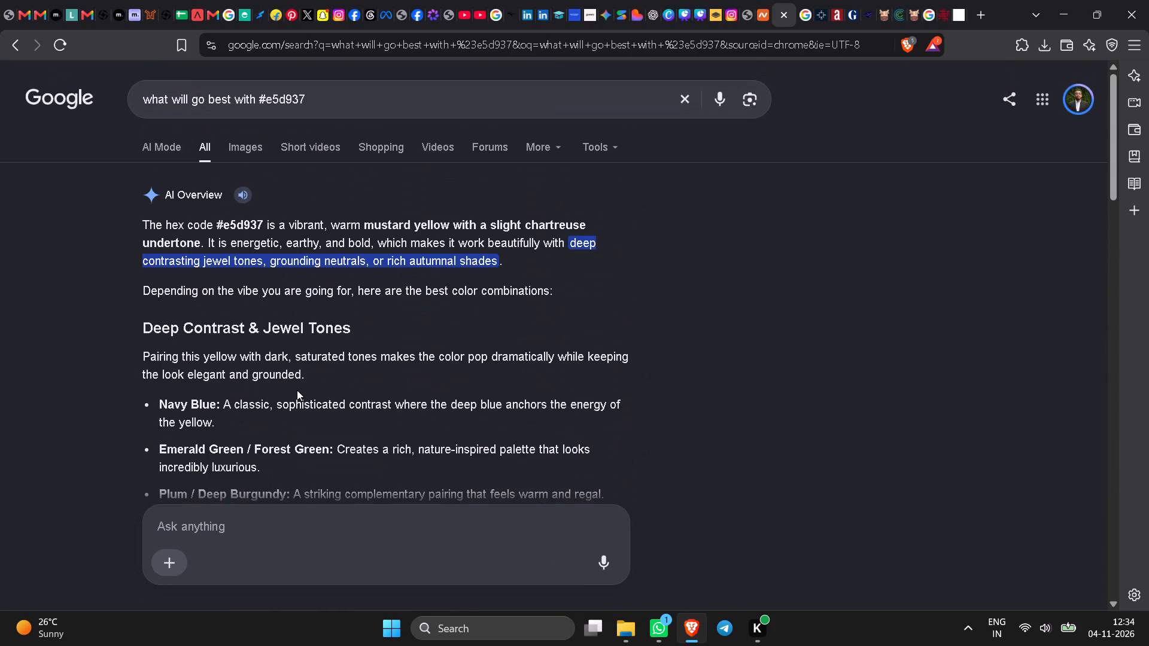
# Ask the follow-up question "please share the colour code" about the suggested combinations.
pyautogui.click(308, 520)
pyautogui.write('please')
pyautogui.press('space')
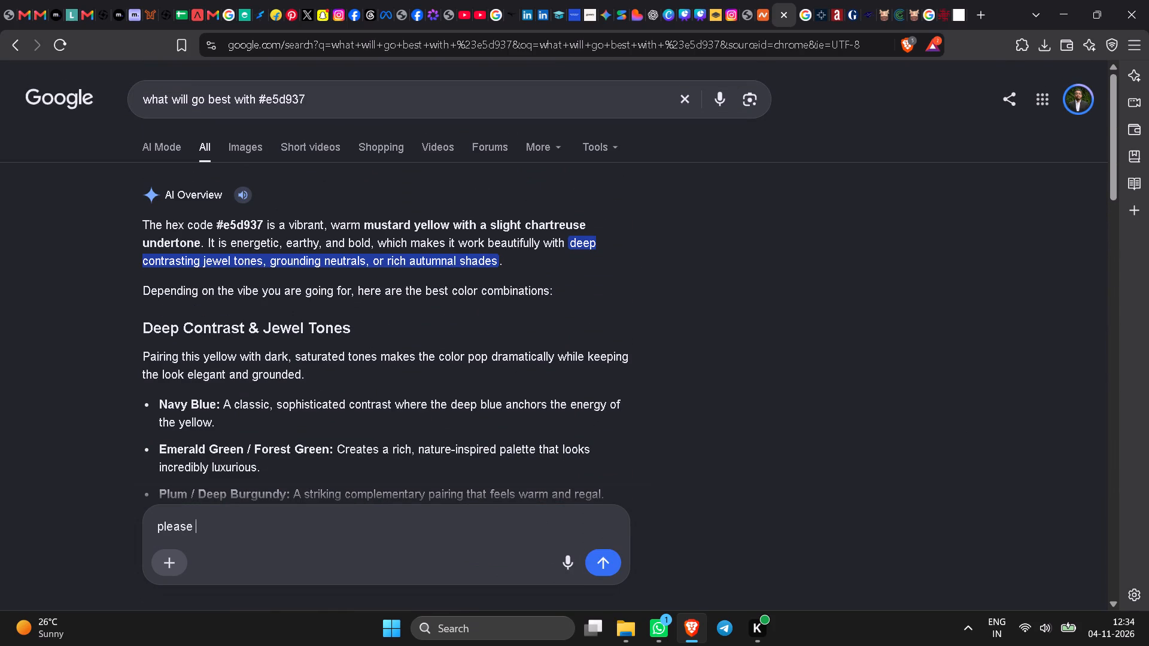
pyautogui.write('share the colour')
pyautogui.press('space')
pyautogui.write('code')
pyautogui.press('Return')
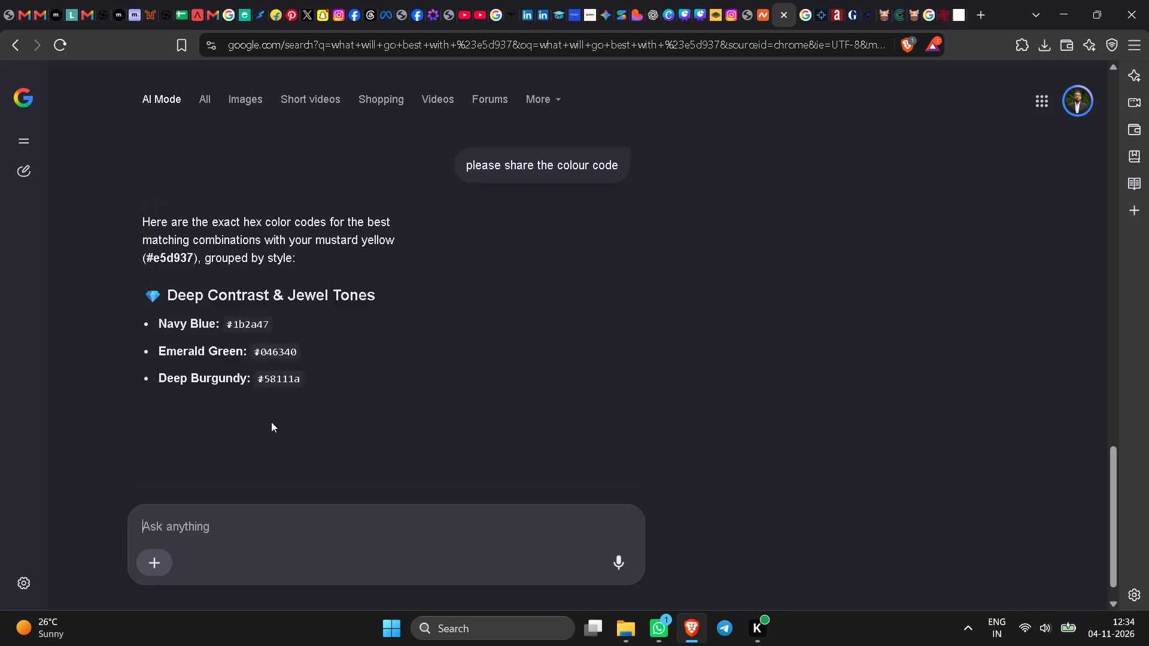
# Copy the Deep Burgundy hex code #58111a from the answer and return to the NativeSelect Pitch Deck in Canva.
pyautogui.scroll(-1, 279, 392)
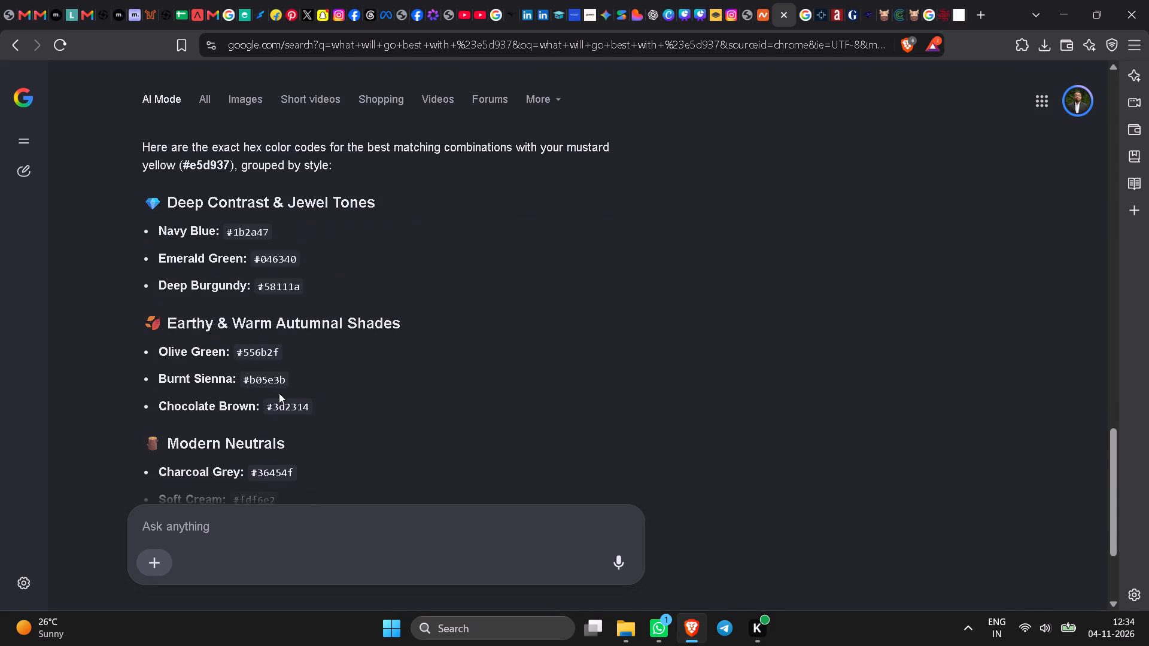
pyautogui.moveTo(315, 284); pyautogui.dragTo(265, 285)
pyautogui.moveTo(258, 285); pyautogui.dragTo(299, 285)
pyautogui.rightClick(287, 287)
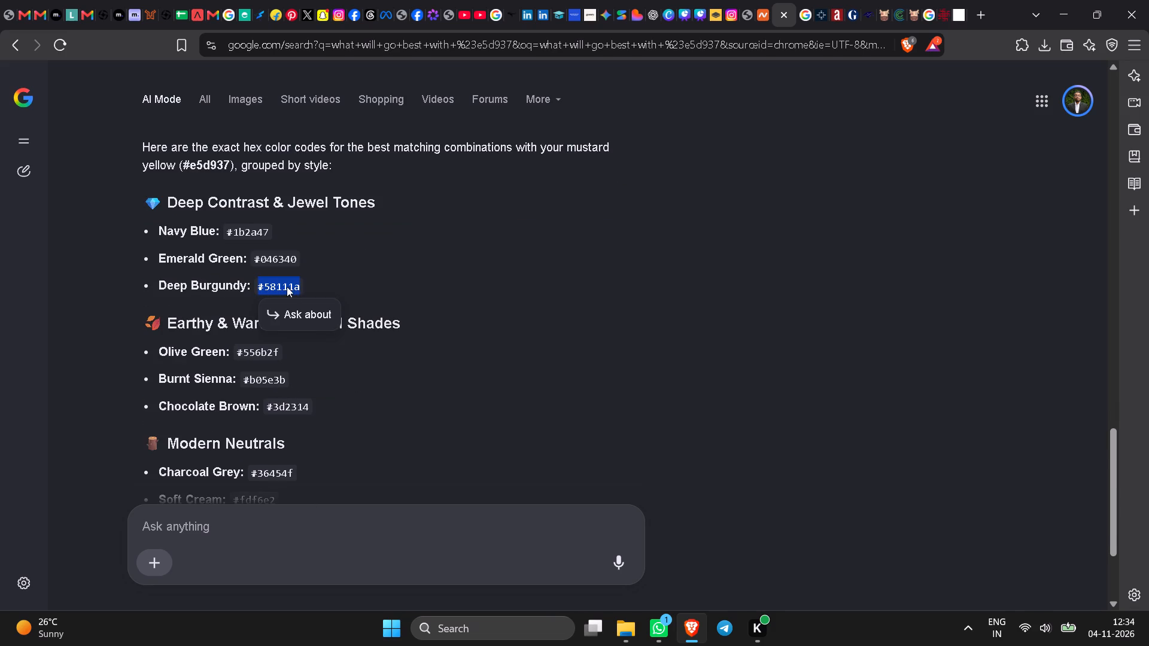
pyautogui.click(323, 305)
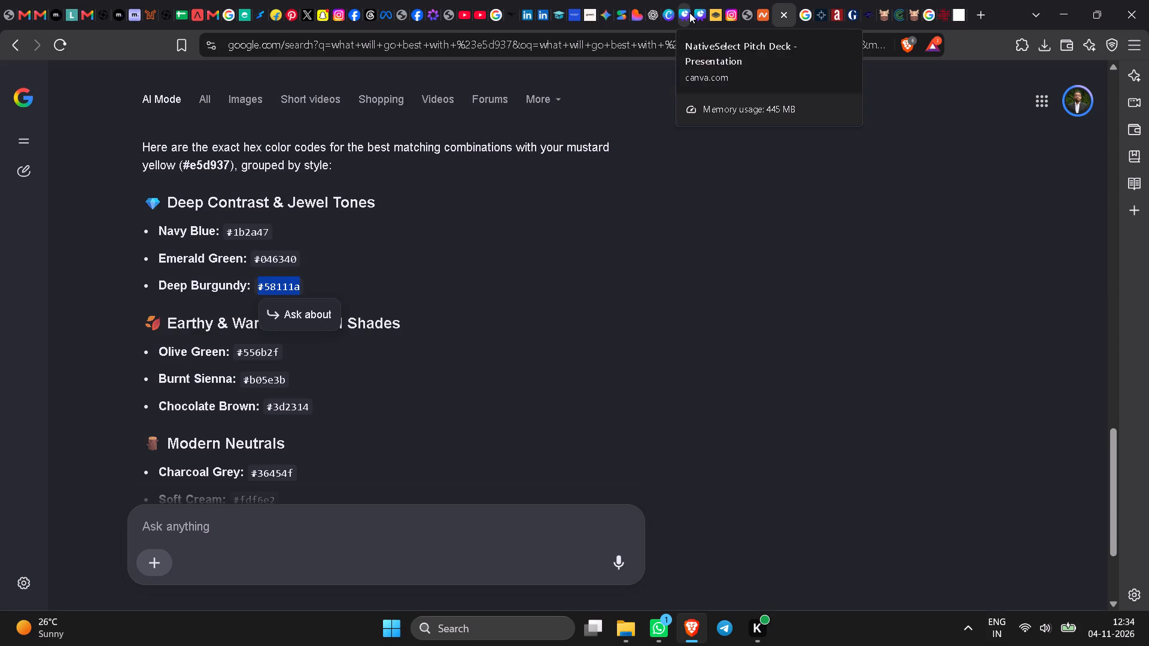
pyautogui.click(689, 13)
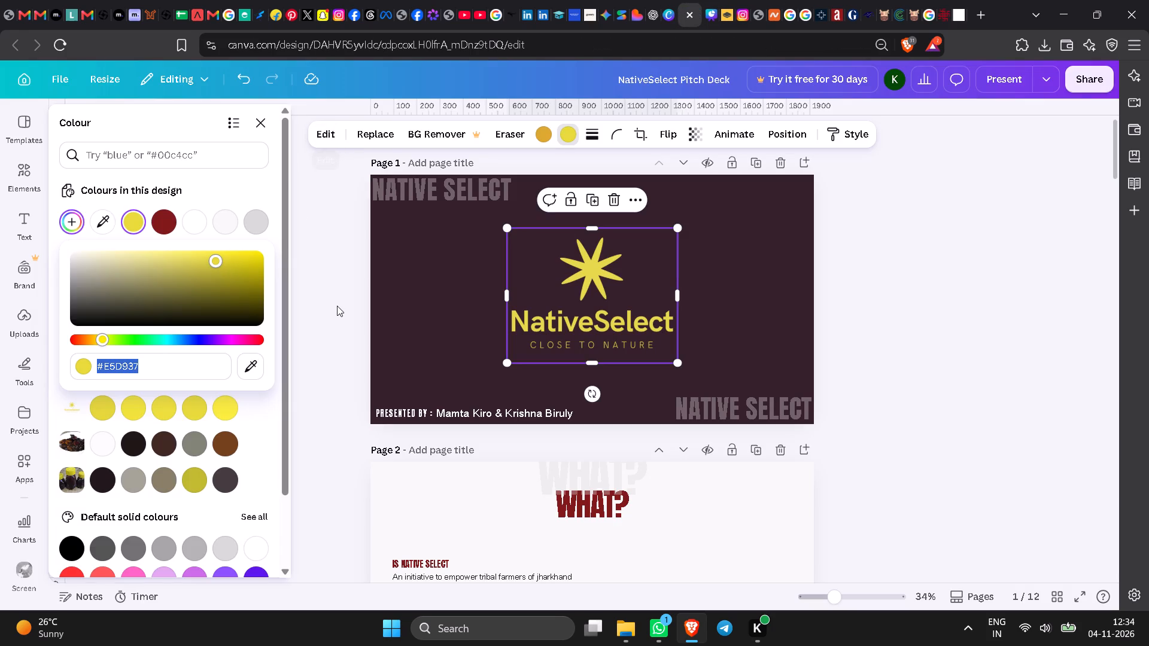
# Change the Page 1 cover background colour to the copied Deep Burgundy, #58111a, and deselect the page.
pyautogui.click(337, 306)
pyautogui.click(423, 255)
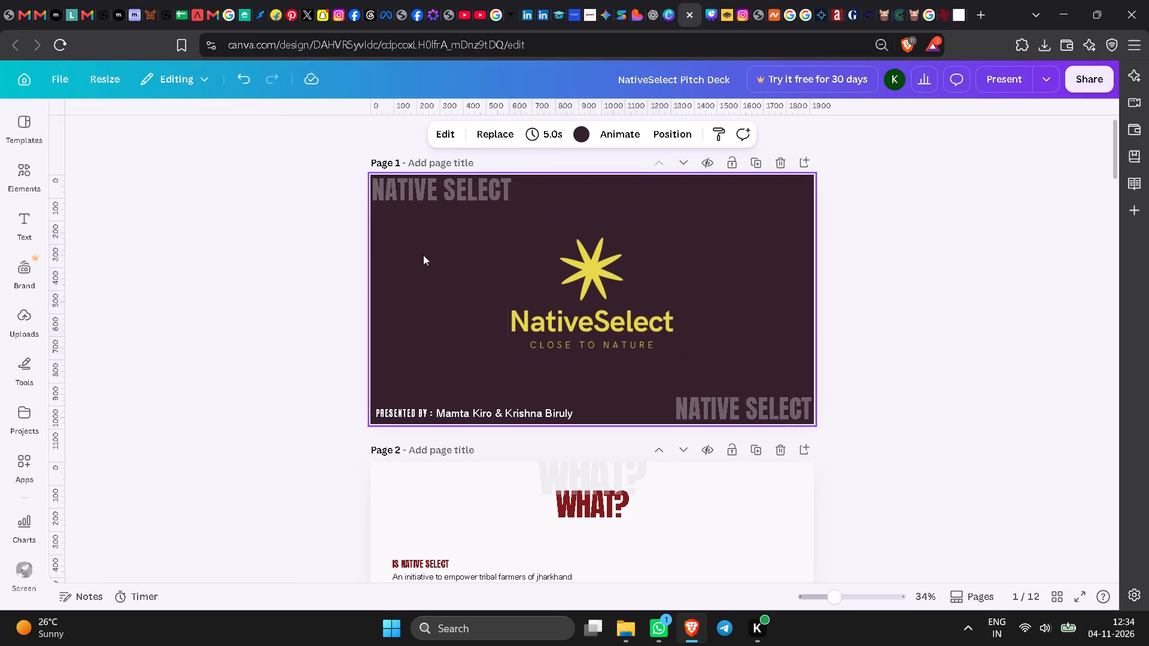
pyautogui.click(579, 132)
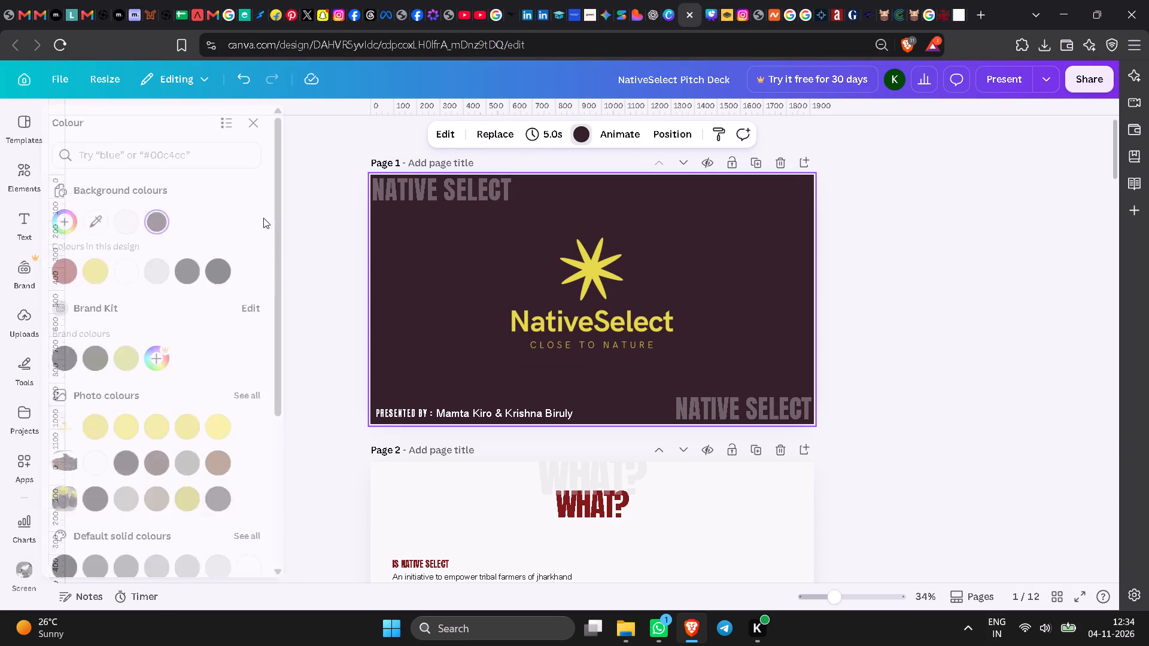
pyautogui.click(145, 156)
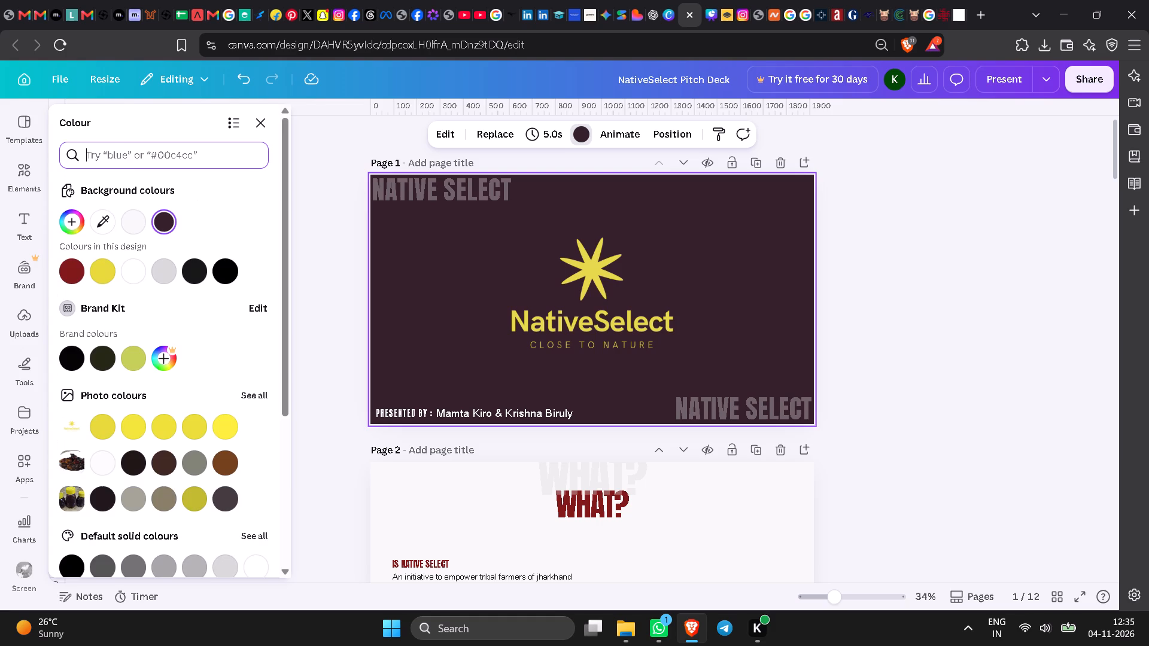
pyautogui.hotkey('ctrl', 'v')
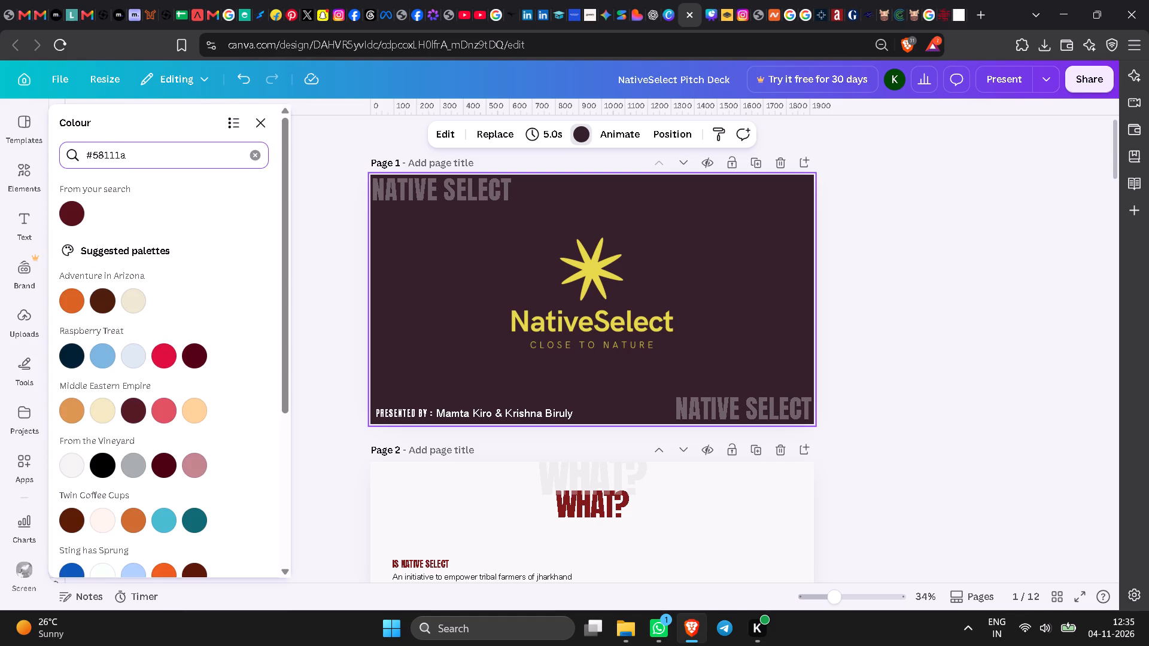
pyautogui.click(67, 207)
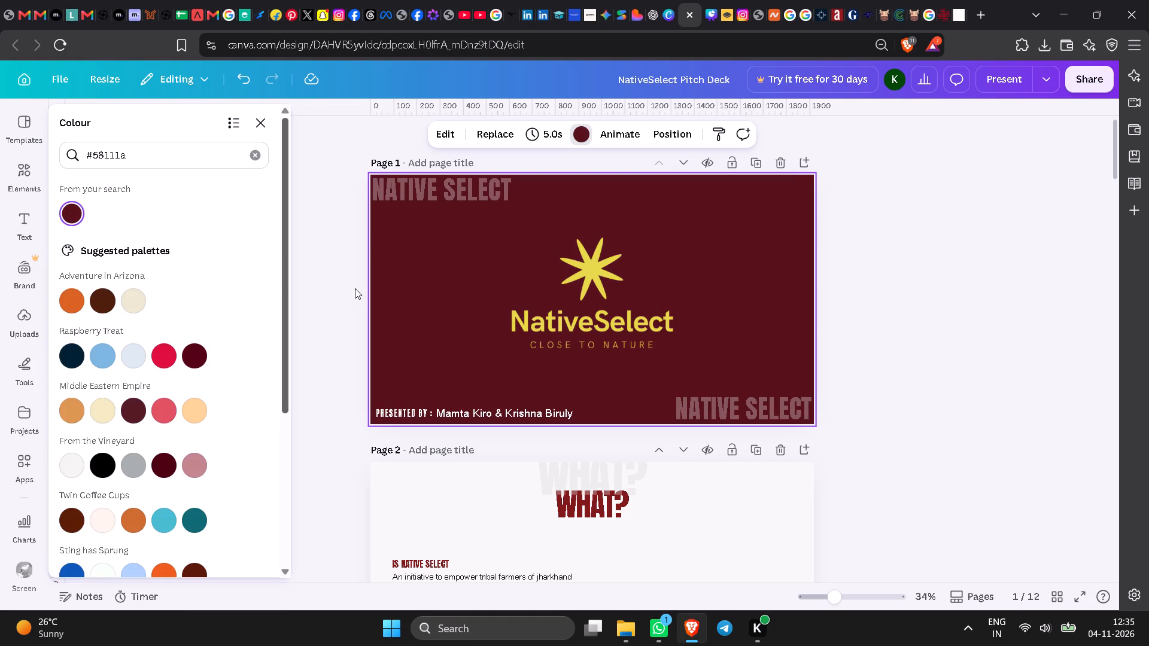
pyautogui.click(355, 288)
pyautogui.click(923, 354)
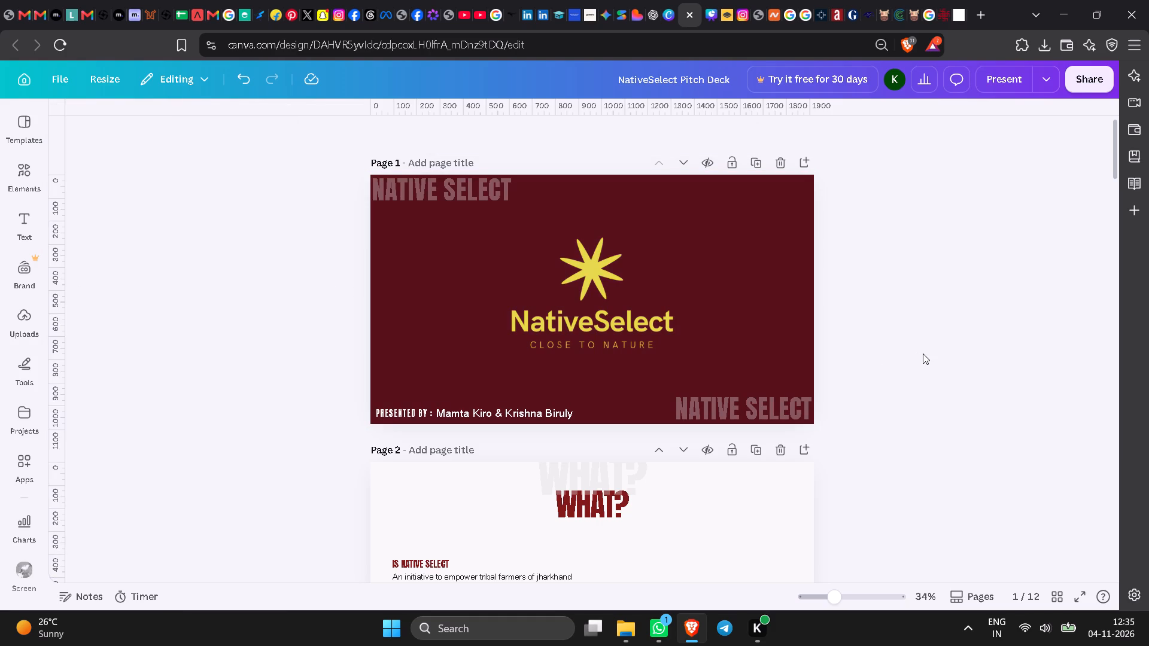
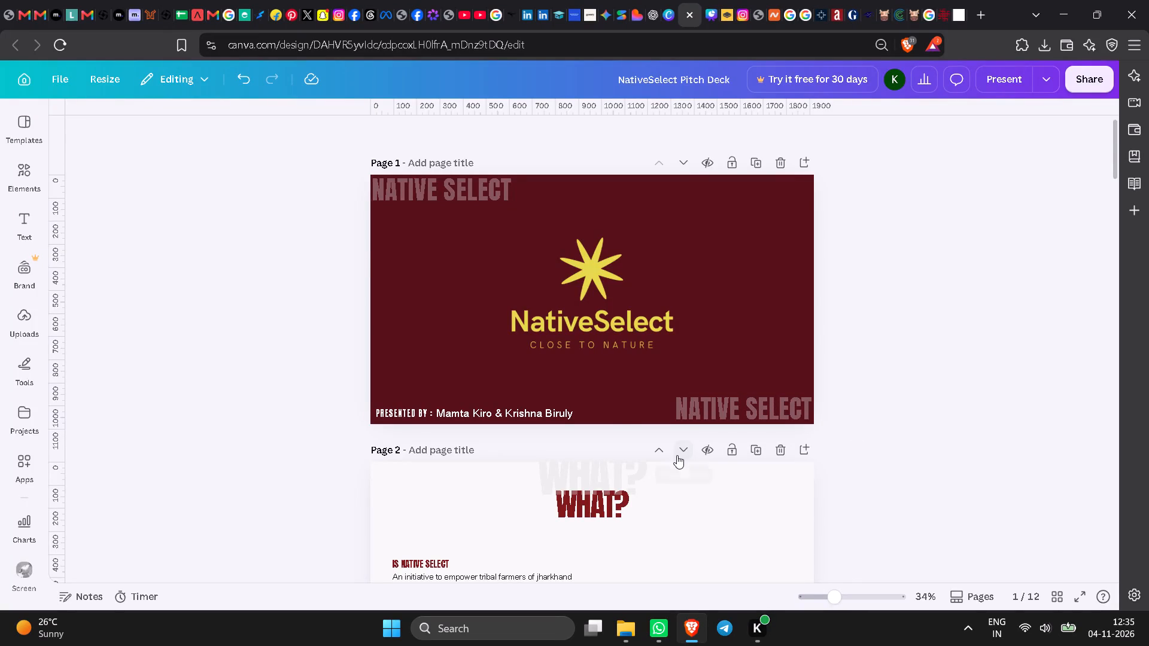
# Review the deck's pages from the cover through the THANK YOU page, including FINANCIALS, WAY AHEAD and PROCESS.
pyautogui.scroll(-2, 676, 455)
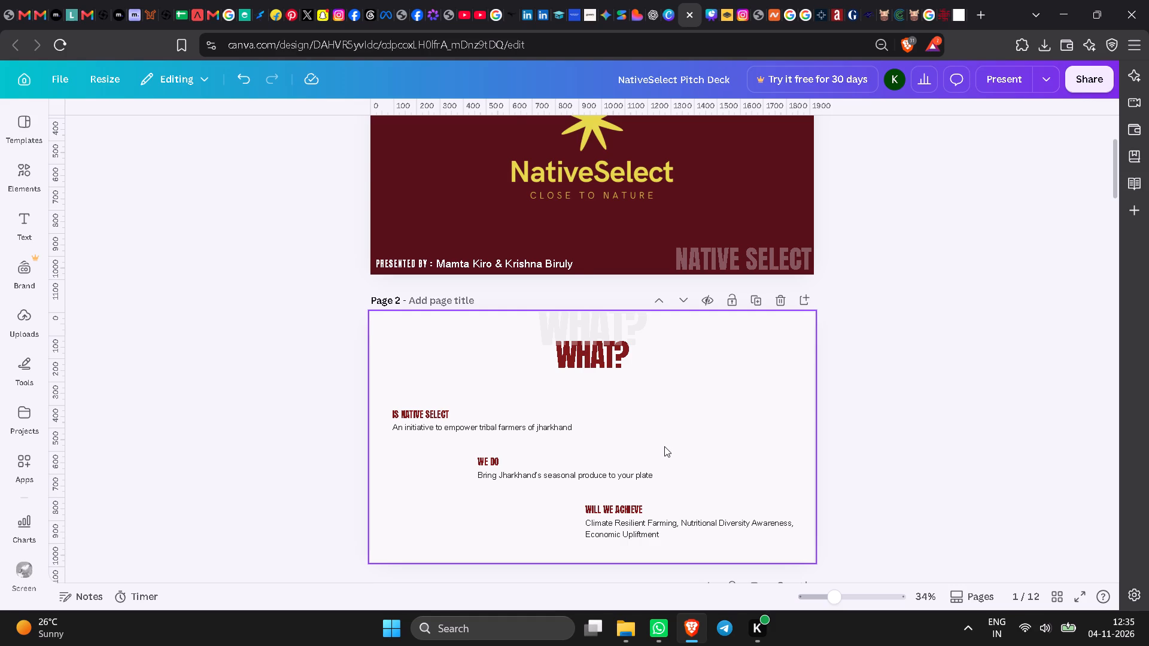
pyautogui.scroll(2, 664, 445)
pyautogui.scroll(-6, 664, 445)
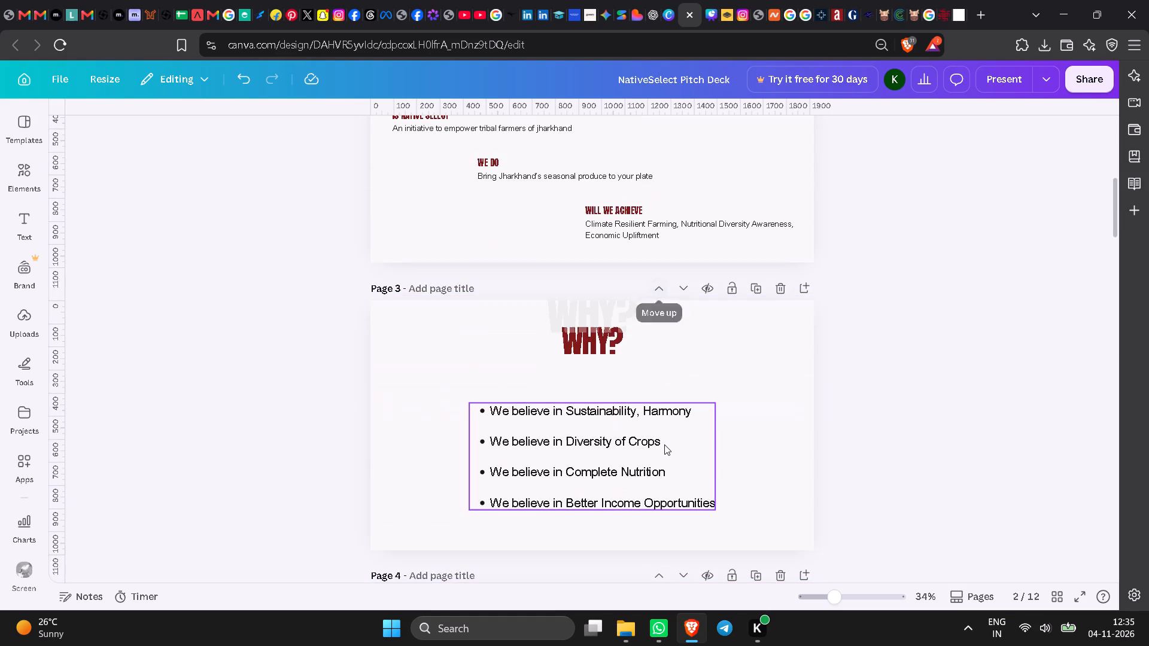
pyautogui.scroll(-2, 664, 444)
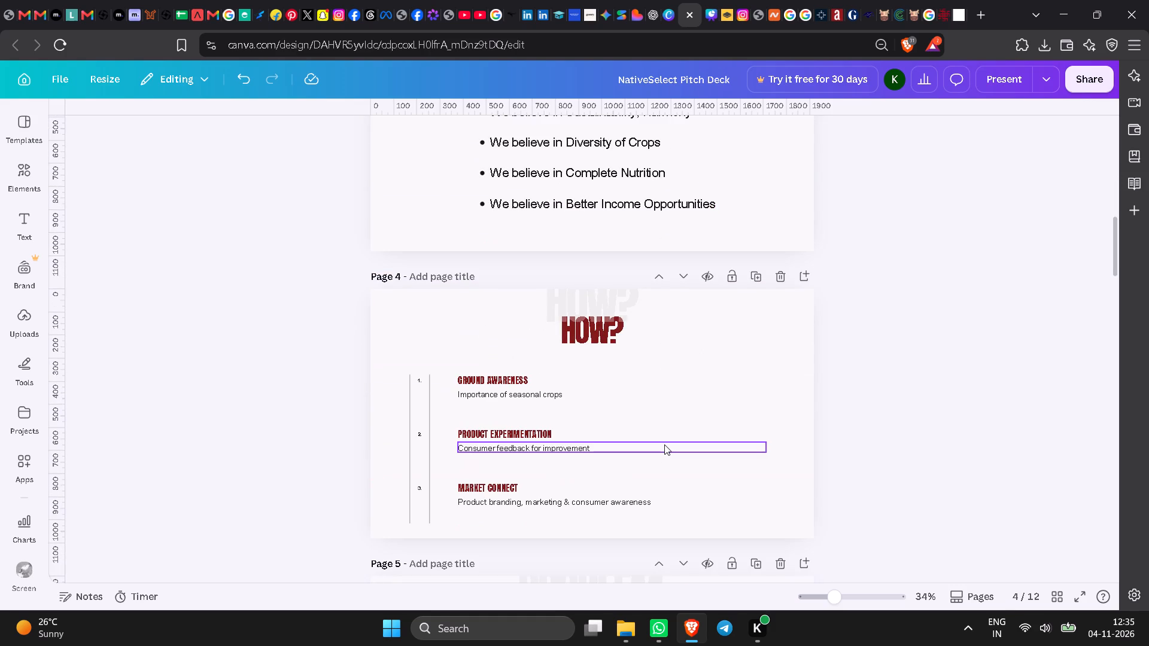
pyautogui.scroll(-5, 664, 444)
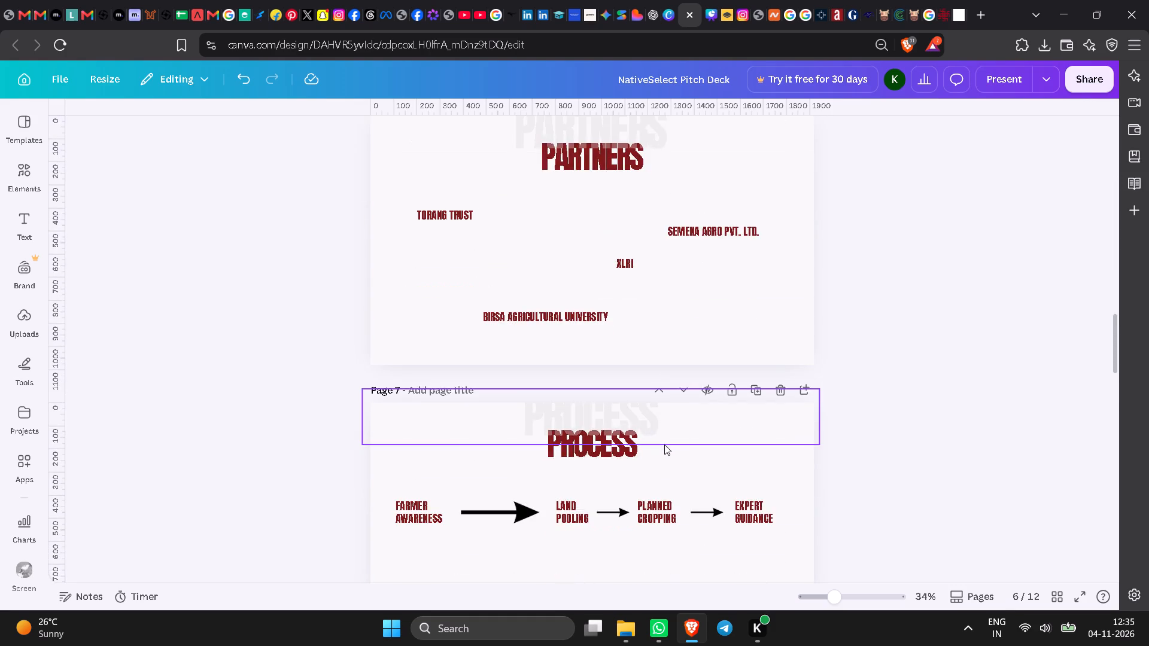
pyautogui.scroll(-7, 664, 444)
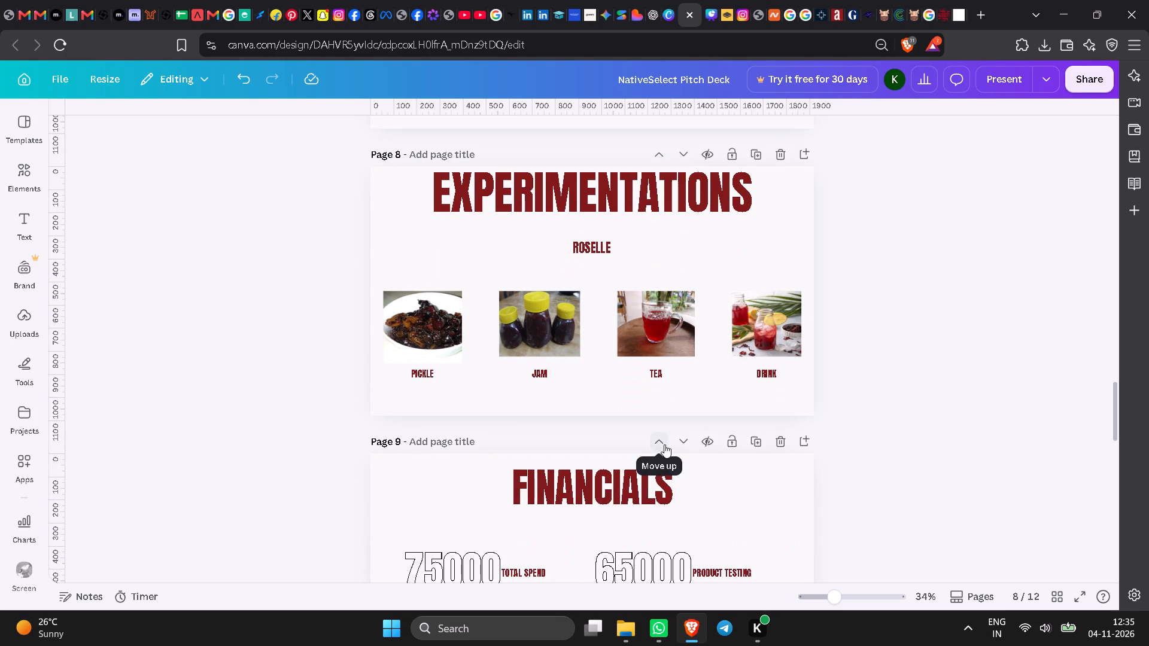
pyautogui.scroll(-5, 664, 444)
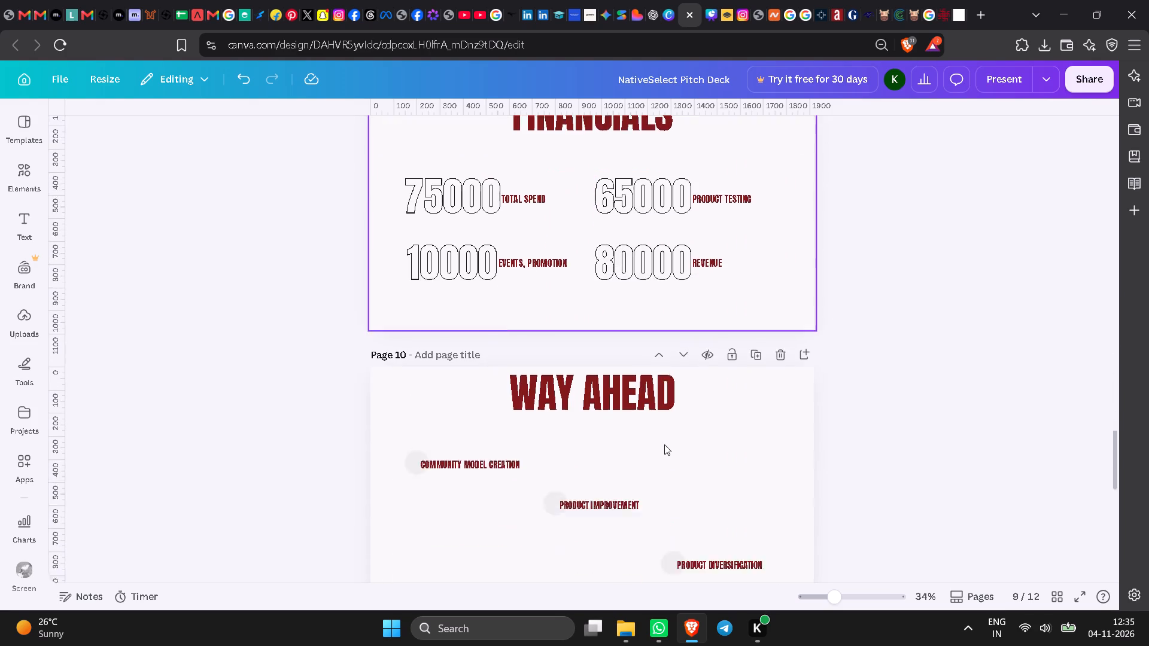
pyautogui.scroll(-8, 664, 444)
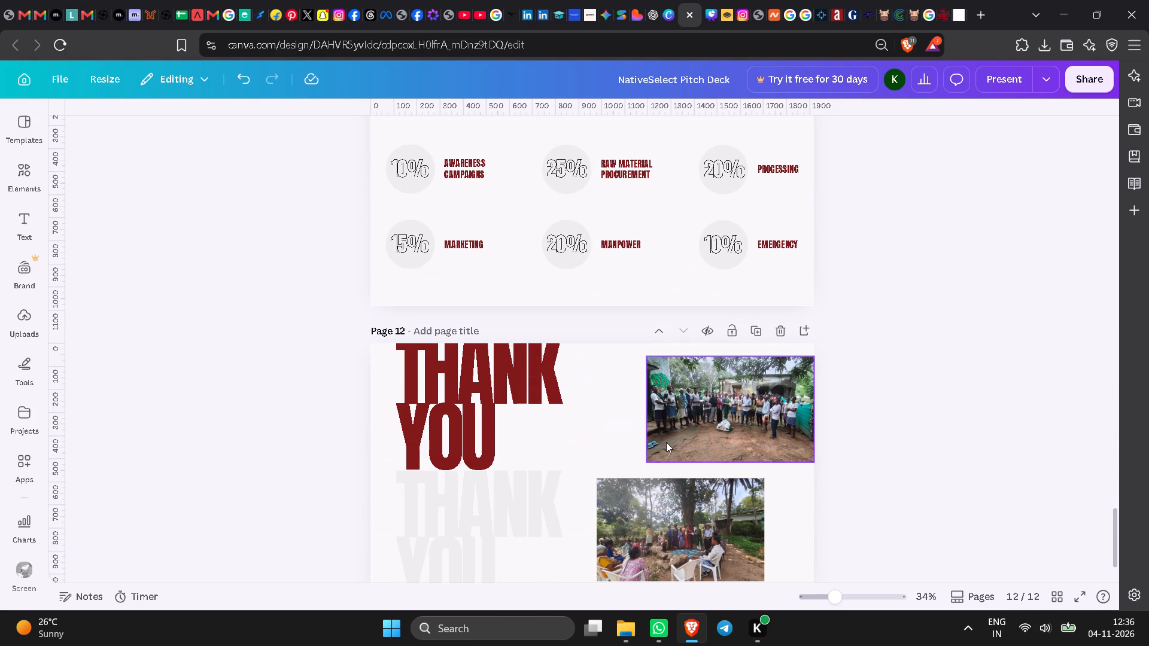
pyautogui.scroll(6, 632, 439)
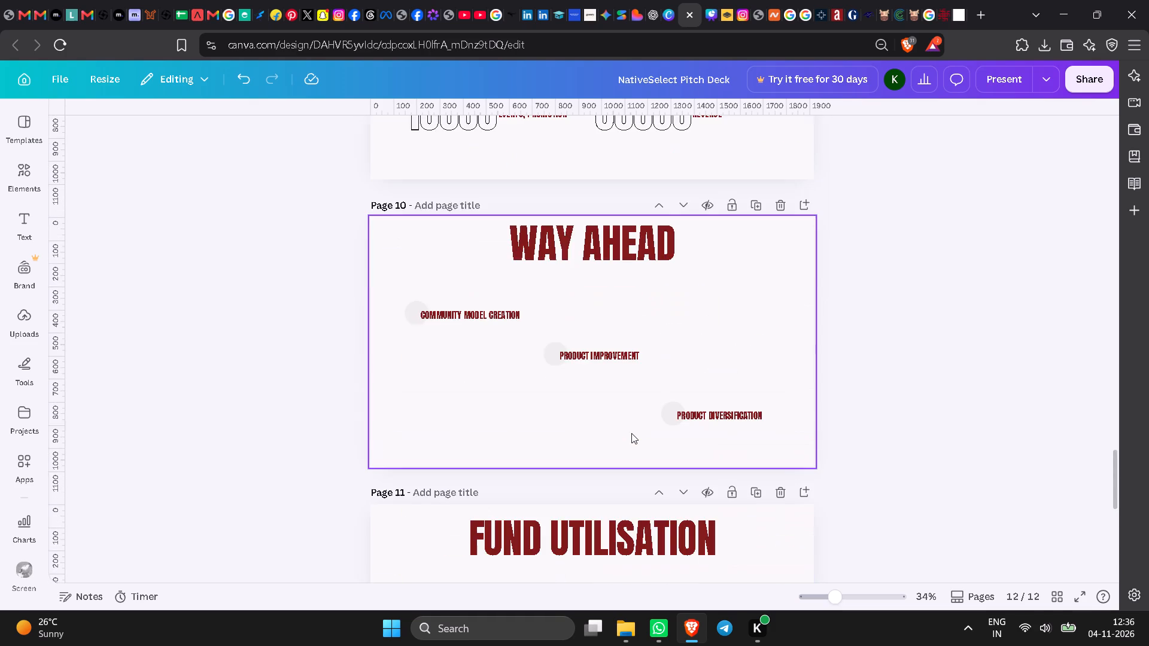
pyautogui.scroll(3, 630, 432)
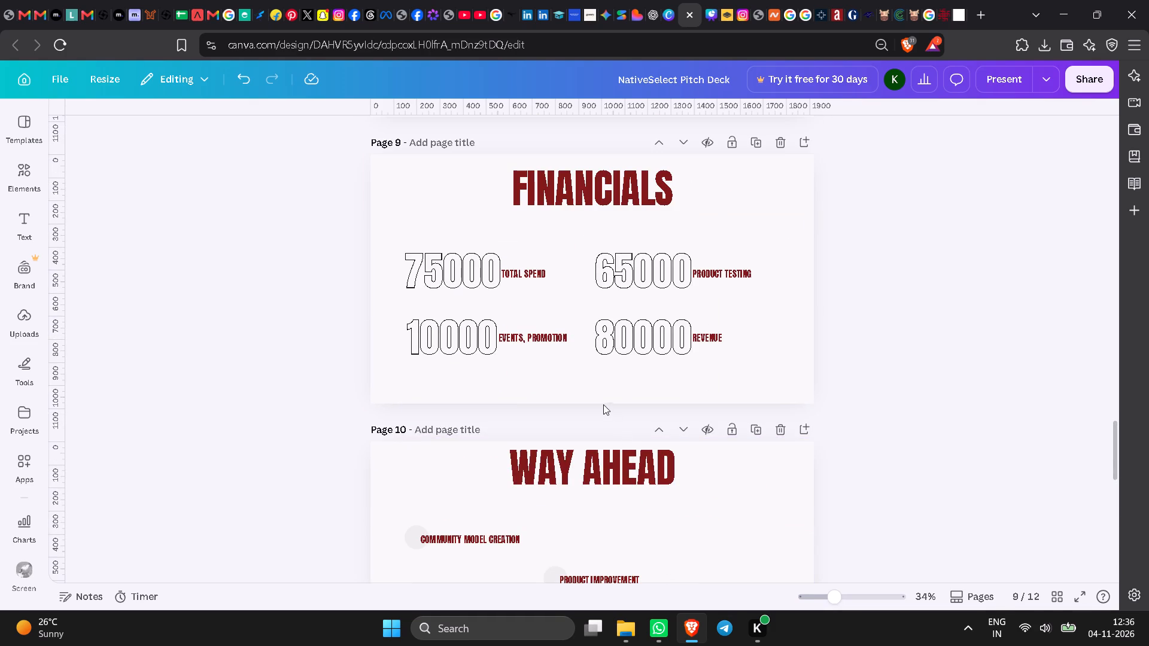
pyautogui.scroll(4, 601, 403)
pyautogui.scroll(-3, 601, 403)
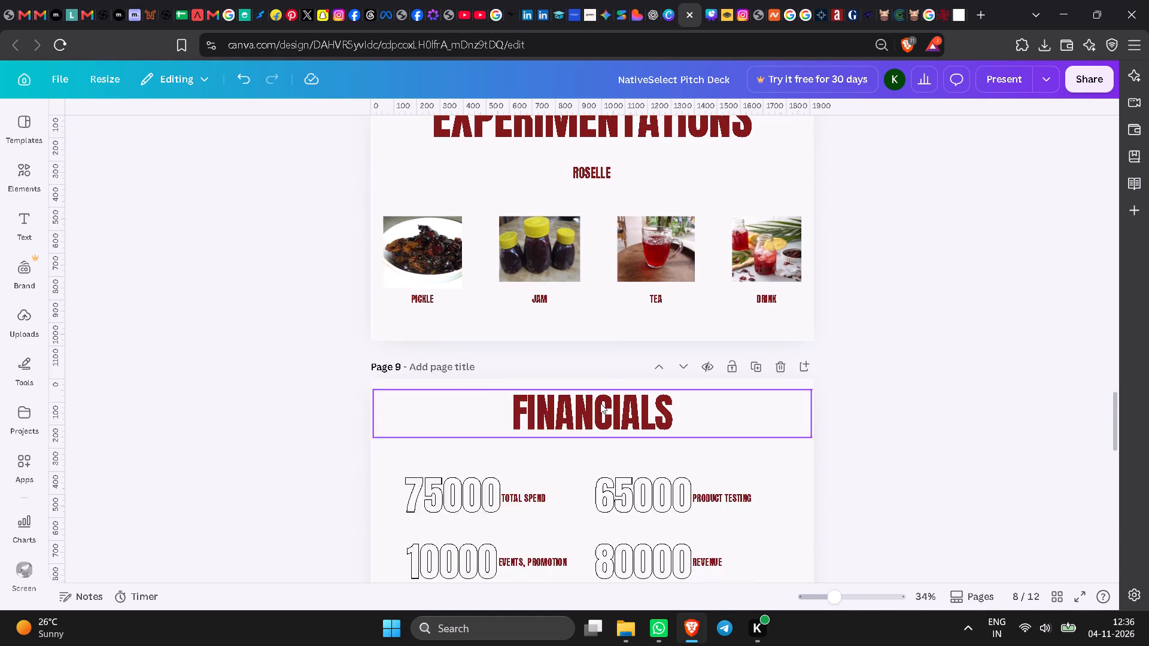
pyautogui.scroll(-1, 600, 403)
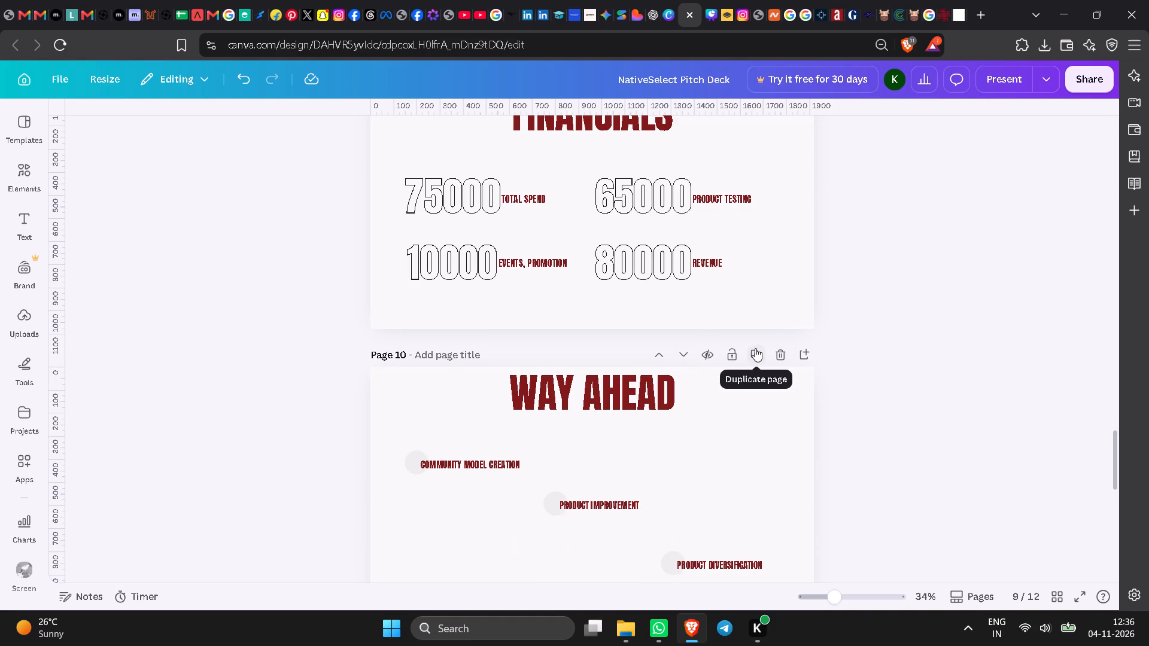
pyautogui.scroll(4, 572, 333)
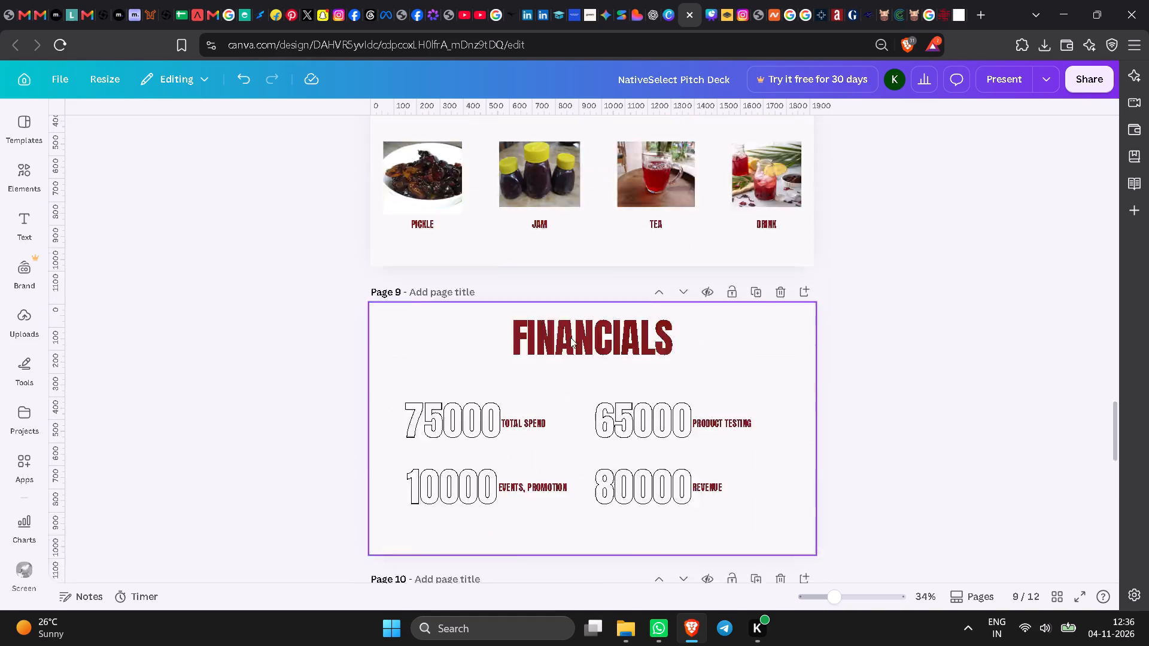
pyautogui.scroll(7, 570, 337)
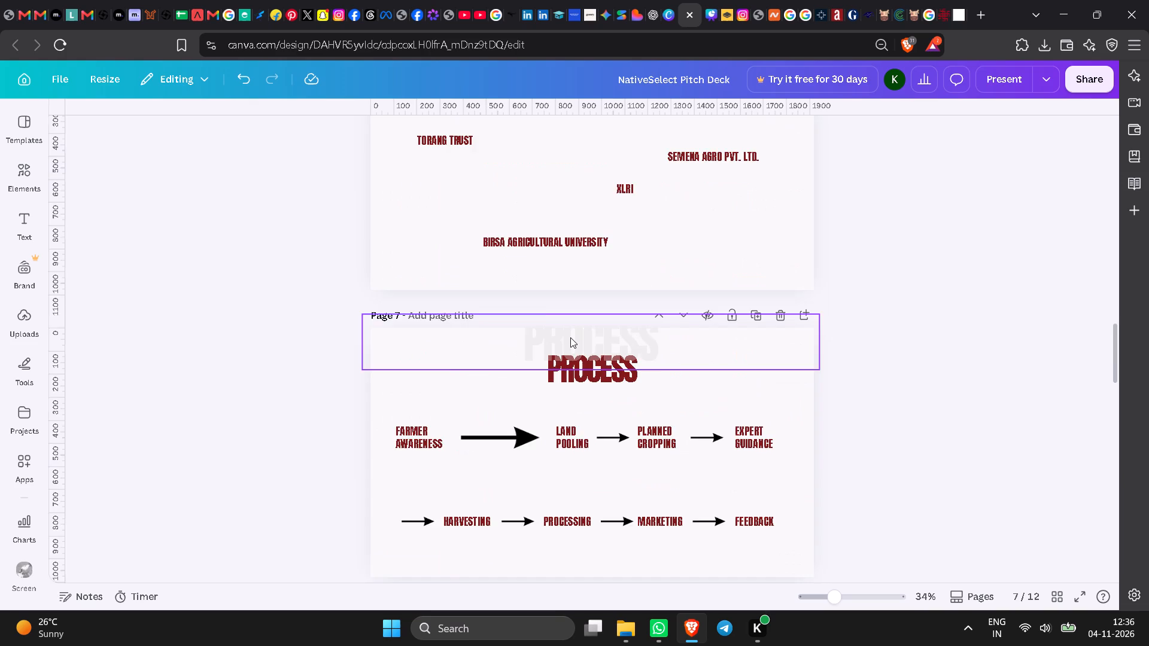
# Duplicate the WAY AHEAD page, Page 10.
pyautogui.scroll(-9, 570, 337)
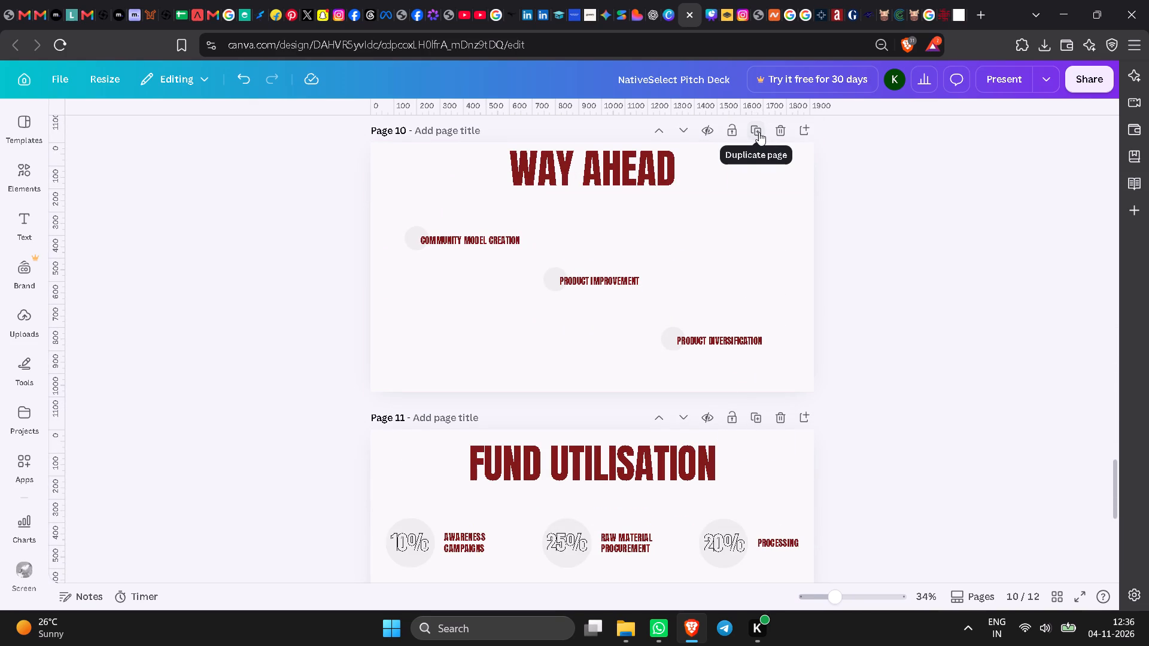
pyautogui.scroll(2, 754, 331)
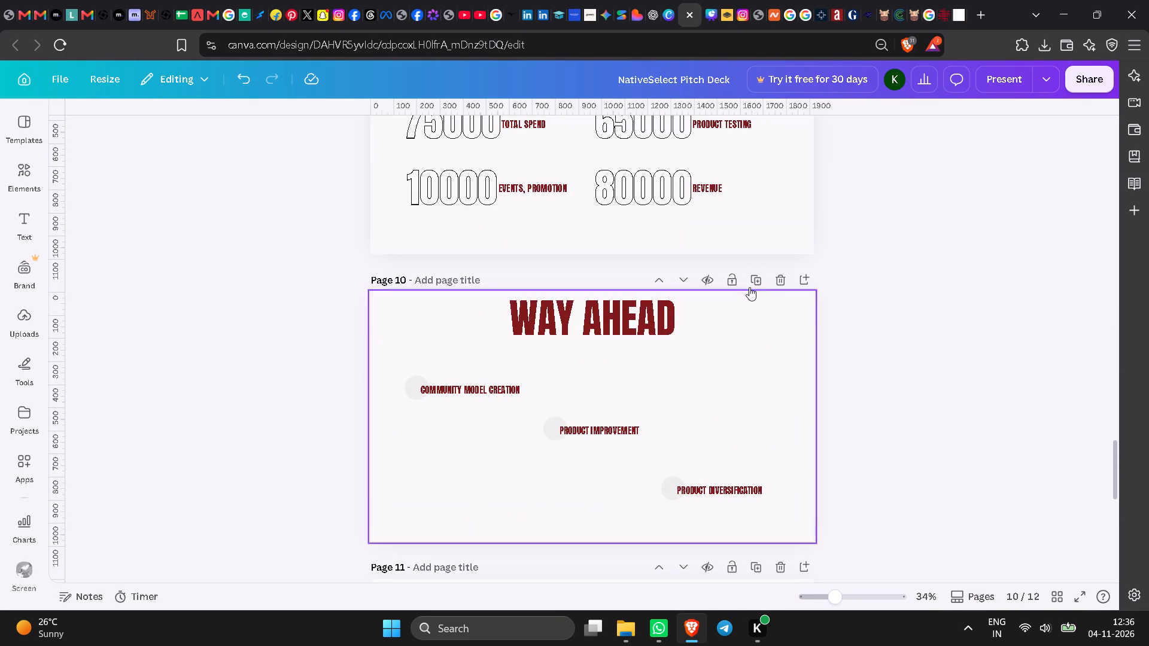
pyautogui.click(752, 279)
# Clear the WAY AHEAD heading text on Page 10, keeping its text box open for editing.
pyautogui.scroll(-3, 645, 406)
pyautogui.scroll(6, 645, 406)
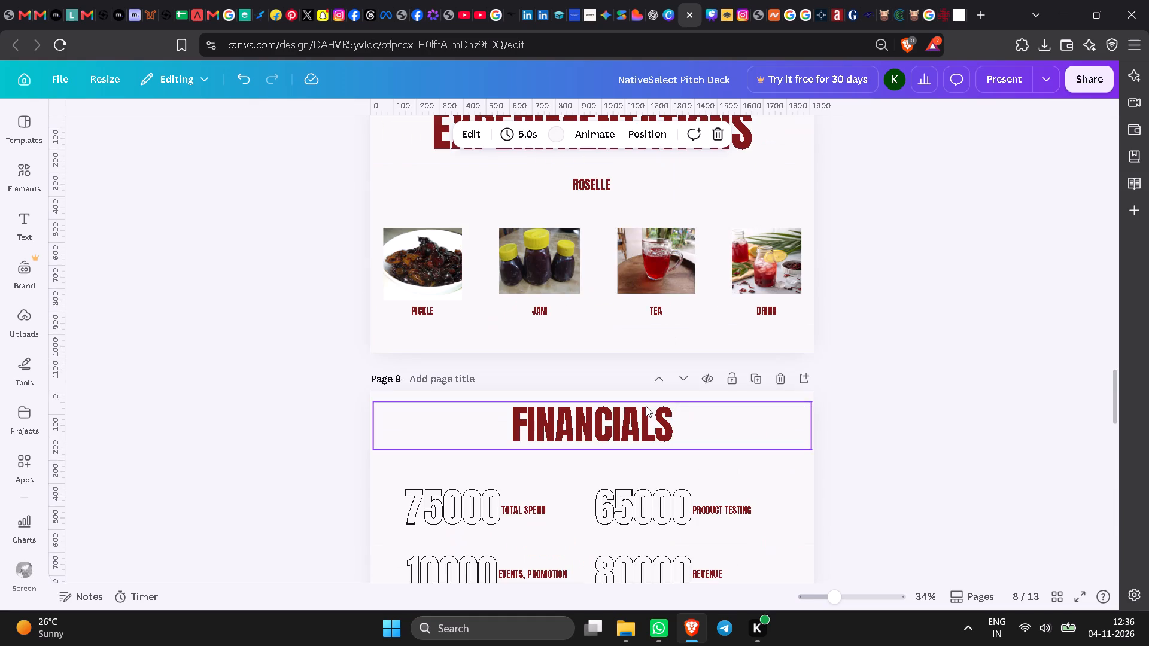
pyautogui.scroll(-5, 646, 406)
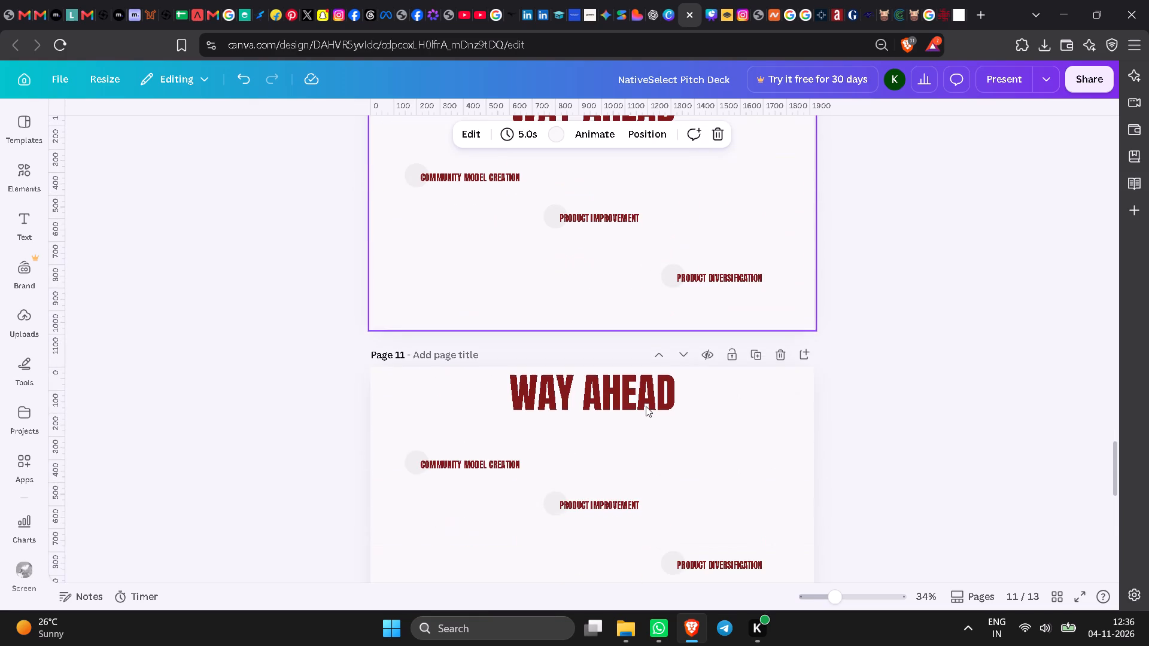
pyautogui.scroll(2, 646, 391)
pyautogui.doubleClick(648, 392)
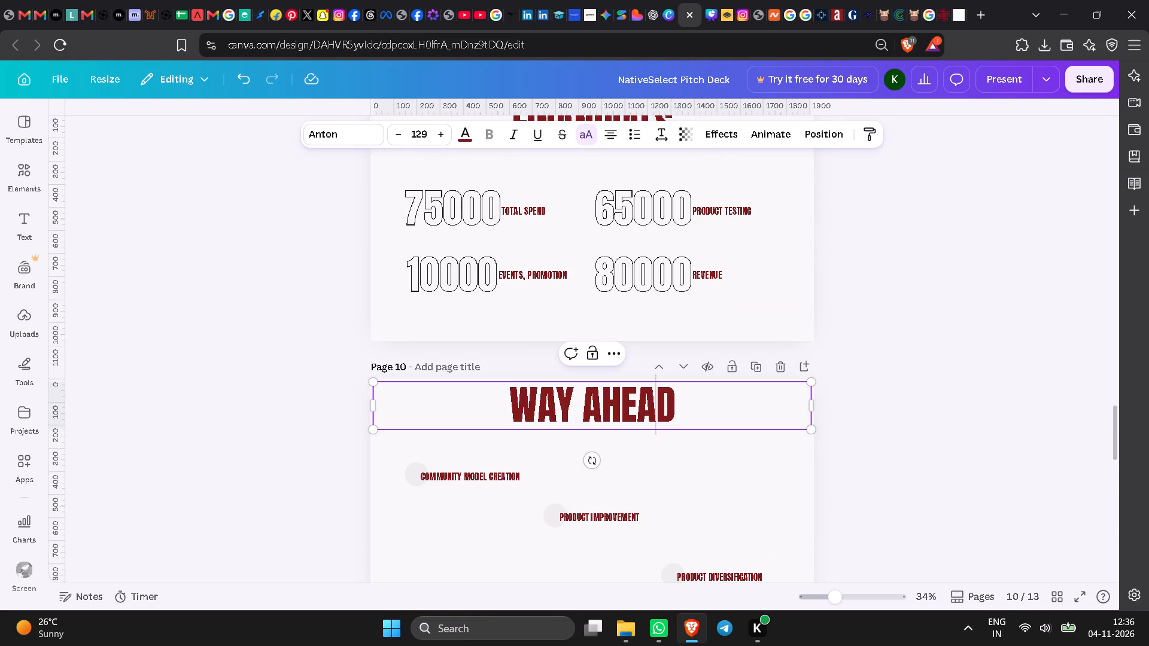
pyautogui.click(679, 395)
pyautogui.press('BackSpace')
pyautogui.press('BackSpace')
pyautogui.press('BackSpace')
pyautogui.press('BackSpace')
pyautogui.press('BackSpace')
pyautogui.press('BackSpace')
pyautogui.press('BackSpace')
pyautogui.press('BackSpace')
pyautogui.press('BackSpace')
pyautogui.press('BackSpace')
pyautogui.press('BackSpace')
pyautogui.press('BackSpace')
pyautogui.press('BackSpace')
pyautogui.press('BackSpace')
pyautogui.press('BackSpace')
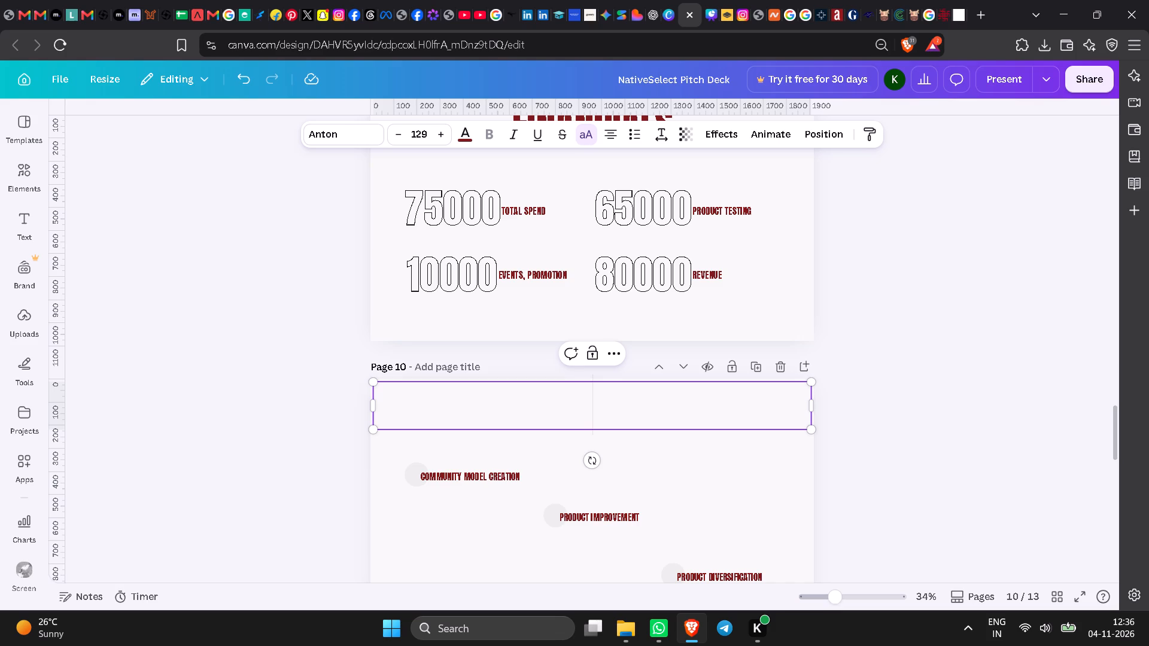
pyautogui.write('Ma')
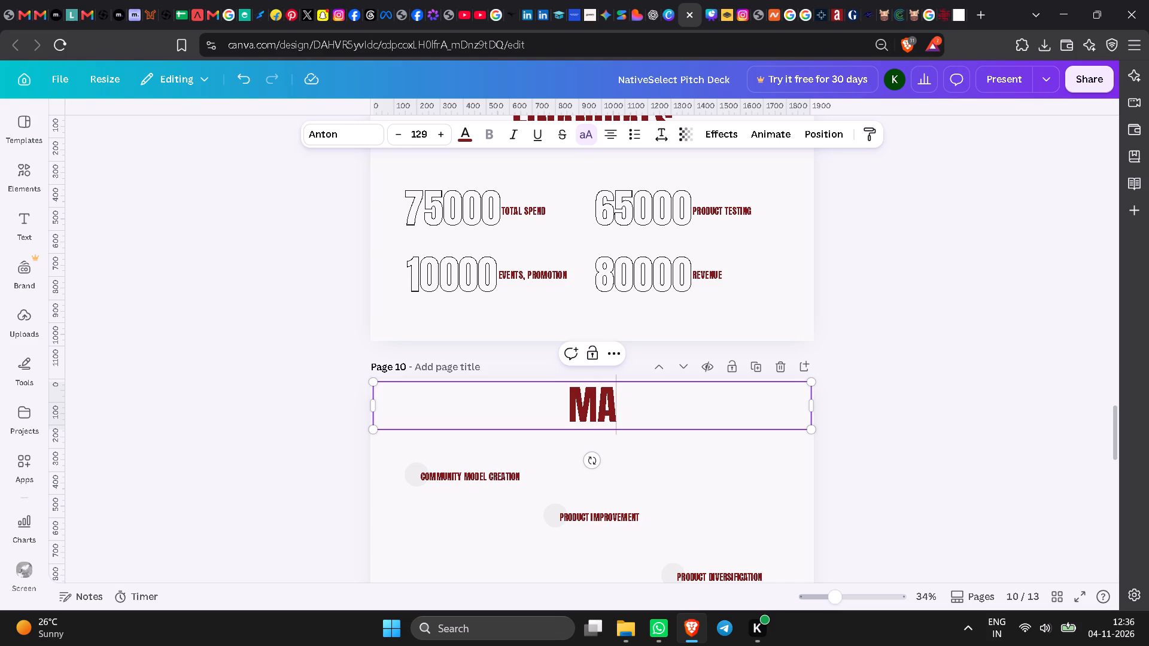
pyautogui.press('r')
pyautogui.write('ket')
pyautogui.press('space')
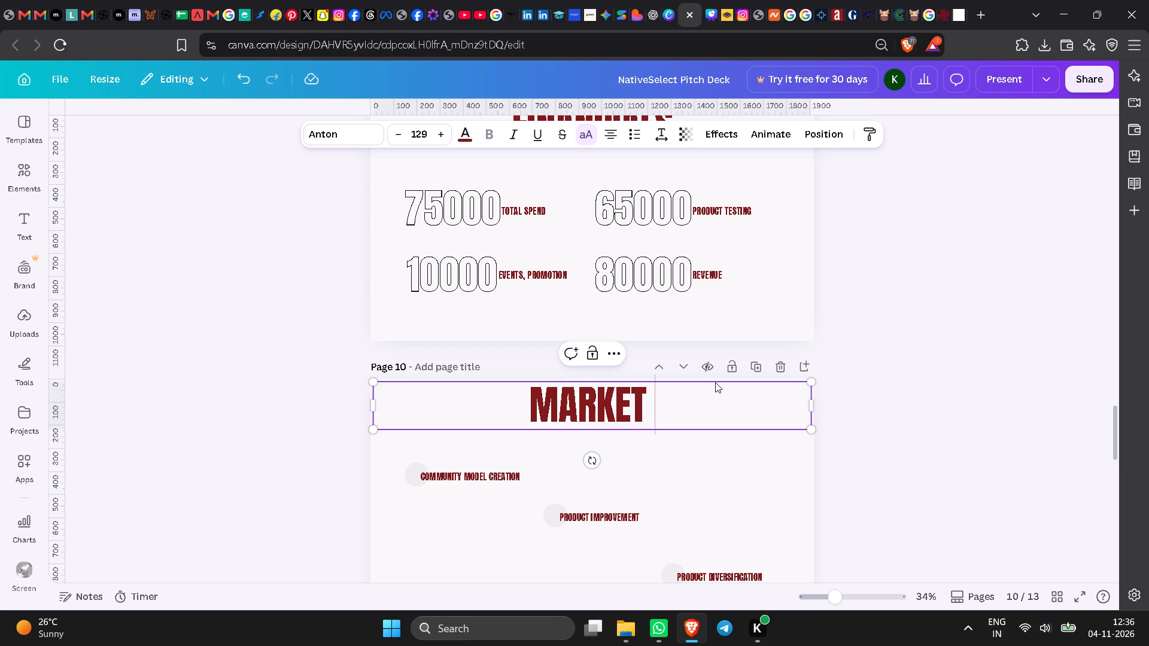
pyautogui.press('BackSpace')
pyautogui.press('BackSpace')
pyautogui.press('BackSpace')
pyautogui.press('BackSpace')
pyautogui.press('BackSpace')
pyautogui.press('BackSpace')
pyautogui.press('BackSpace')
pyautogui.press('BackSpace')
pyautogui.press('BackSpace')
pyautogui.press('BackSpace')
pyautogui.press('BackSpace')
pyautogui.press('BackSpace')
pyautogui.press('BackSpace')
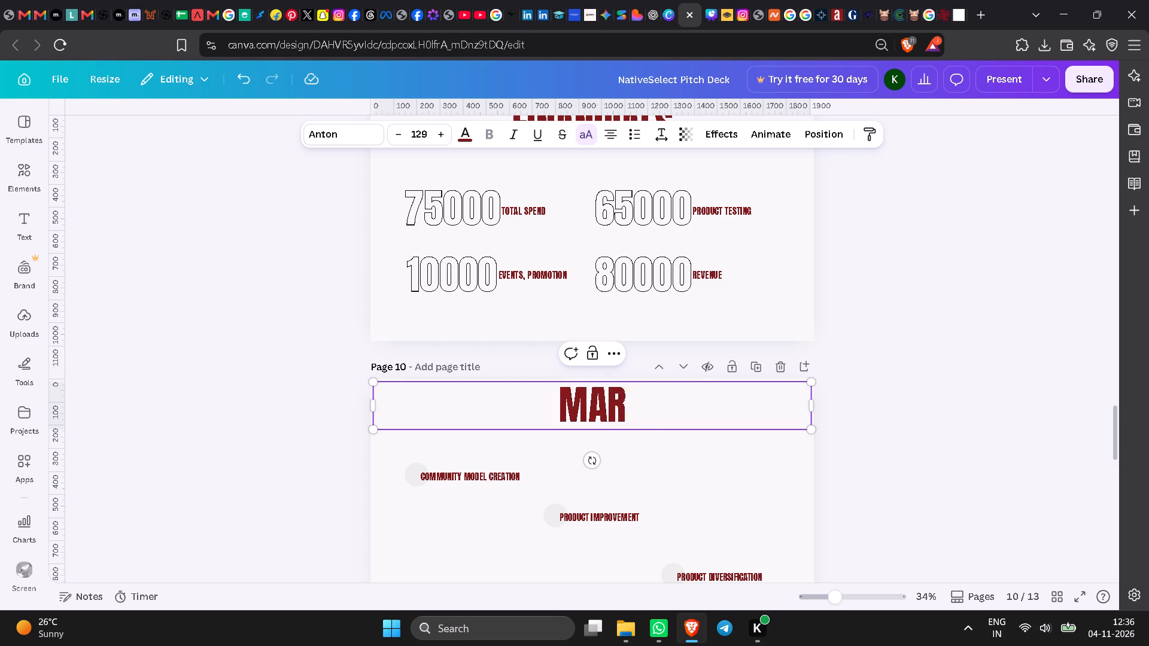
# Enter OPPORTUNITY as the heading of Page 10 and deselect the text box.
pyautogui.write('Opp')
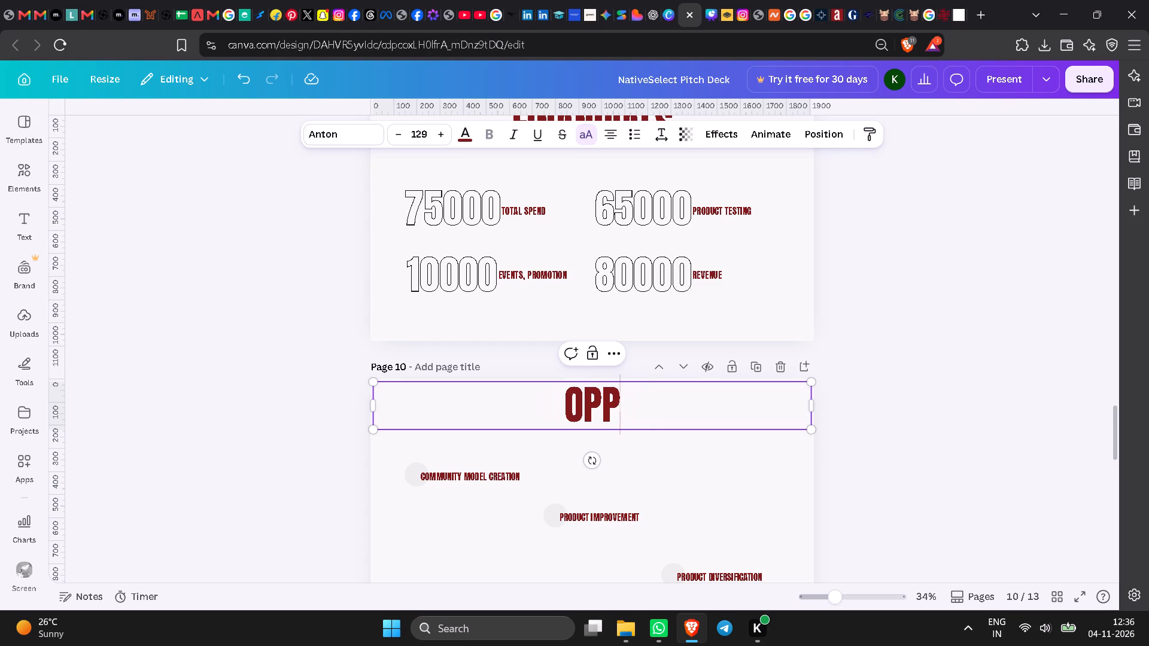
pyautogui.write('ortunj')
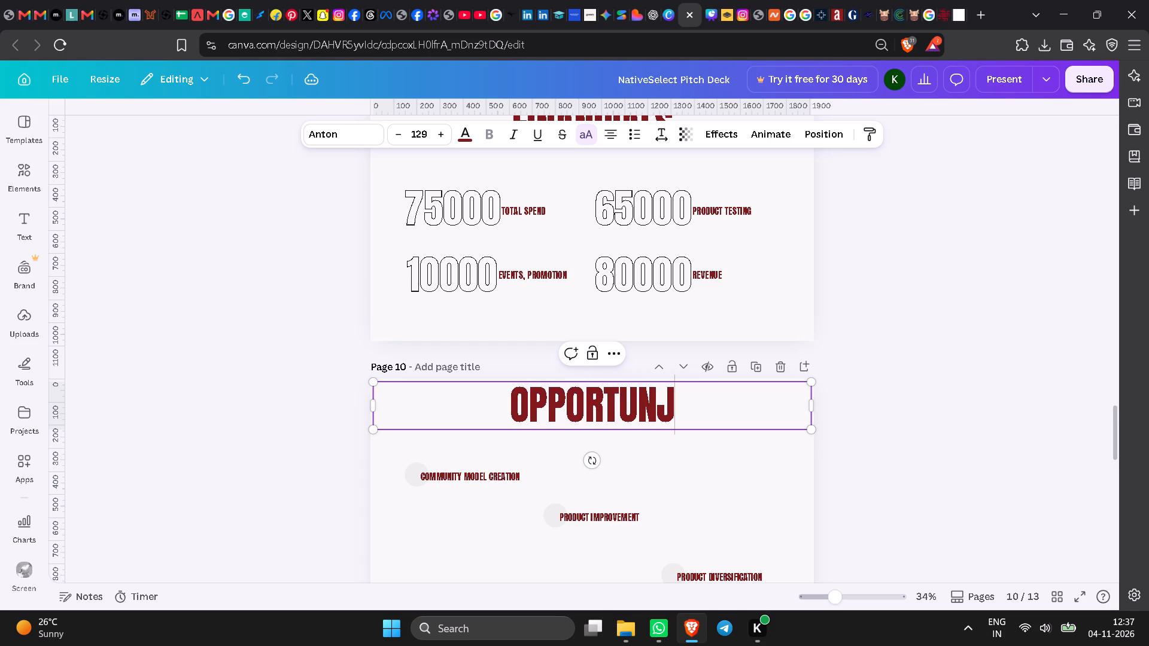
pyautogui.press('BackSpace')
pyautogui.write('ity')
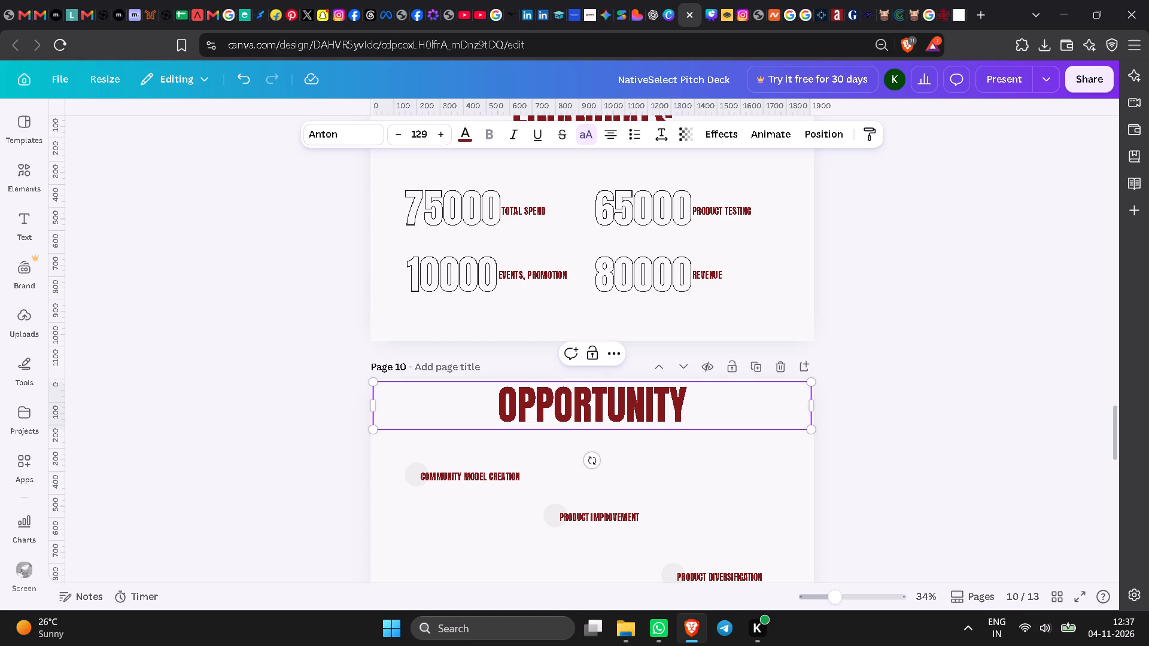
pyautogui.click(956, 386)
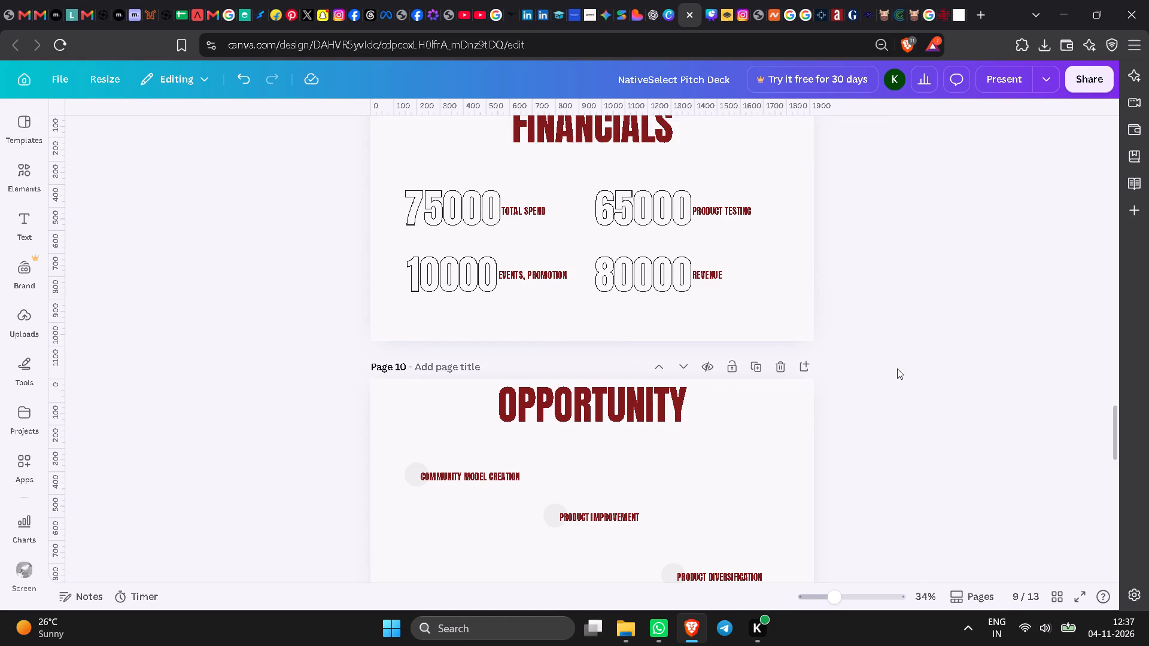
# Delete the community model, product improvement and product diversification items with their circles from the OPPORTUNITY page.
pyautogui.scroll(3, 896, 368)
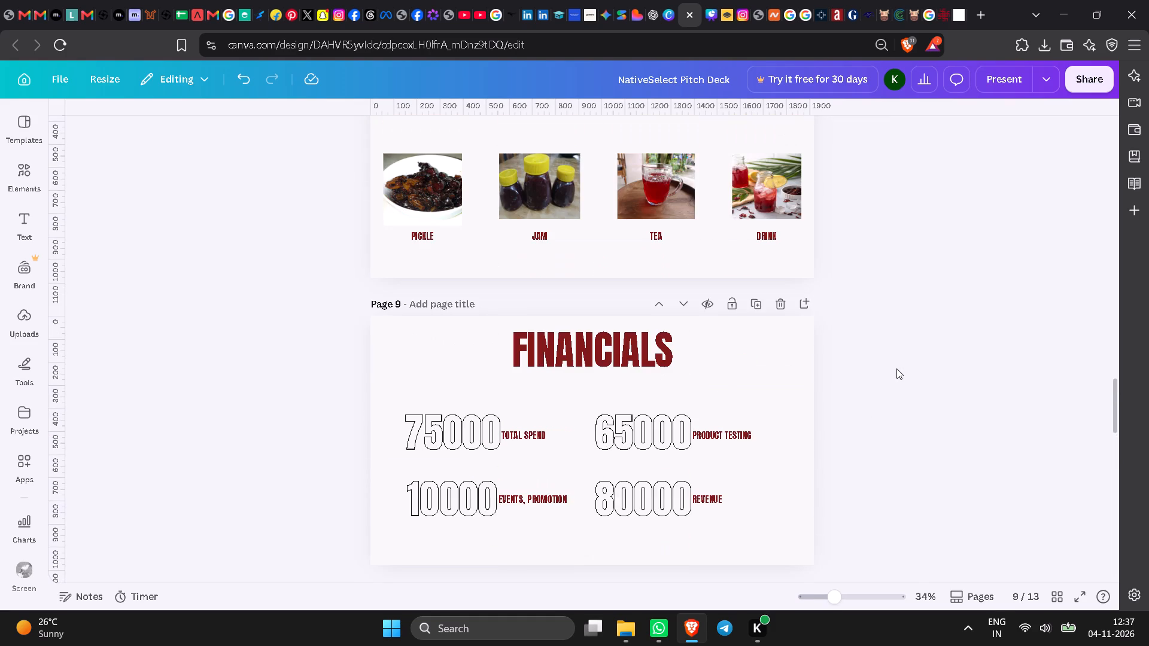
pyautogui.scroll(-4, 896, 368)
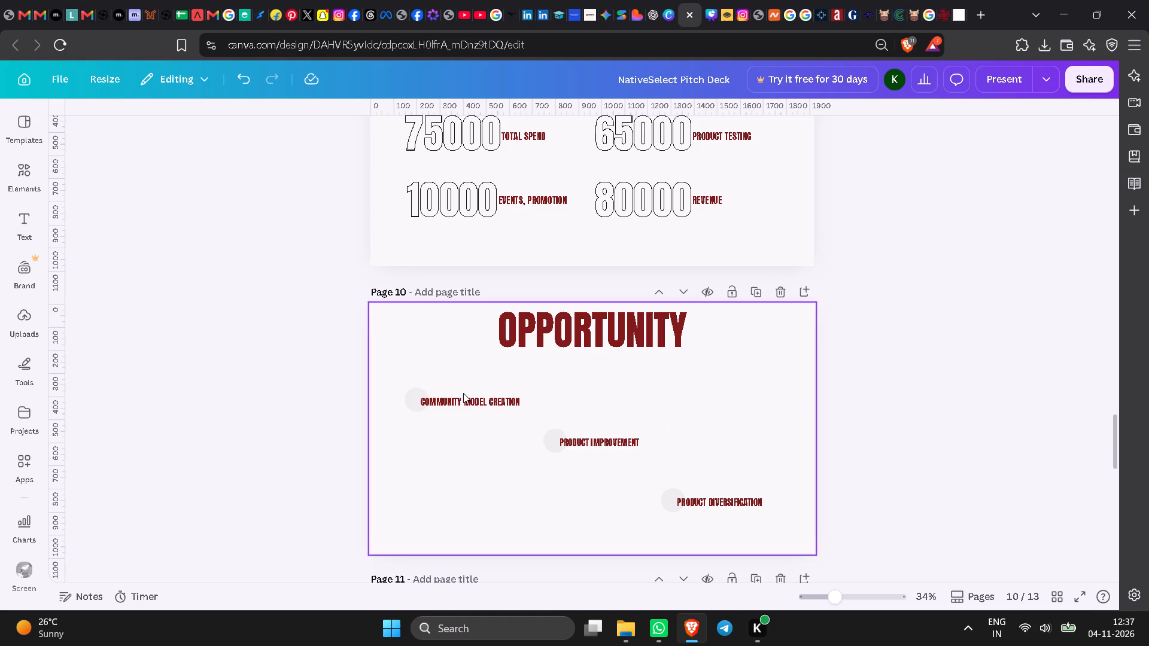
pyautogui.moveTo(412, 385); pyautogui.dragTo(728, 519)
pyautogui.click(609, 356)
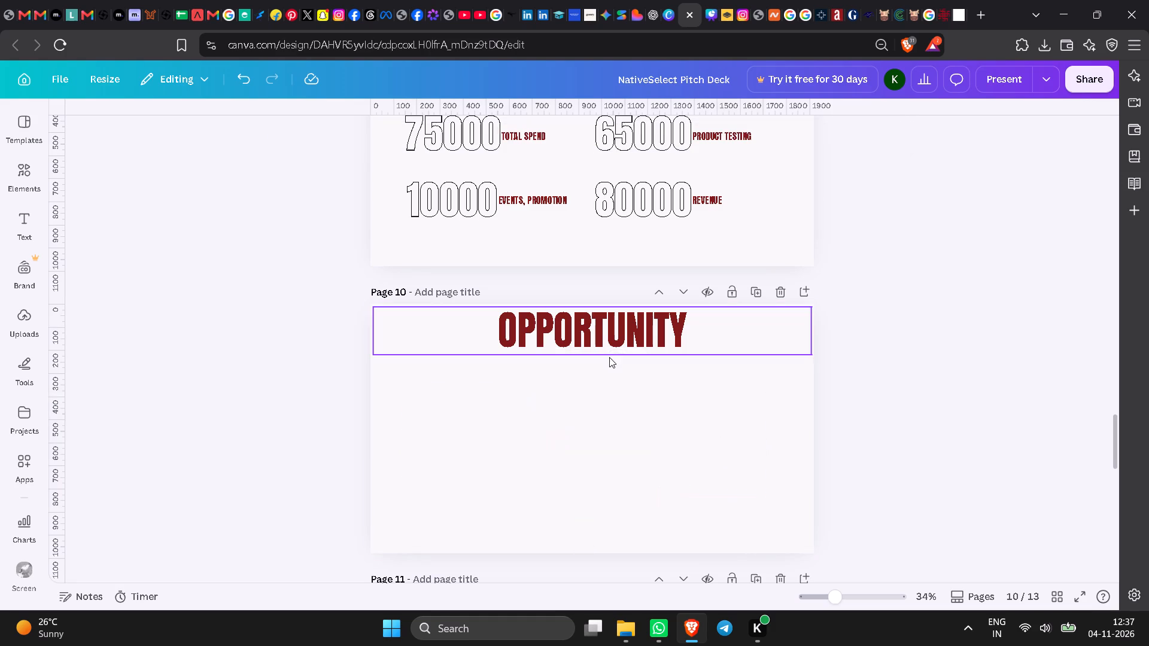
pyautogui.scroll(2, 457, 229)
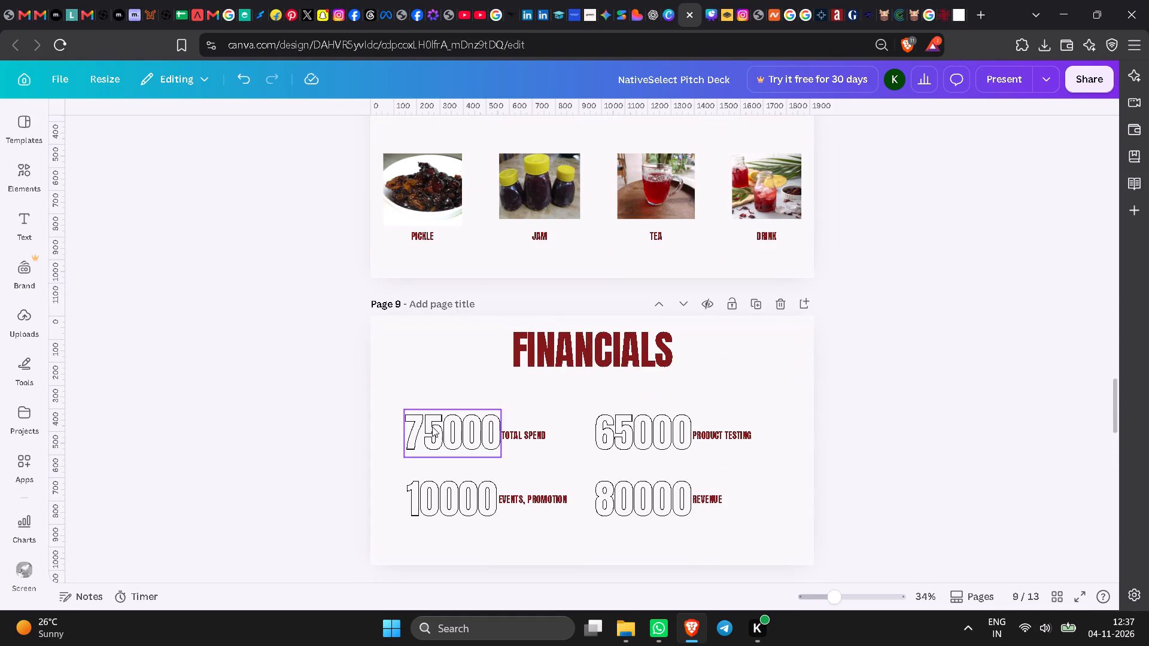
pyautogui.moveTo(397, 396); pyautogui.dragTo(671, 526)
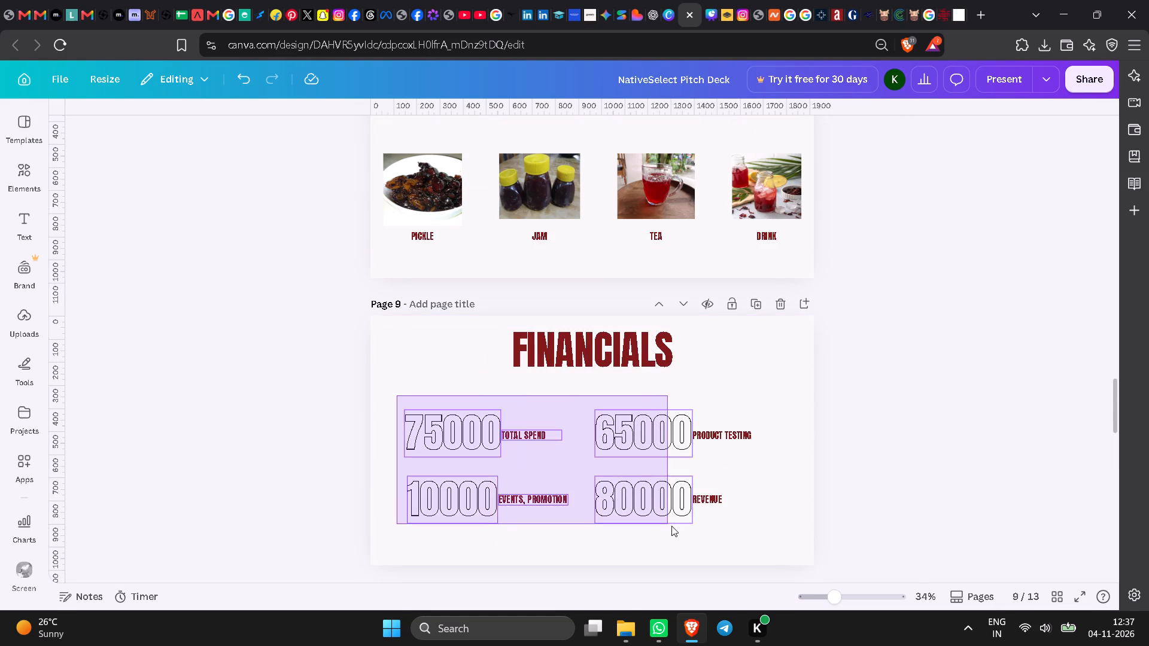
pyautogui.moveTo(671, 526); pyautogui.dragTo(741, 526)
pyautogui.hotkey('ctrl', 'c')
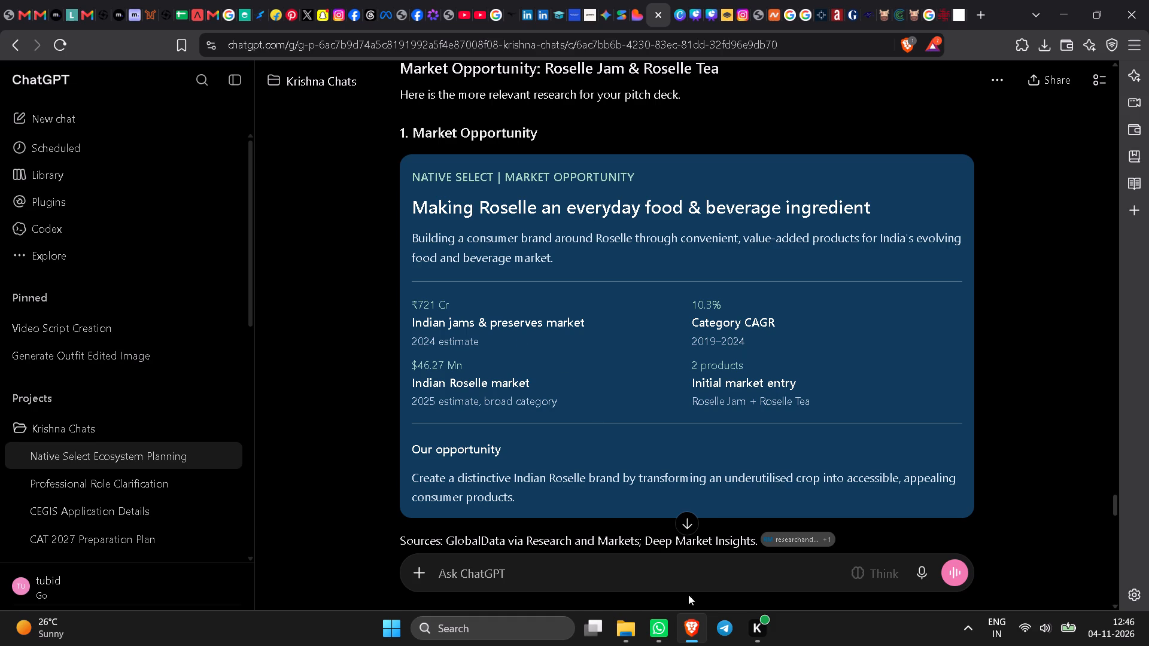
# Switch to the NativeSelect Pitch Deck in Canva and select the 75000 figure on the OPPORTUNITY page.
pyautogui.click(696, 17)
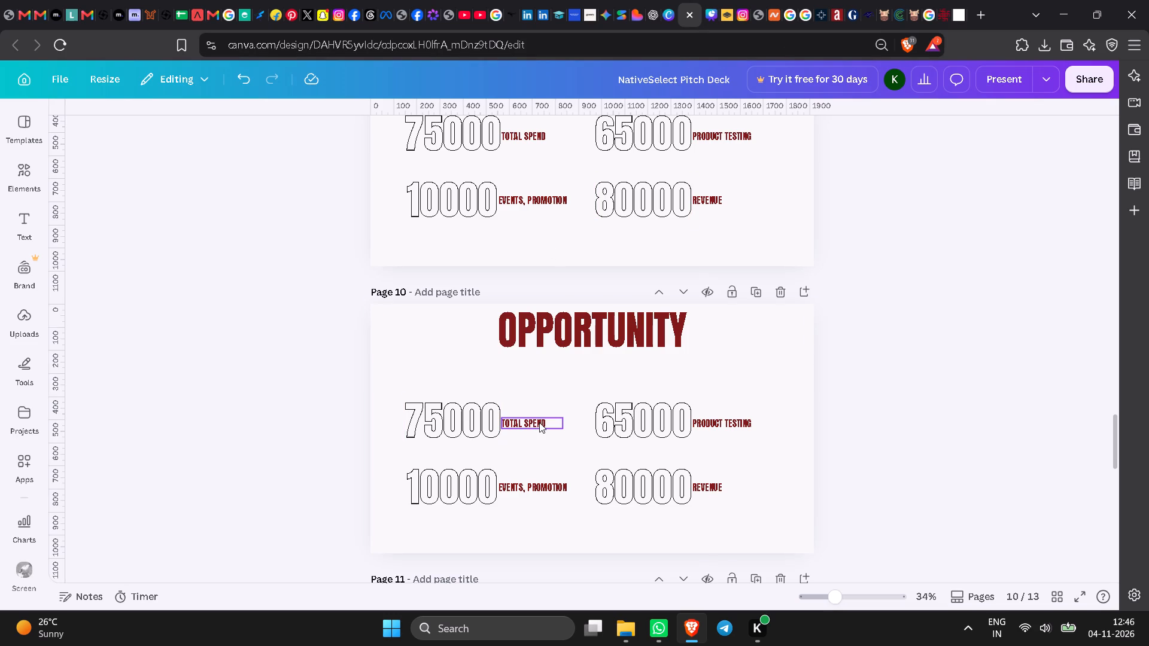
pyautogui.click(484, 419)
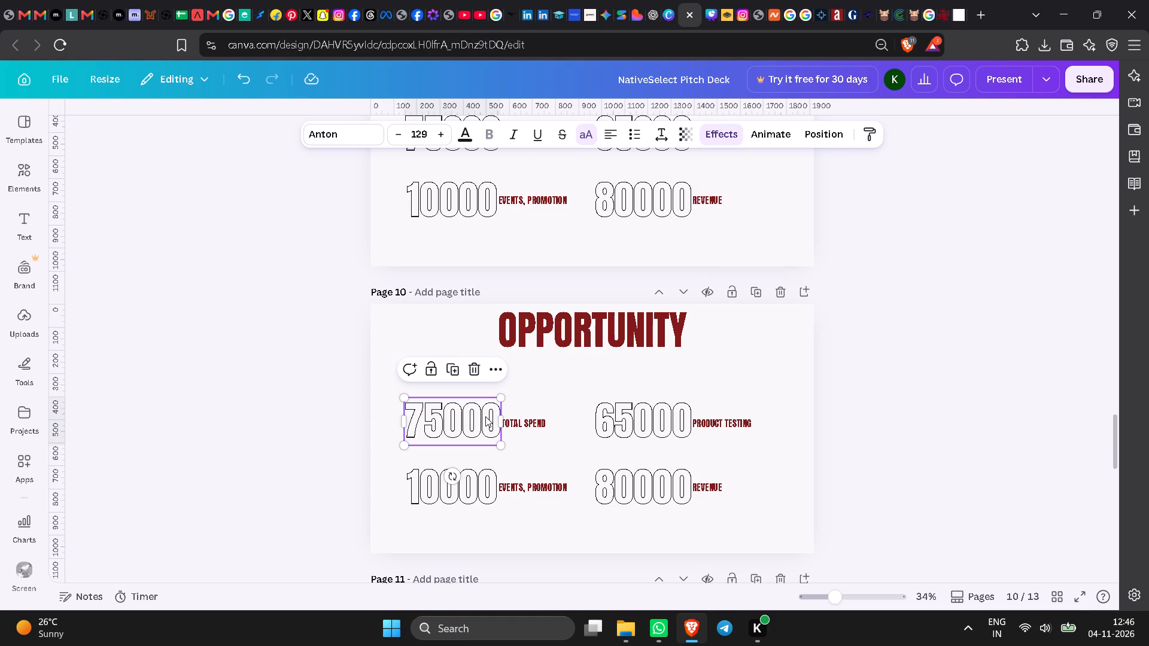
# Switch to the Google tab that holds the "believe" results and search for "tam".
pyautogui.click(932, 11)
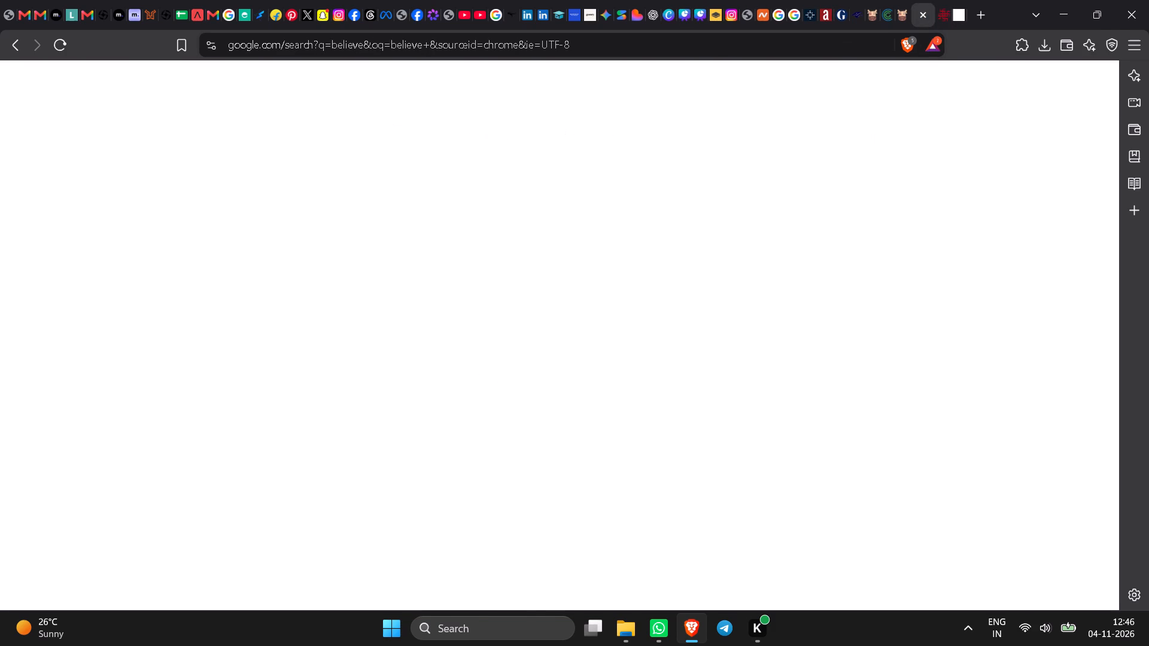
pyautogui.click(655, 44)
pyautogui.write('tam')
pyautogui.press('space')
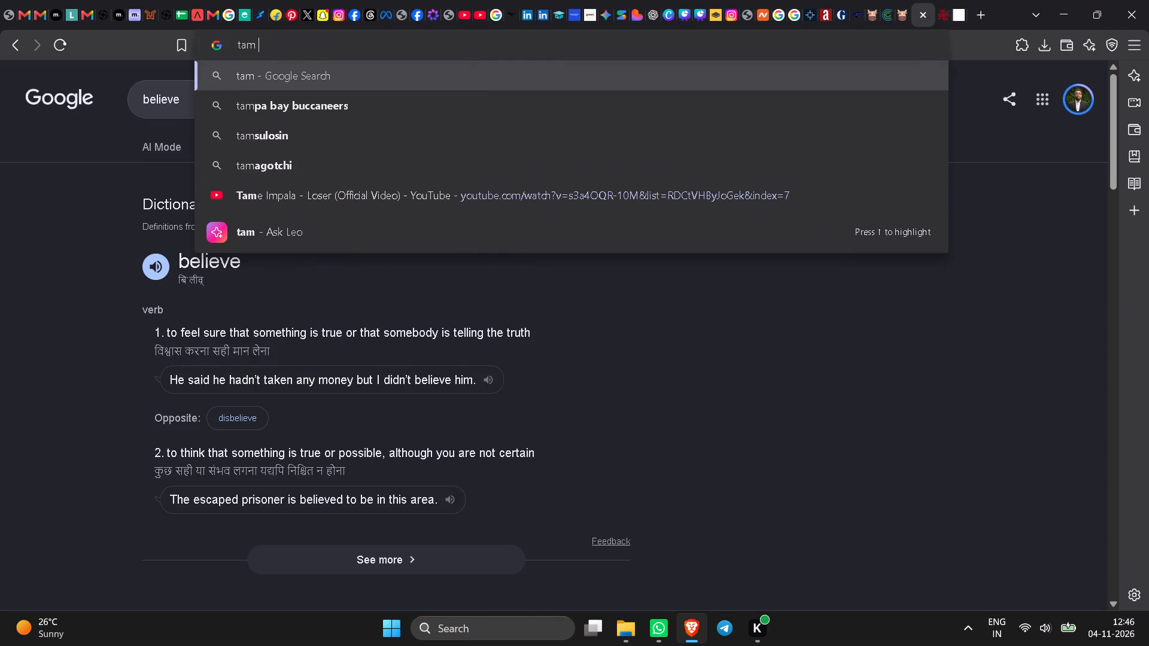
pyautogui.press('Return')
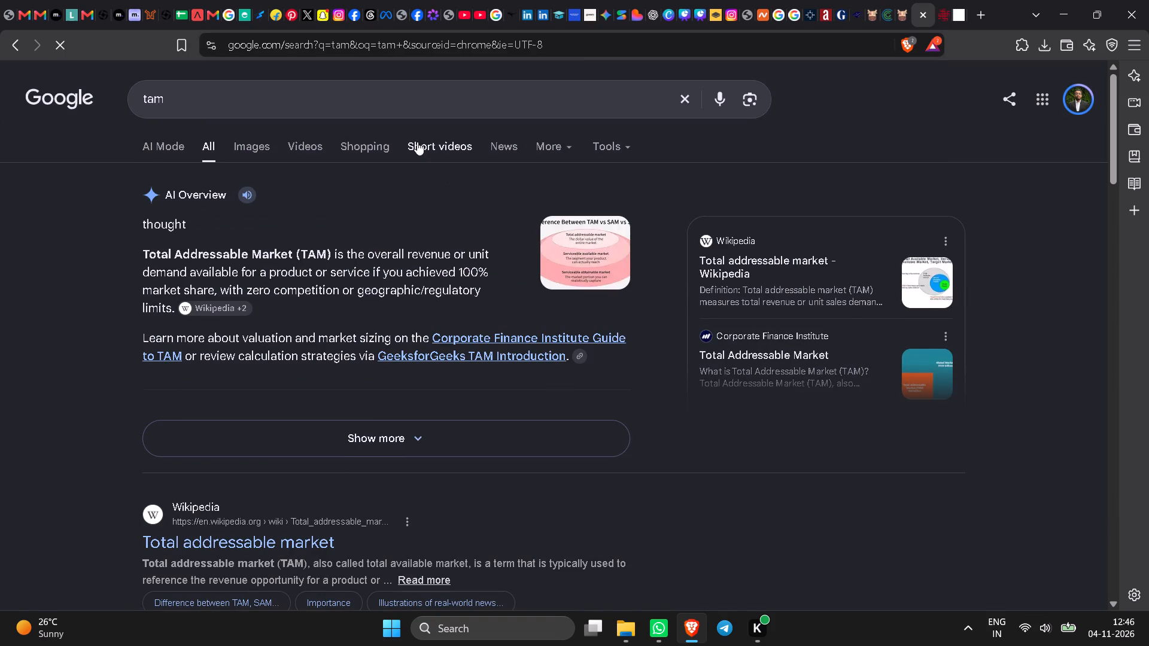
# Extend the Google query to "tam, sam, som" and run the search.
pyautogui.click(326, 102)
pyautogui.write(', sam')
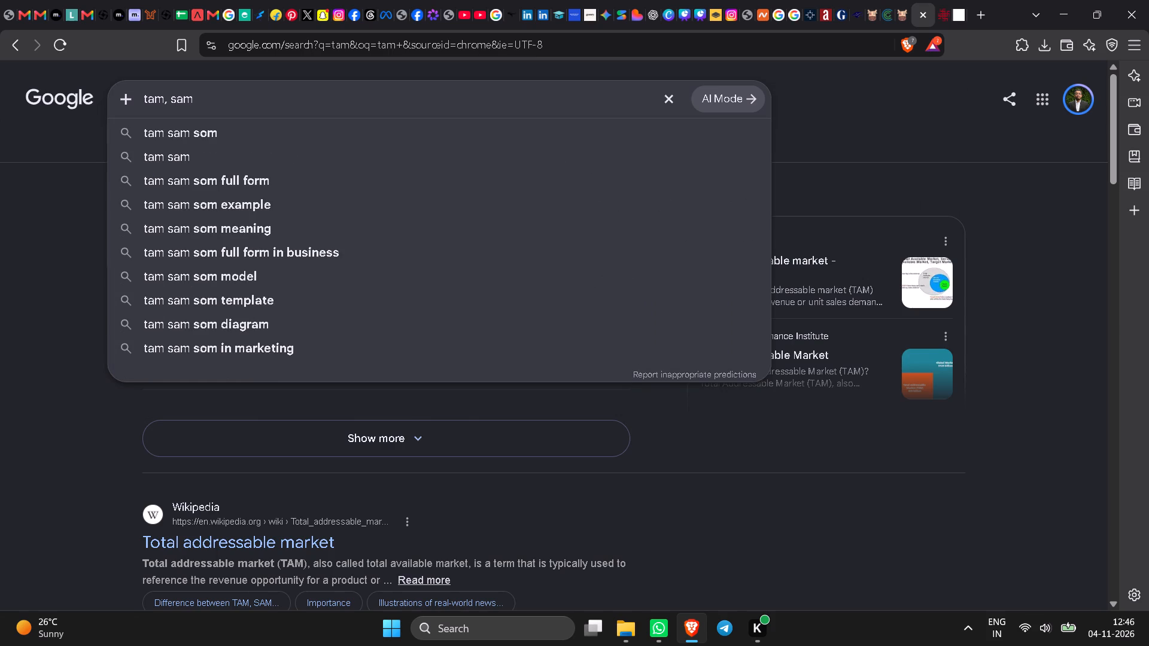
pyautogui.press('space')
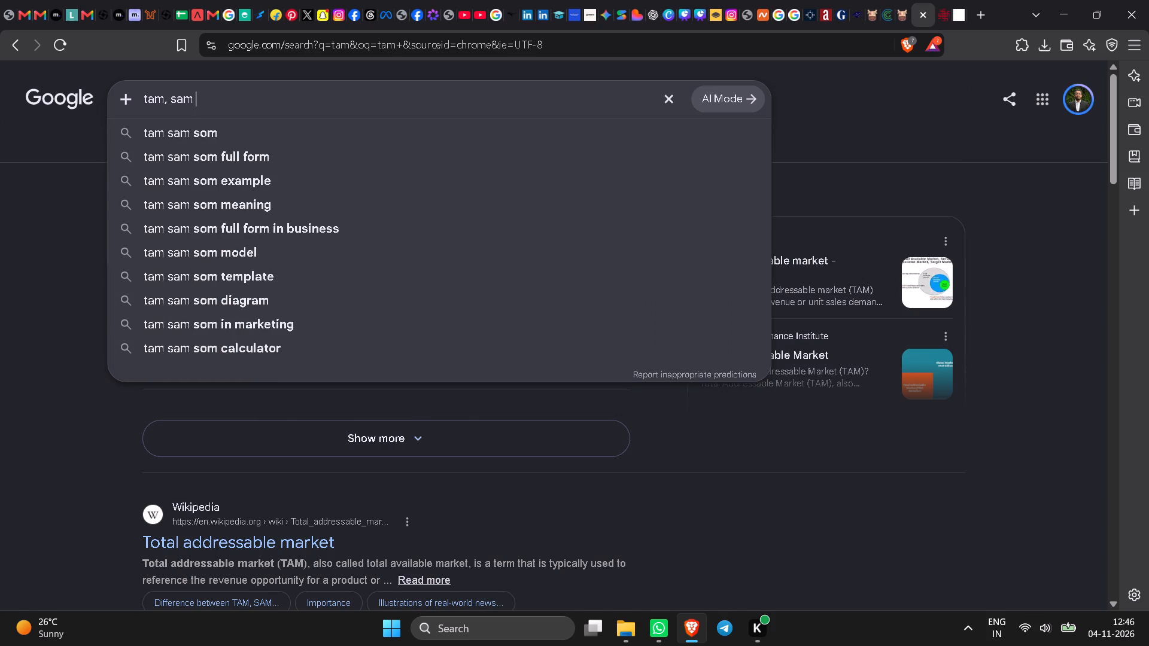
pyautogui.press('BackSpace')
pyautogui.write(', som')
pyautogui.press('Return')
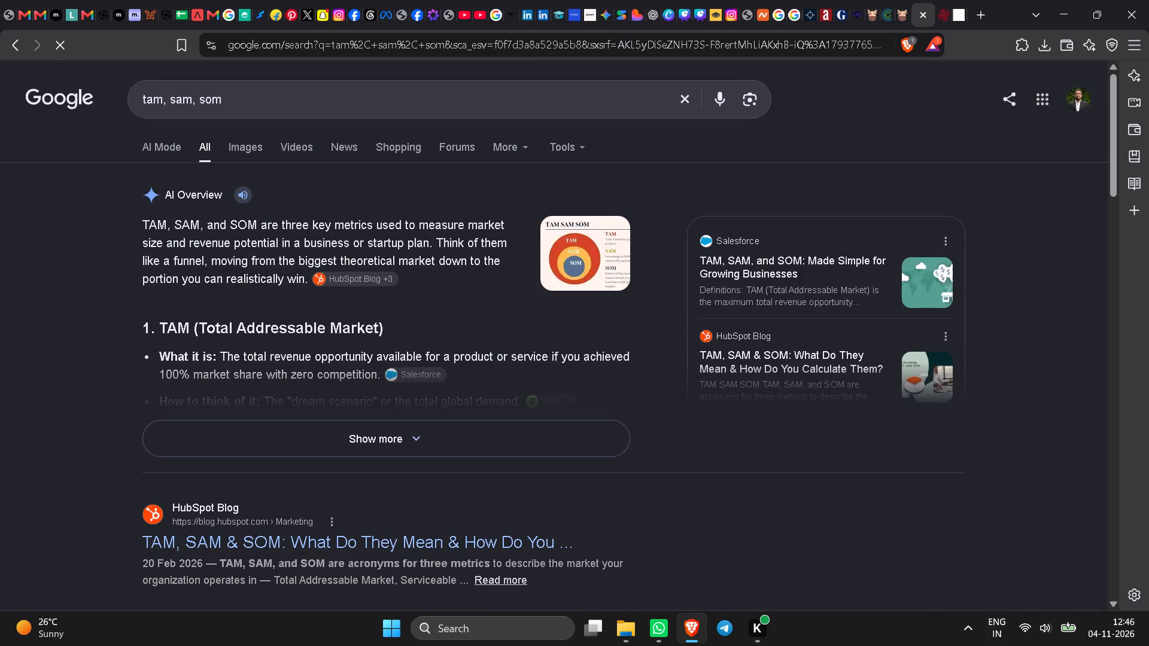
# Expand the AI Overview and read the definitions and calculations of TAM, SAM and SOM.
pyautogui.click(364, 431)
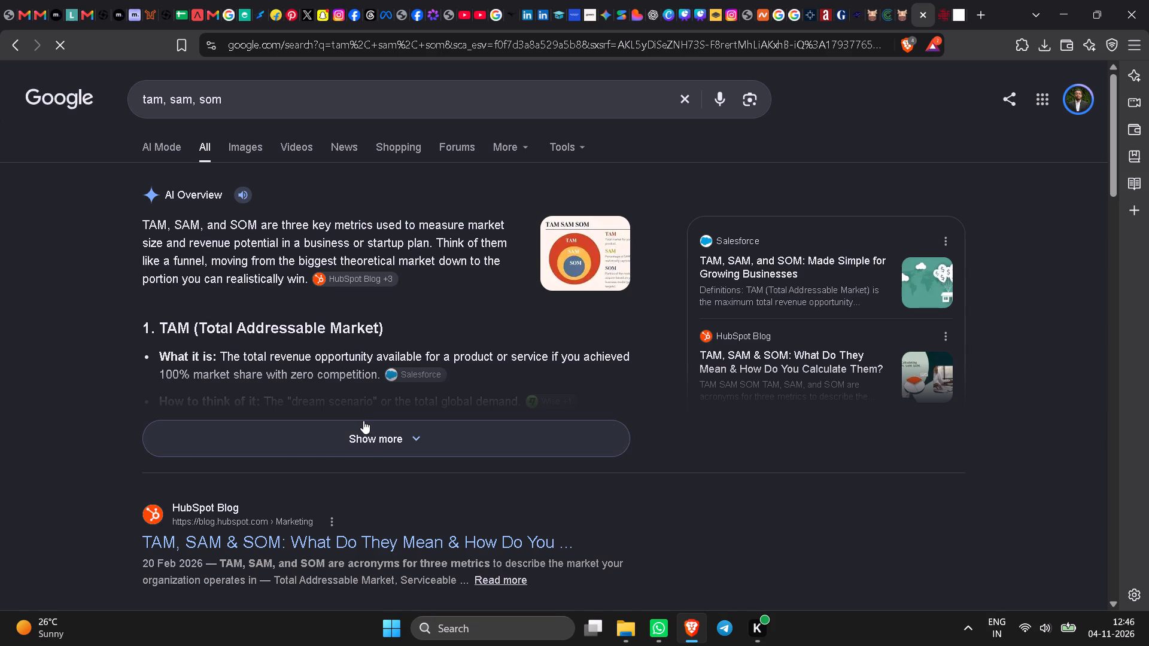
pyautogui.scroll(-3, 329, 370)
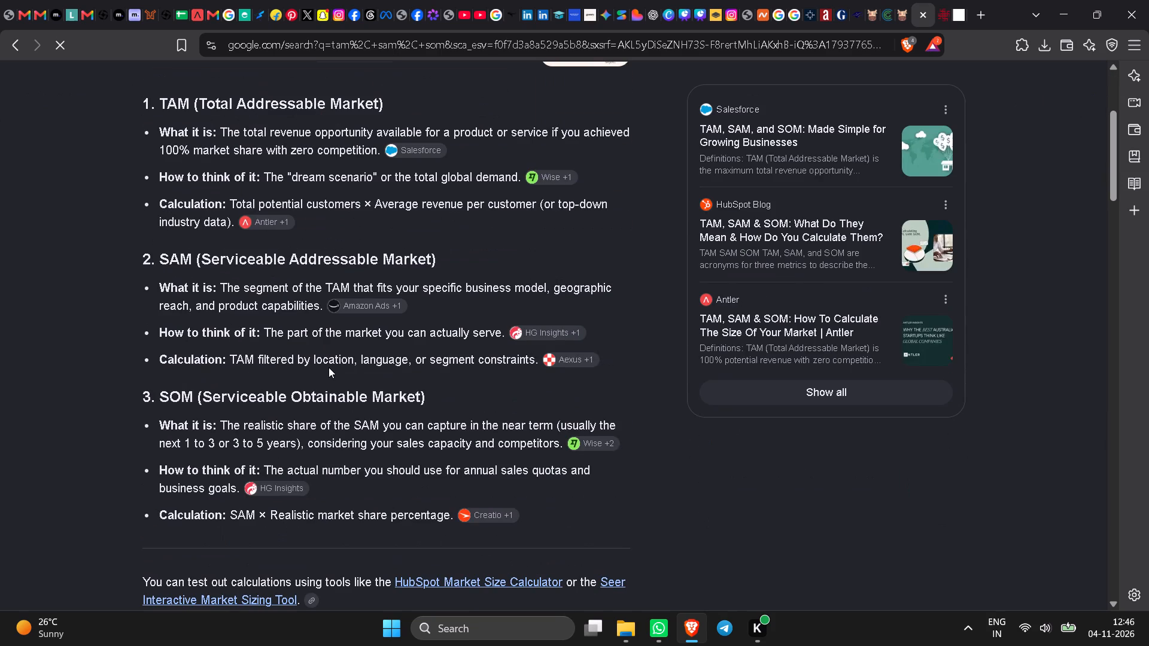
pyautogui.scroll(1, 551, 276)
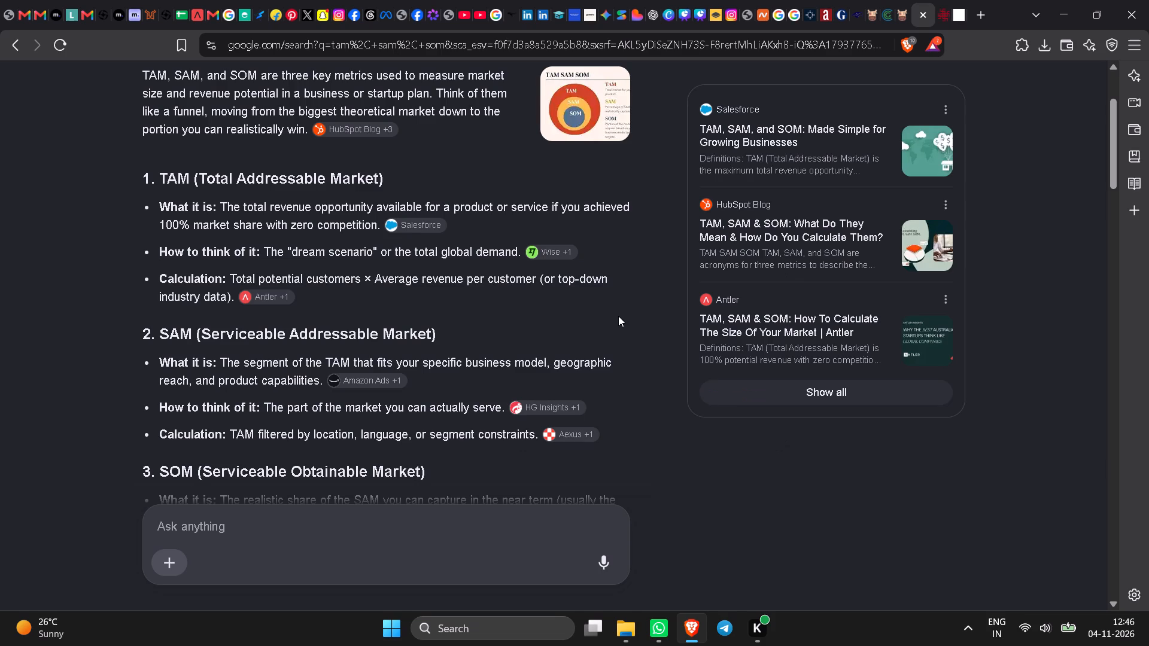
pyautogui.scroll(-1, 562, 321)
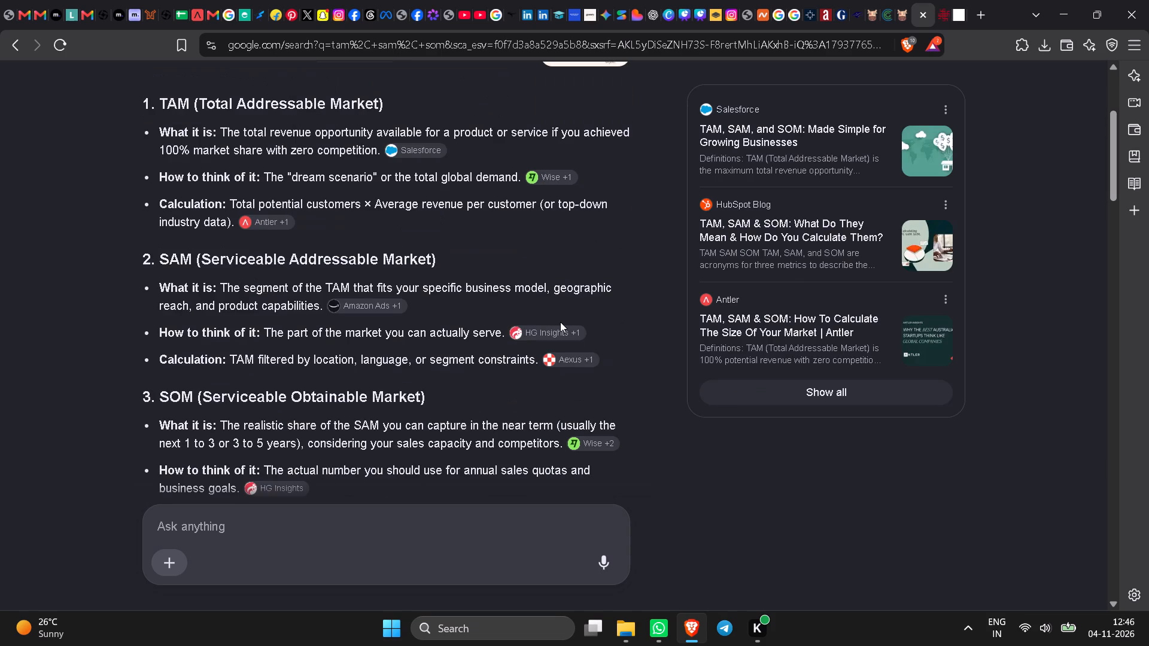
pyautogui.scroll(-2, 560, 322)
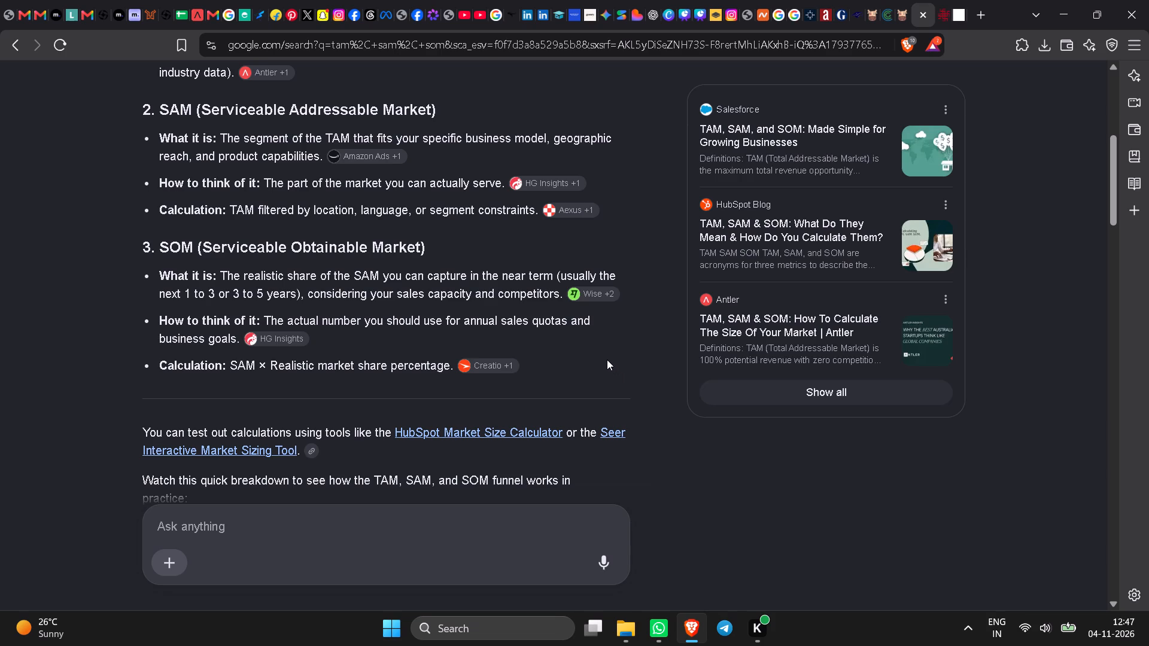
pyautogui.scroll(2, 631, 227)
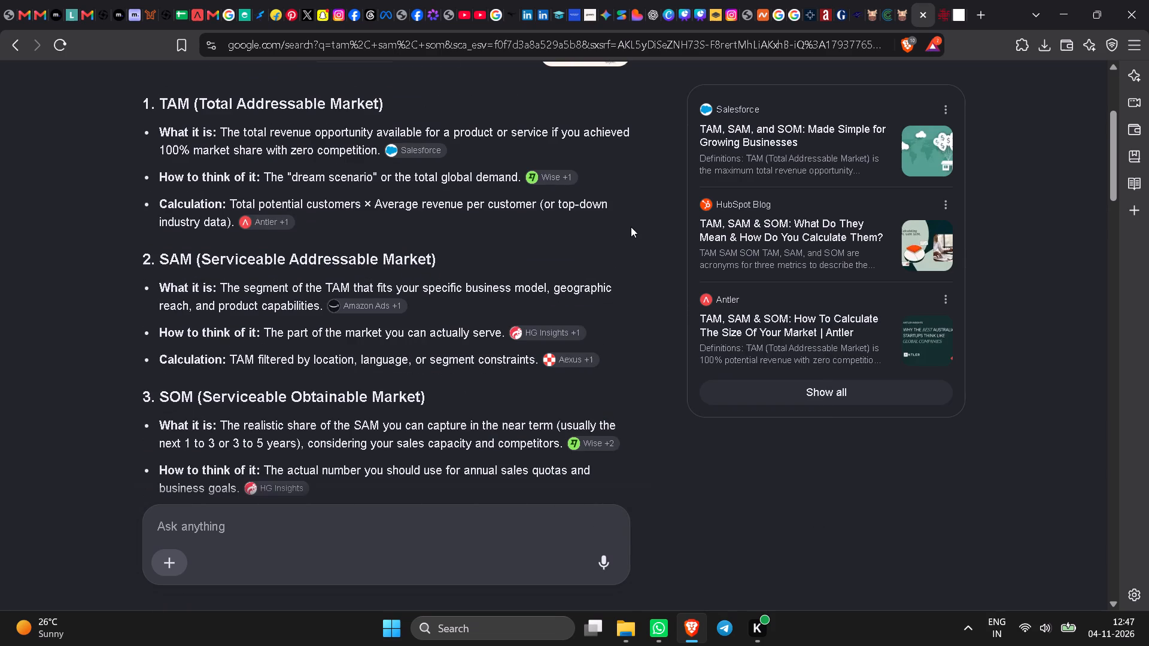
pyautogui.scroll(1, 631, 227)
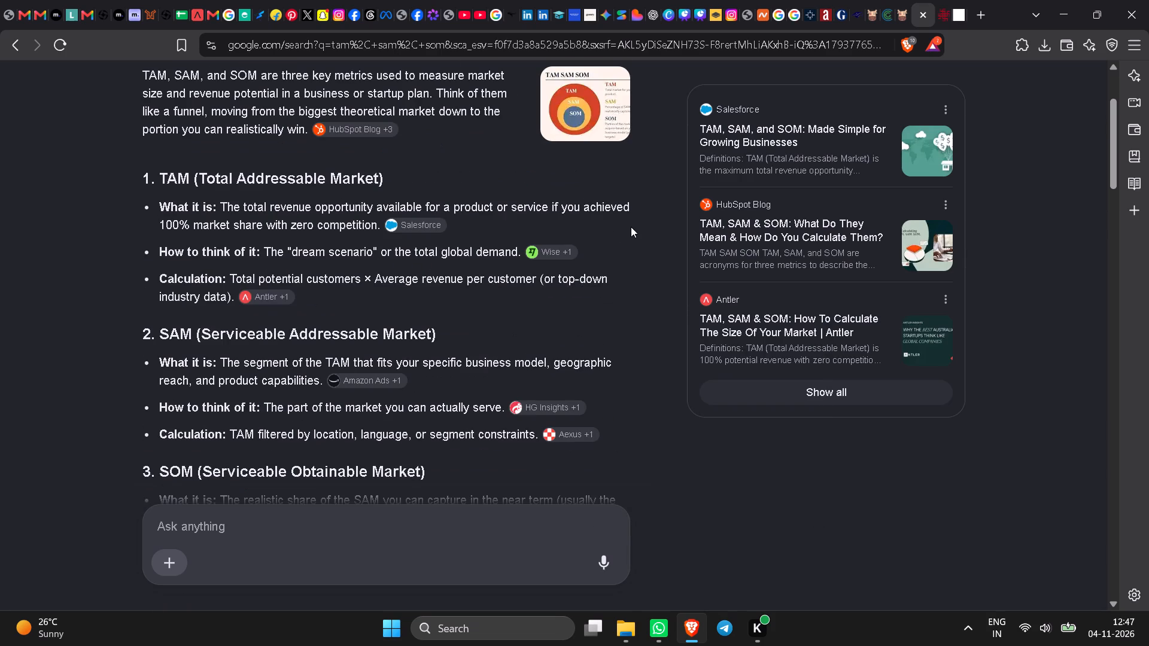
pyautogui.scroll(1, 631, 227)
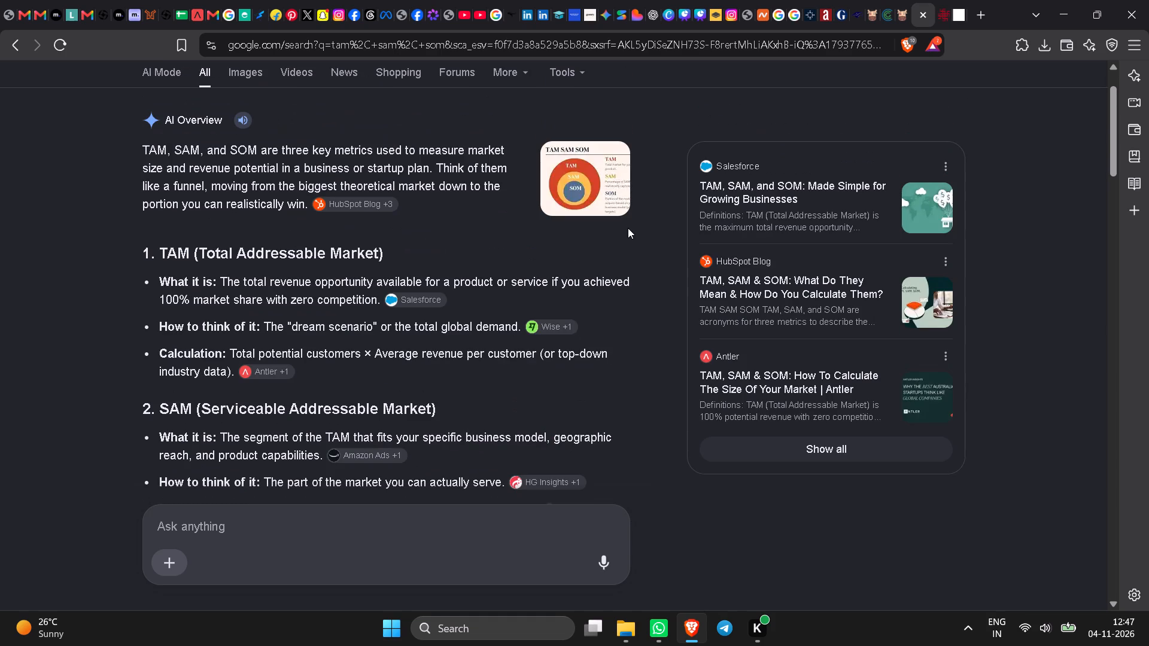
pyautogui.scroll(-3, 590, 257)
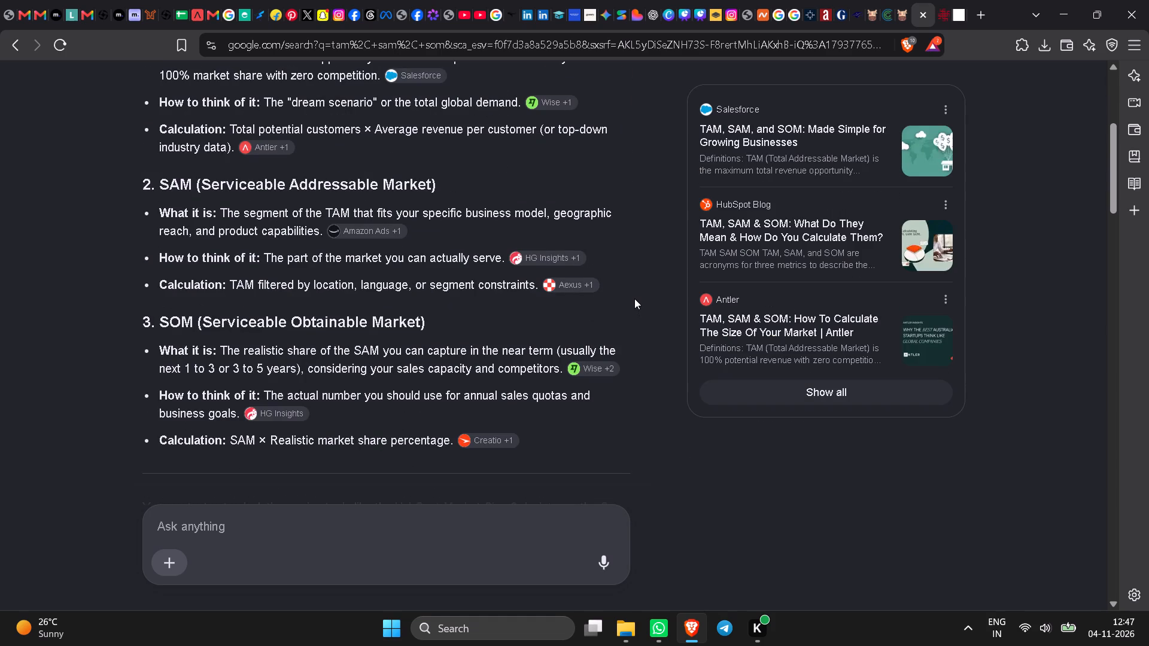
pyautogui.scroll(2, 634, 298)
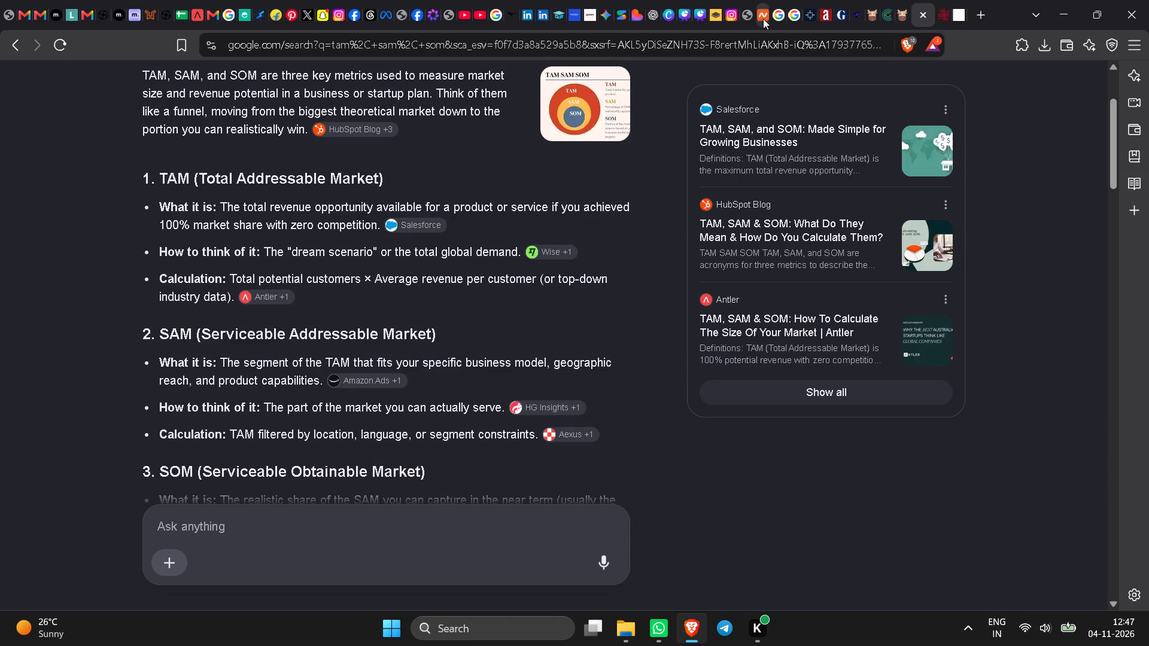
pyautogui.click(685, 16)
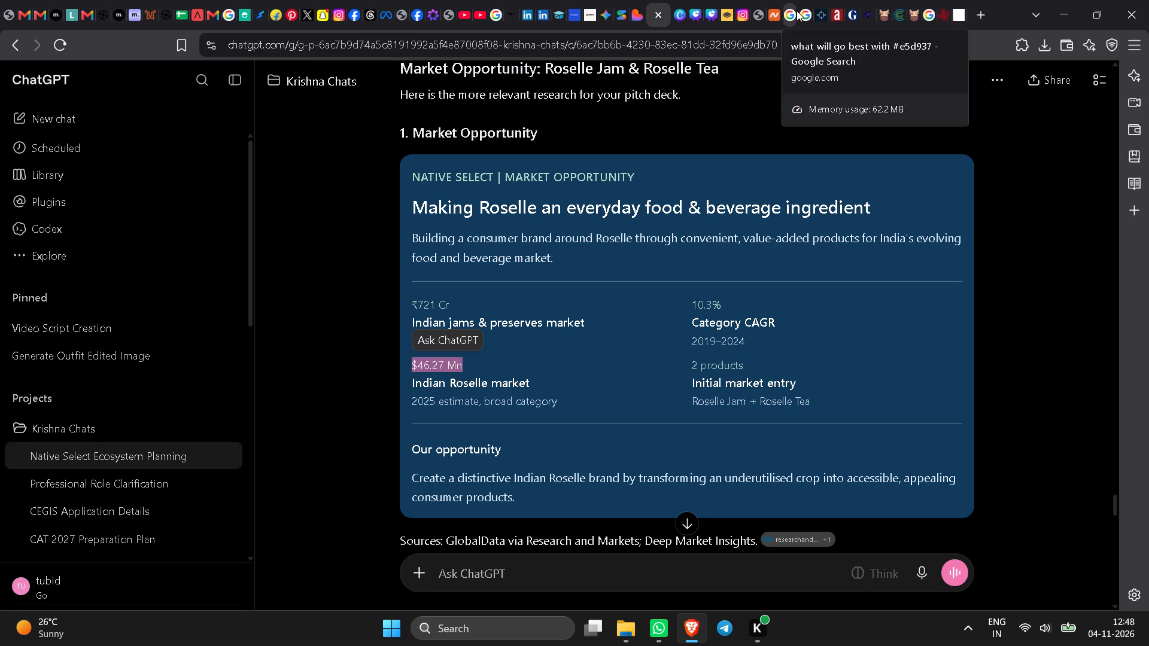
pyautogui.click(789, 11)
pyautogui.click(572, 48)
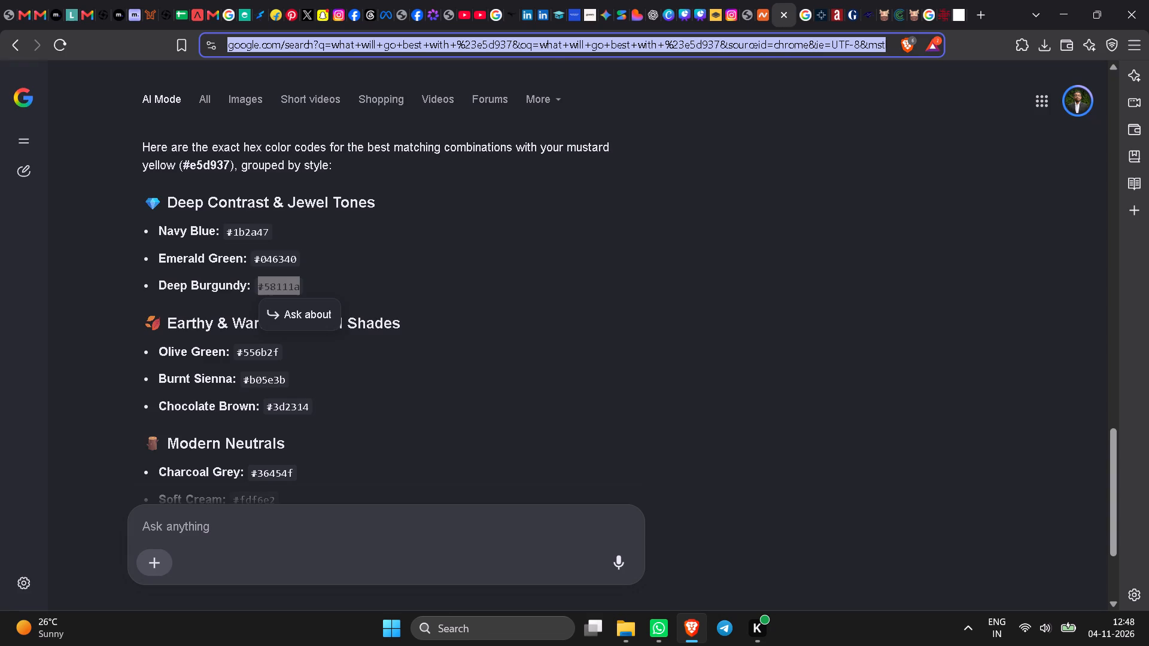
pyautogui.hotkey('ctrl', 'v')
pyautogui.press('space')
pyautogui.write('in')
pyautogui.press('space')
pyautogui.write('indian rupees')
pyautogui.press('Return')
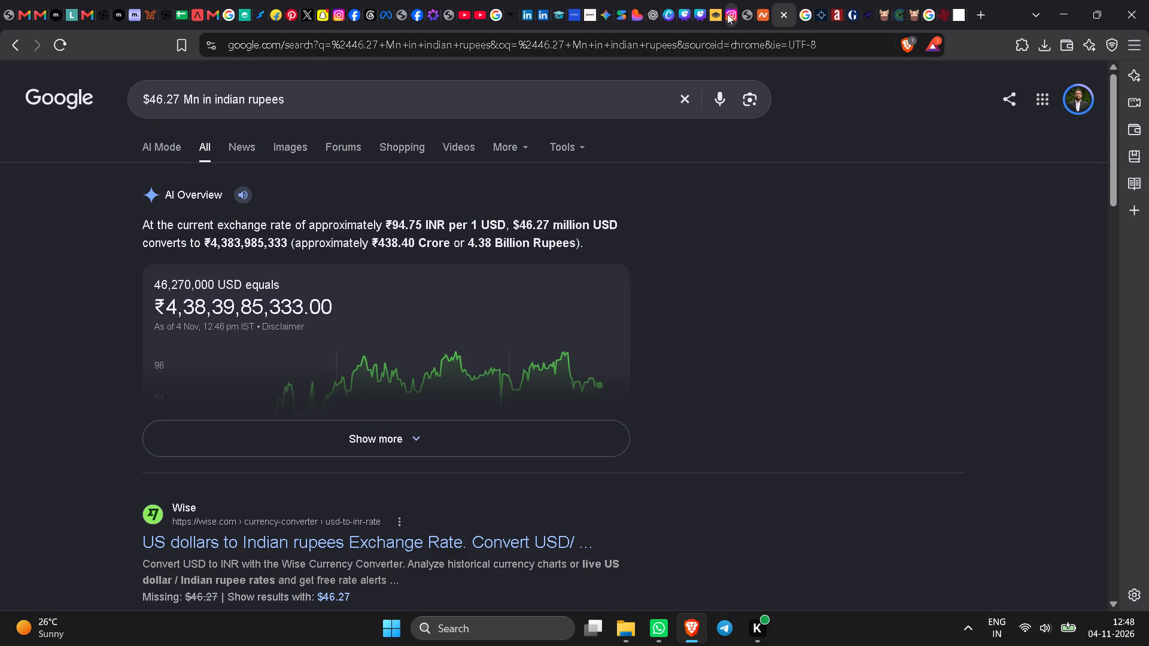
# Back in Canva, replace the 65000 figure on the OPPORTUNITY page with 435.
pyautogui.click(687, 13)
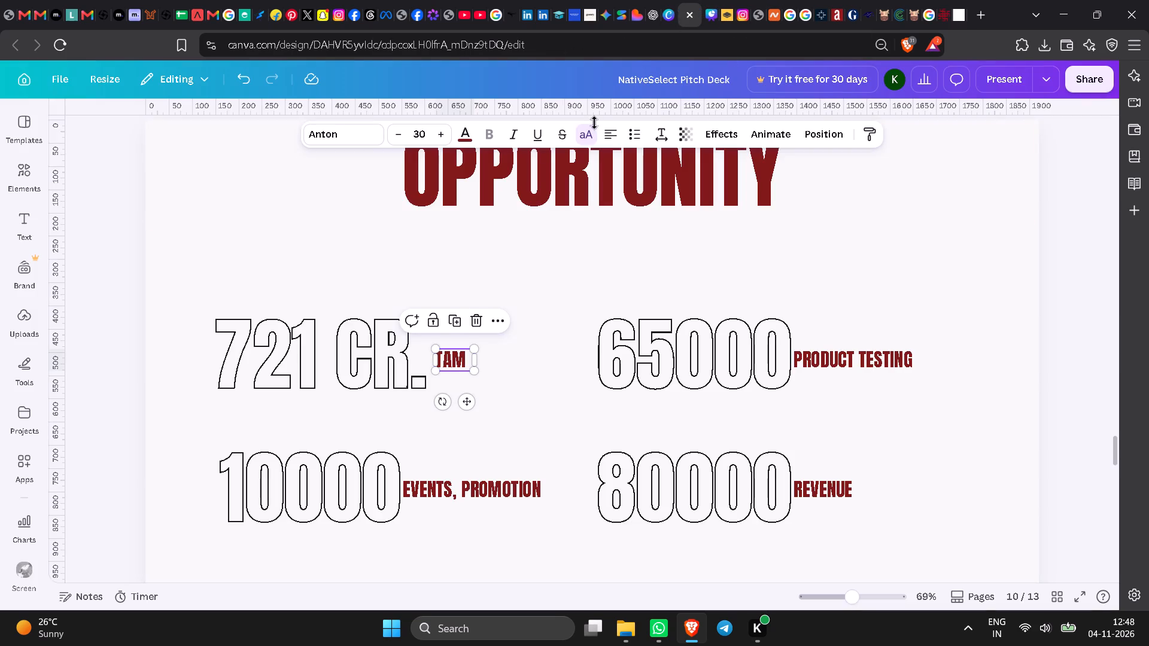
pyautogui.doubleClick(706, 342)
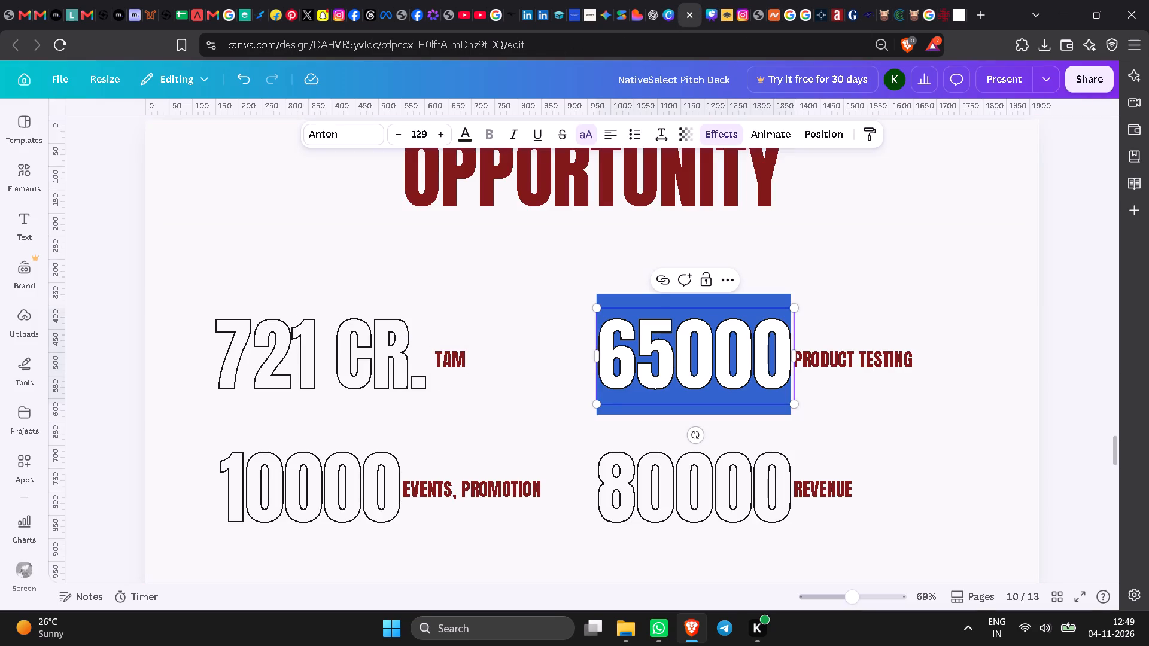
pyautogui.write('450')
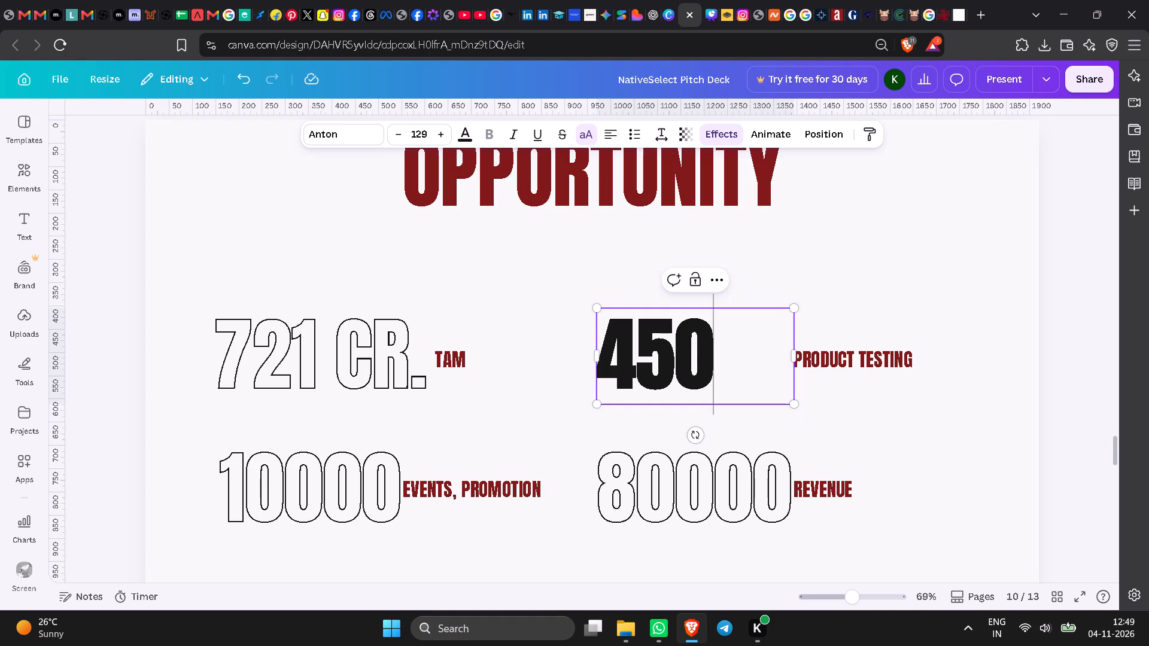
pyautogui.press('BackSpace')
pyautogui.press('BackSpace')
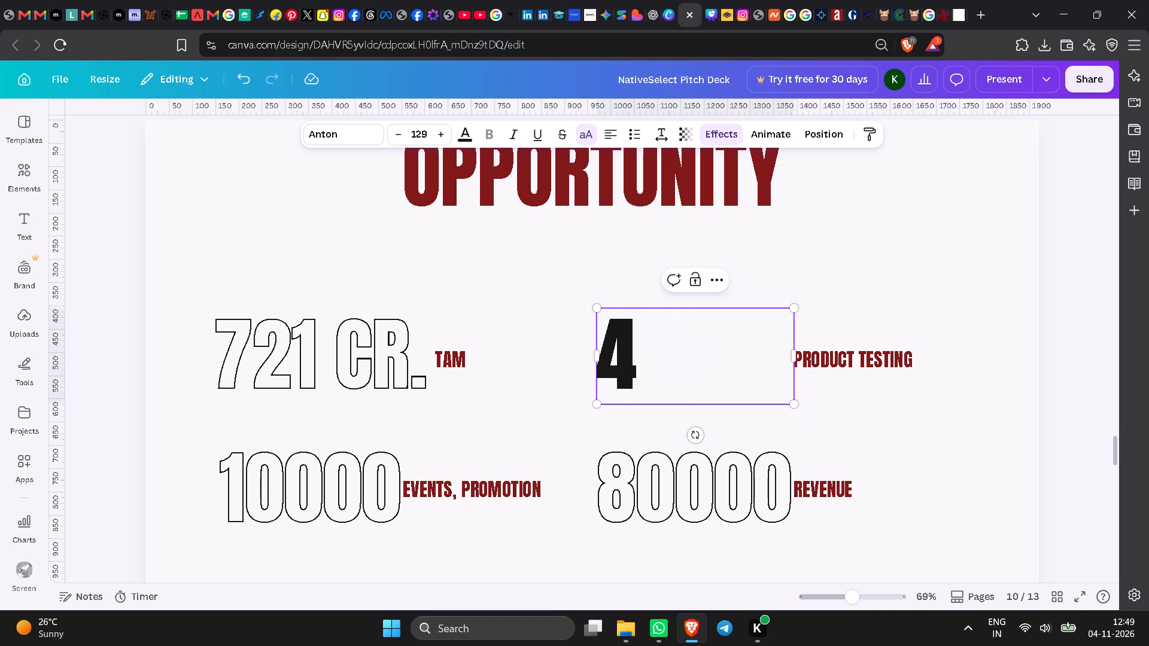
pyautogui.write('35')
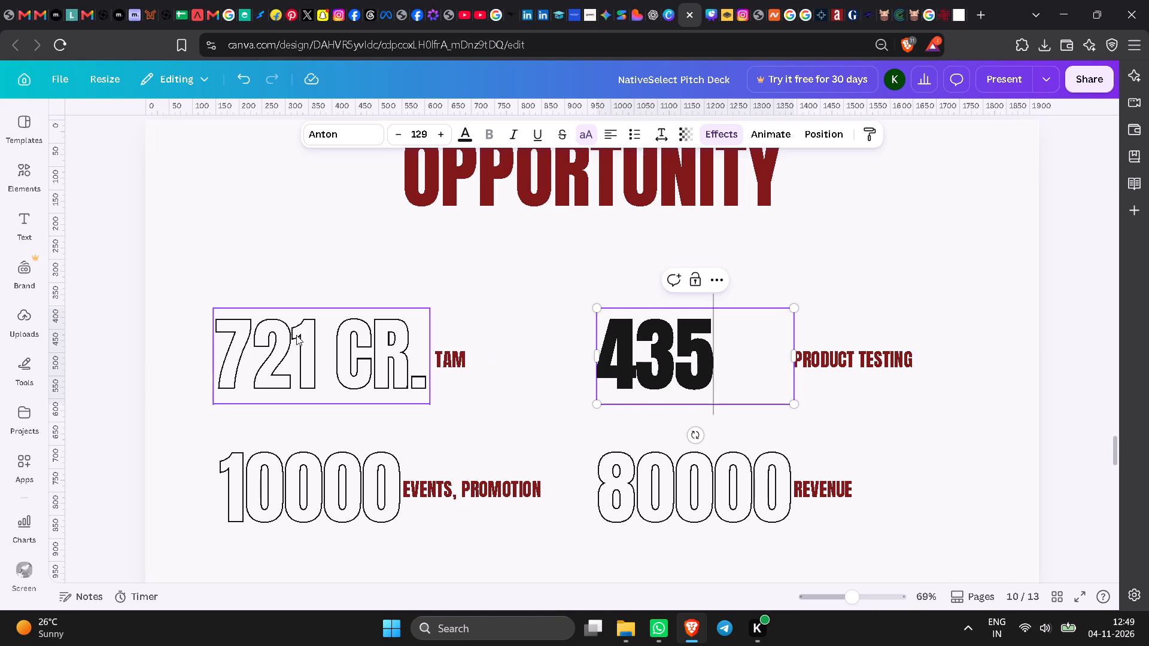
# Change the TAM figure to 720 CR. and widen its text box so it fits on one line.
pyautogui.click(312, 337)
pyautogui.click(316, 337)
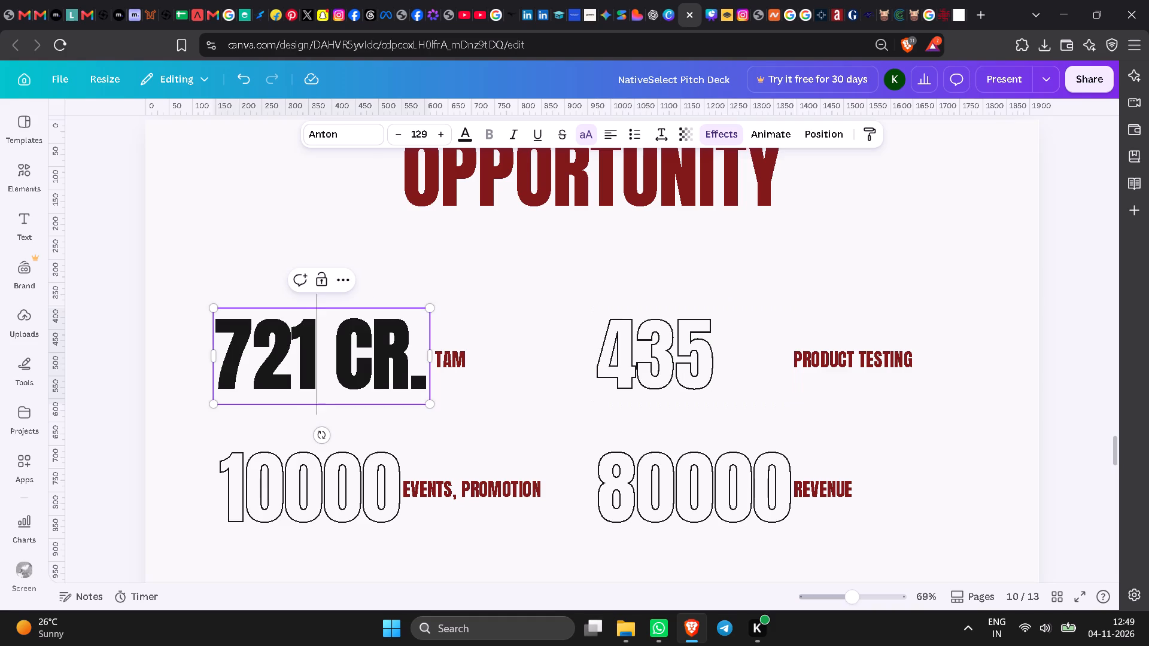
pyautogui.press('BackSpace')
pyautogui.press('0')
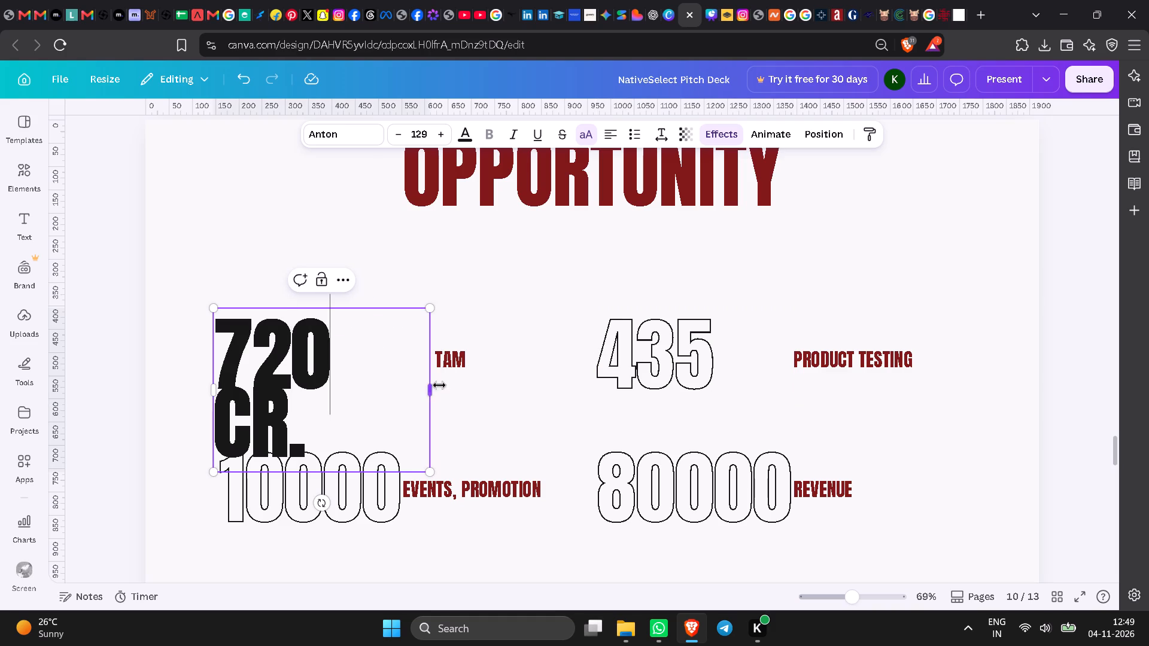
pyautogui.moveTo(429, 392); pyautogui.dragTo(435, 392)
pyautogui.click(457, 394)
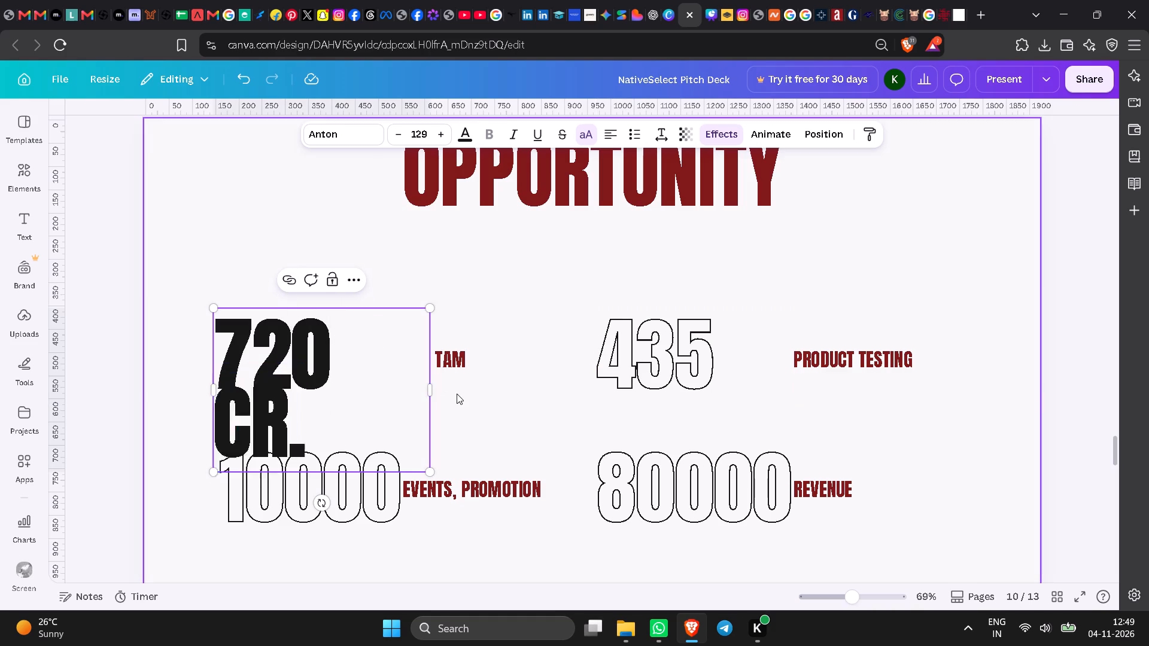
pyautogui.click(363, 361)
pyautogui.moveTo(434, 388); pyautogui.dragTo(447, 388)
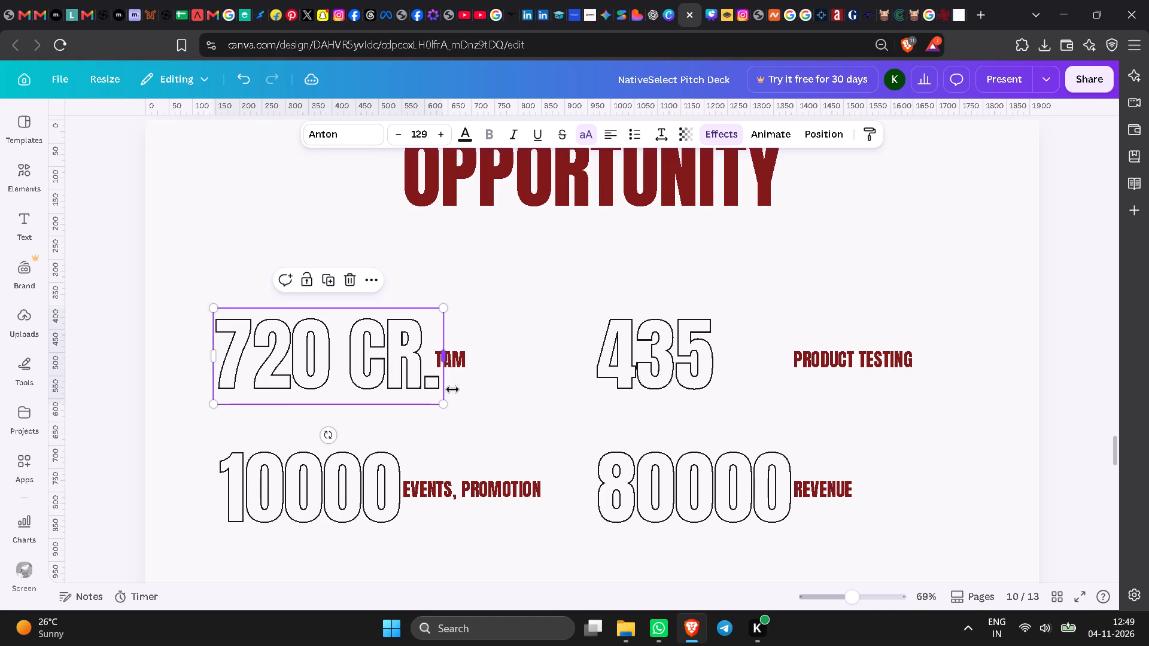
pyautogui.click(485, 389)
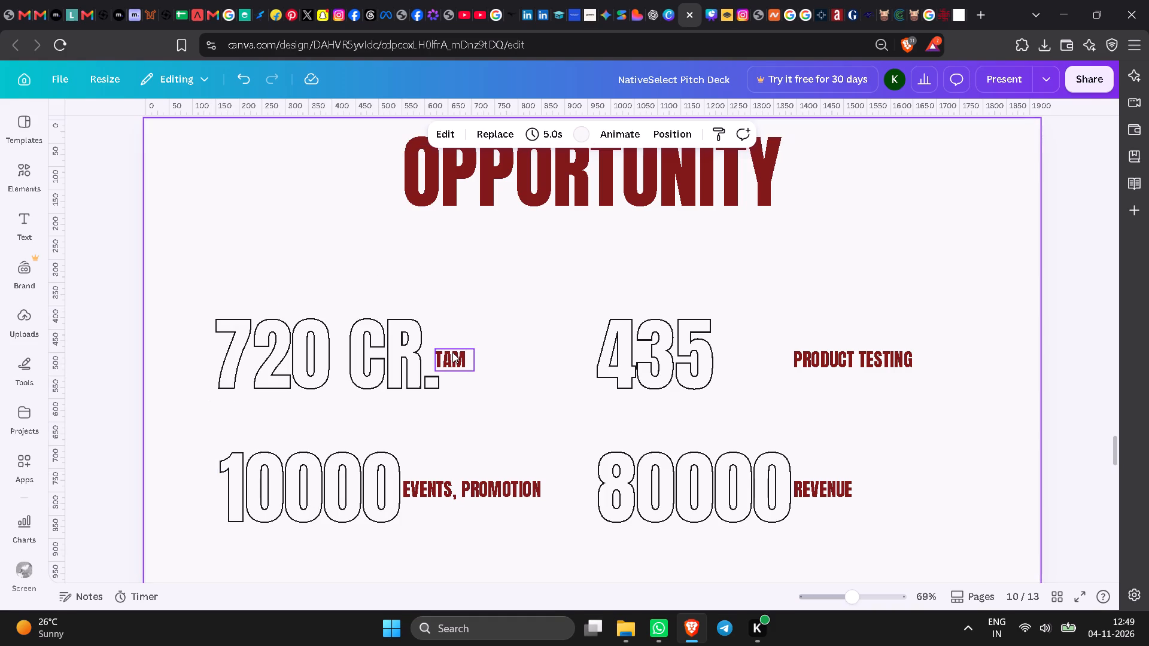
# Shift the TAM label slightly right so it clears the end of the 720 CR. figure.
pyautogui.click(452, 352)
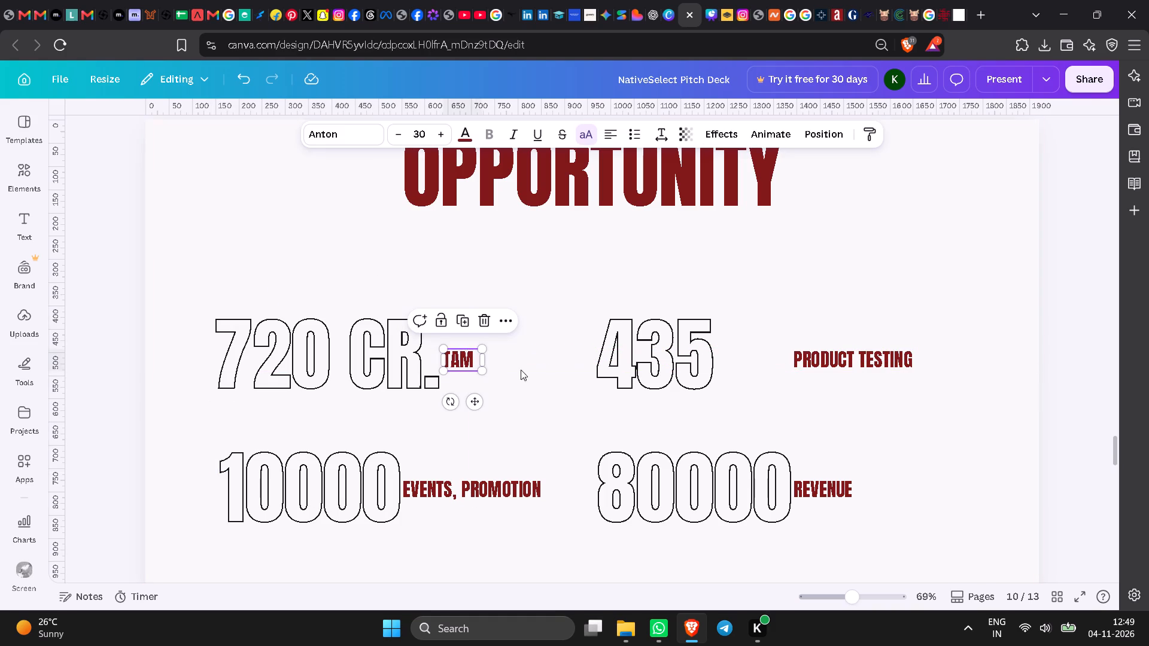
# Append "CR." after a space to the 435 figure.
pyautogui.doubleClick(743, 368)
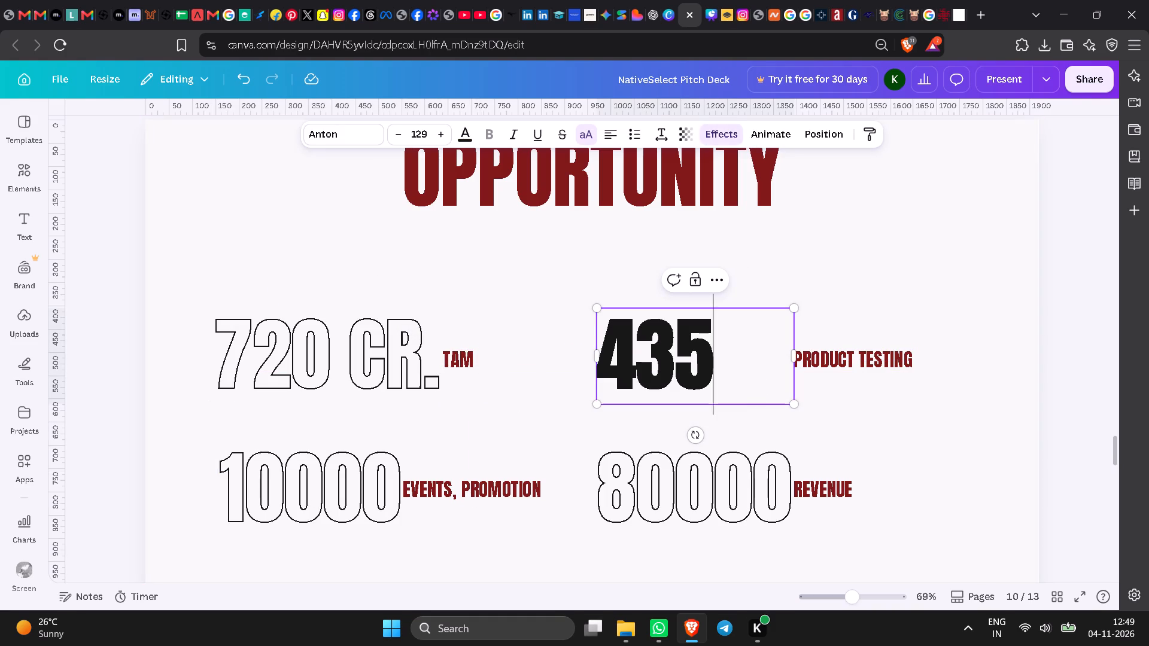
pyautogui.press('space')
pyautogui.write('CR')
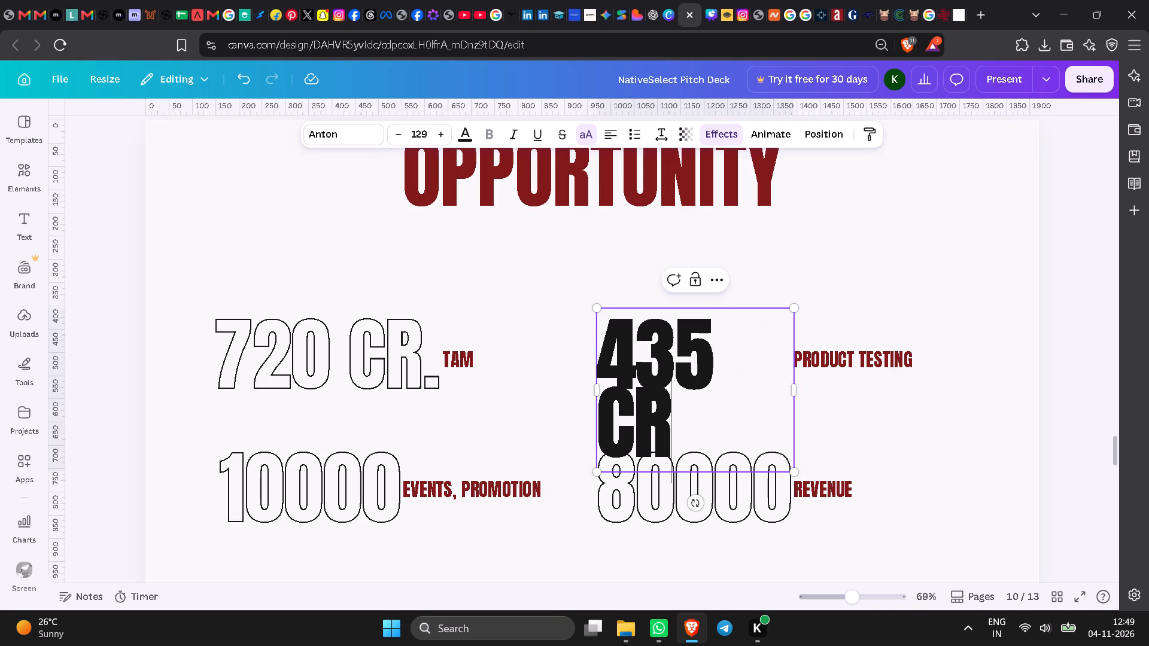
pyautogui.press('.')
# Replace the PRODUCT TESTING label with SAM and narrow its text box to fit the word.
pyautogui.doubleClick(896, 365)
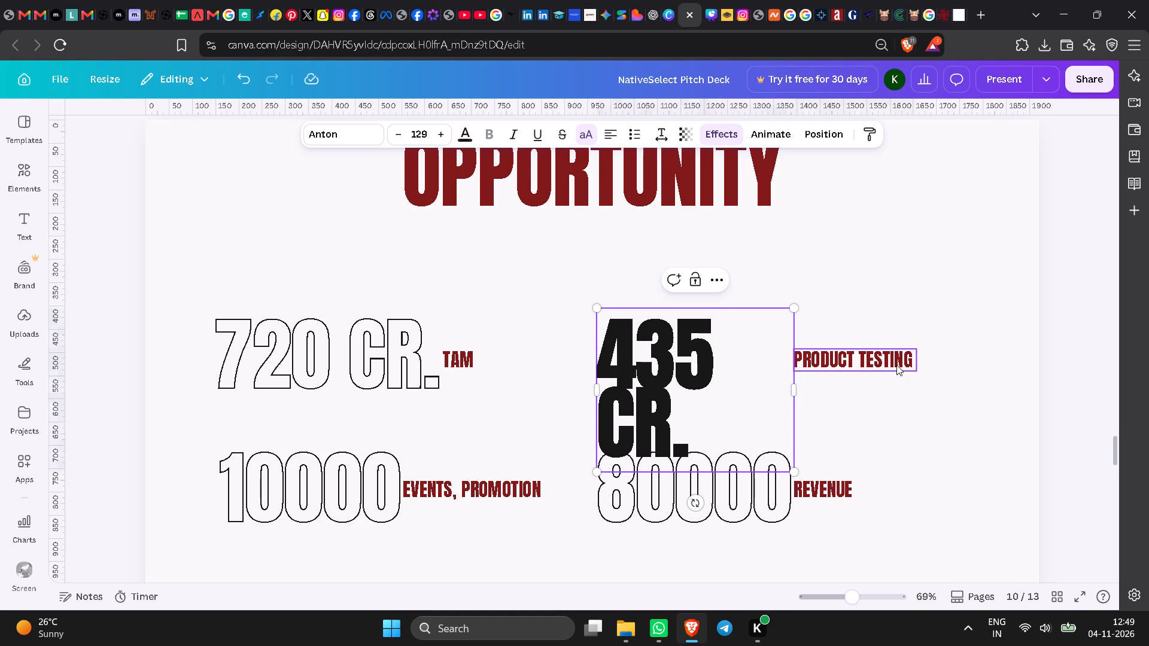
pyautogui.write('SAM')
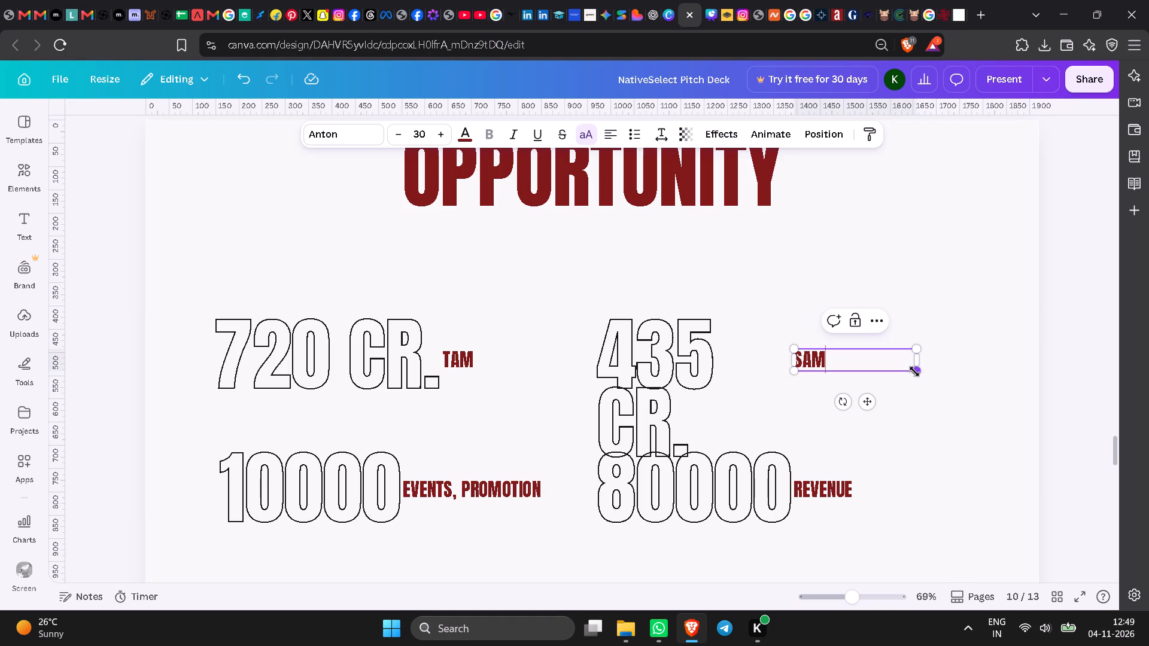
pyautogui.moveTo(920, 360); pyautogui.dragTo(836, 360)
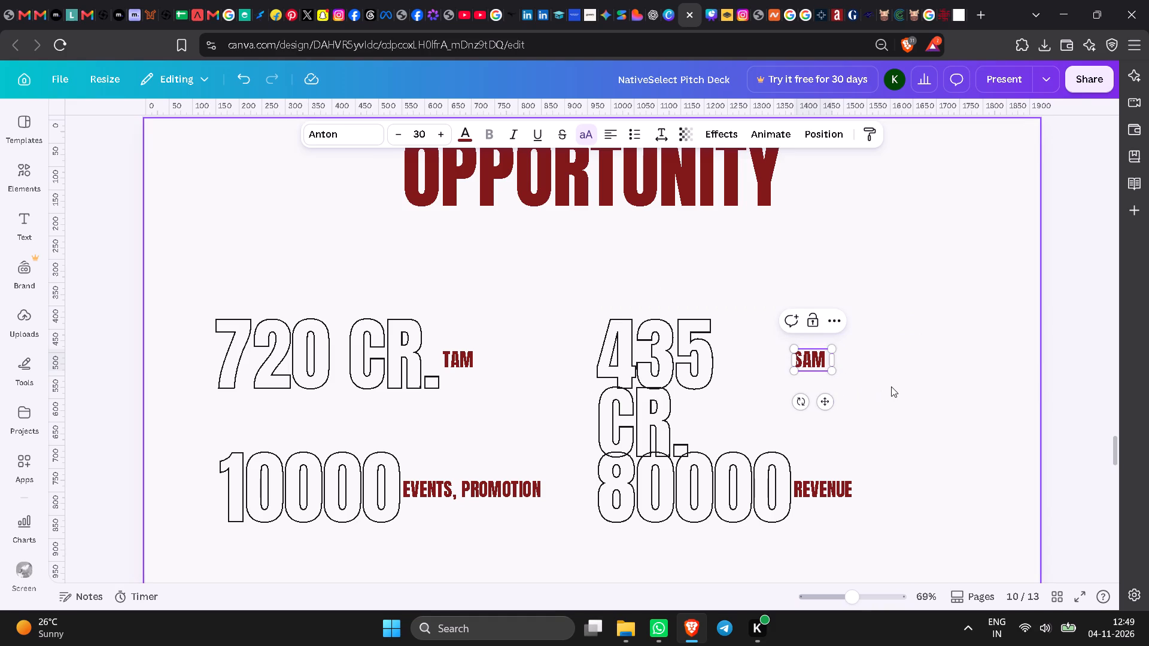
# Move the SAM label right to make room for the 435 CR. figure on one line.
pyautogui.press('Right')
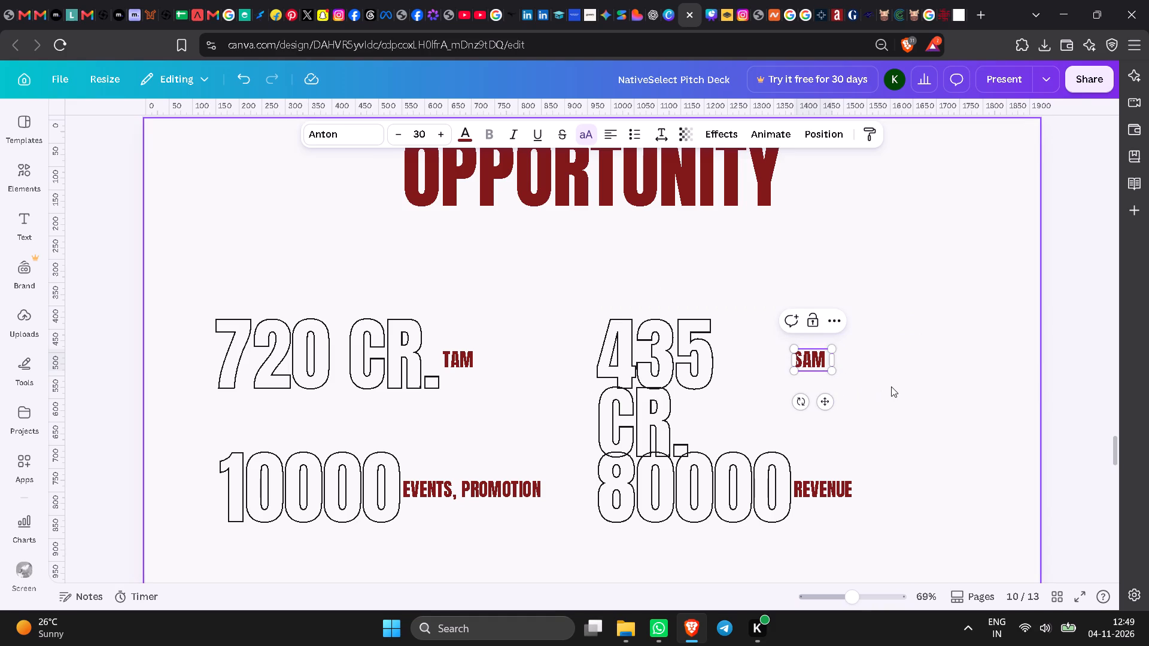
pyautogui.click(891, 386)
pyautogui.click(816, 351)
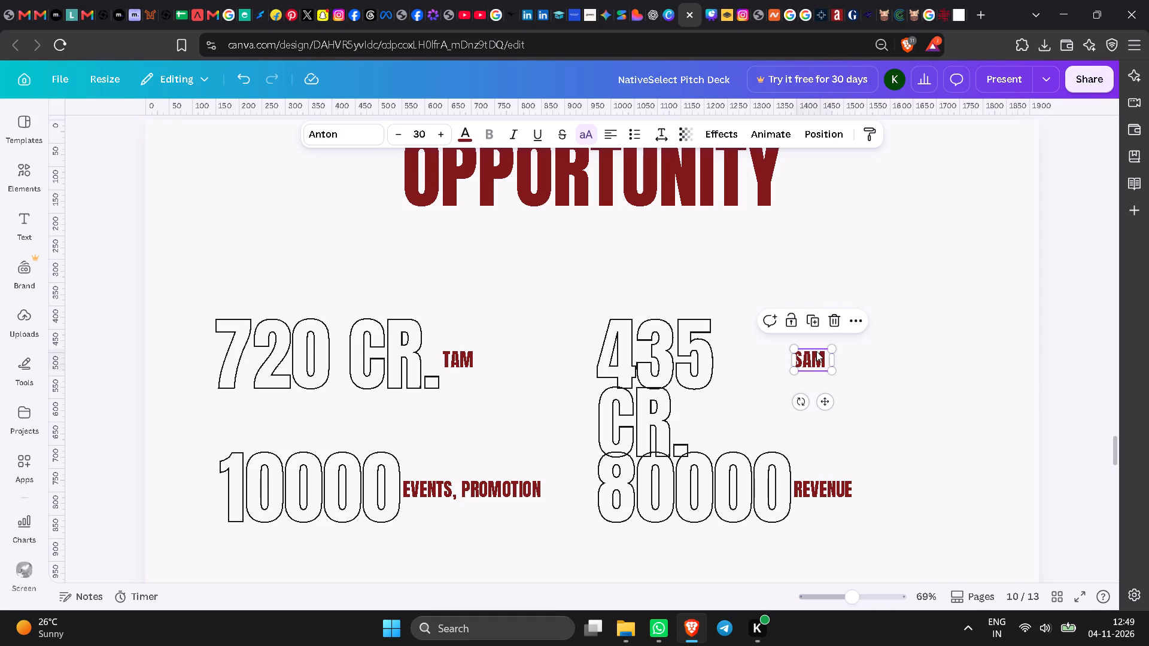
pyautogui.press('Right')
pyautogui.press('Right')
pyautogui.press('Right')
pyautogui.press('Right')
pyautogui.press('Right')
pyautogui.press('Right')
pyautogui.press('Right')
pyautogui.press('Right')
pyautogui.press('Right')
pyautogui.press('Right')
pyautogui.press('Right')
pyautogui.press('Right')
pyautogui.press('Right')
pyautogui.press('Right')
pyautogui.press('Right')
pyautogui.press('Right')
pyautogui.press('Right')
pyautogui.press('Right')
pyautogui.press('Right')
pyautogui.press('Right')
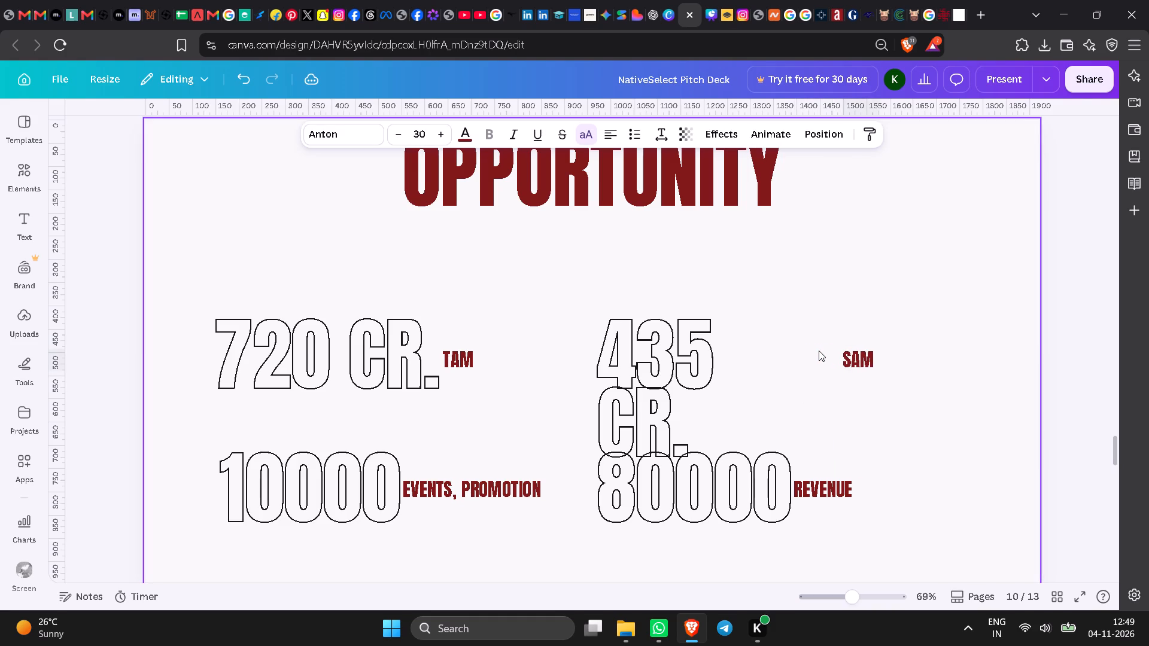
# Widen the 435 CR. text box so the figure fits on a single line before the SAM label.
pyautogui.click(701, 386)
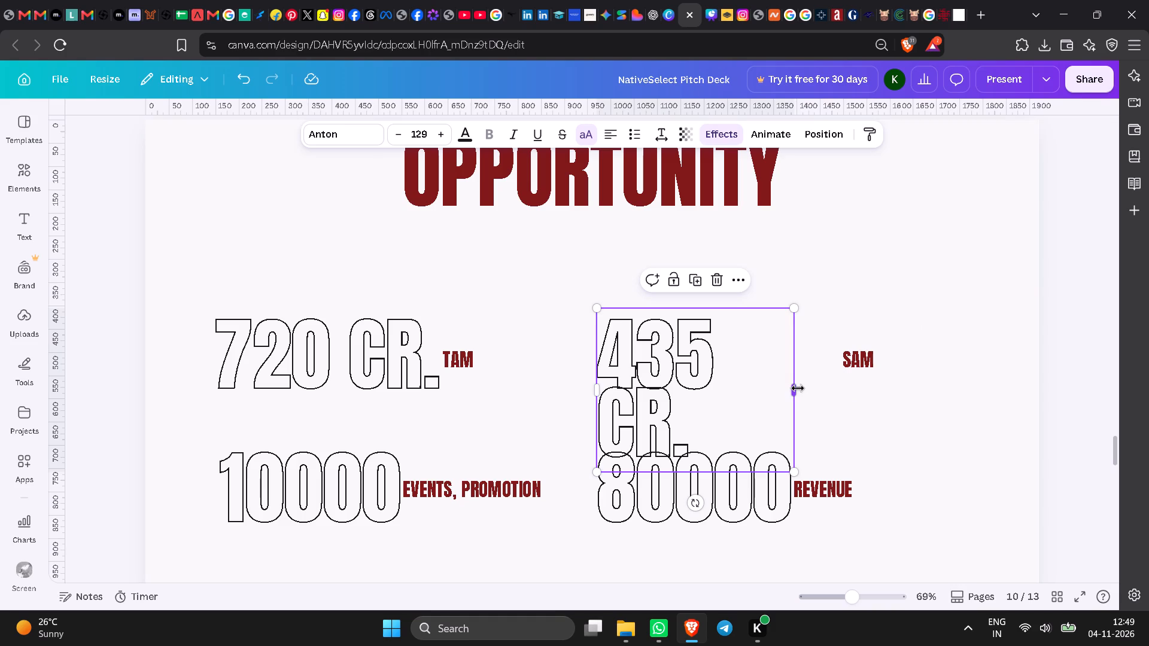
pyautogui.moveTo(797, 388); pyautogui.dragTo(838, 387)
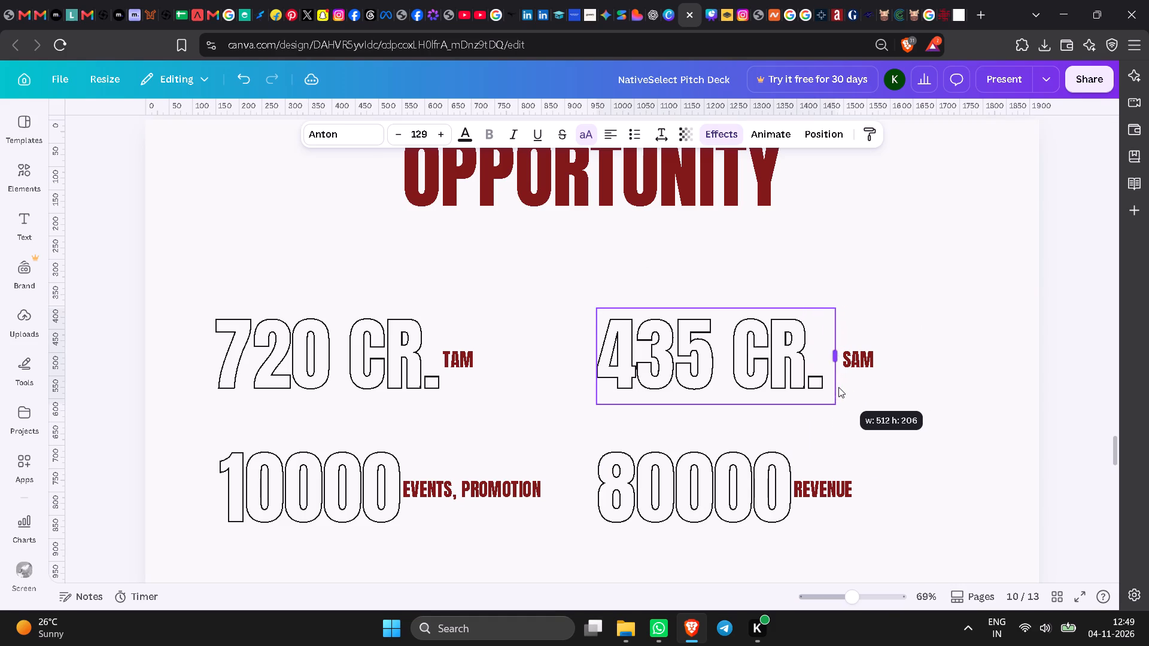
pyautogui.moveTo(838, 387); pyautogui.dragTo(829, 386)
pyautogui.click(857, 380)
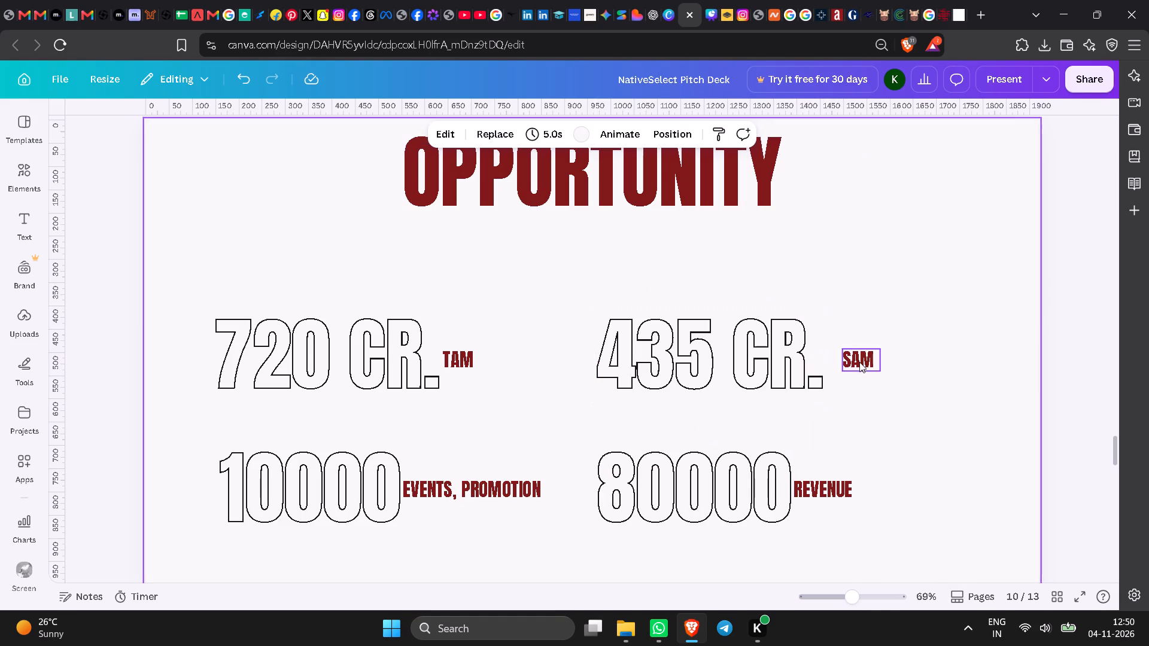
# Nudge the SAM label left until it sits close beside the 435 CR. figure, and deselect it.
pyautogui.click(859, 361)
pyautogui.press('Left')
pyautogui.press('Left')
pyautogui.press('Left')
pyautogui.press('Left')
pyautogui.press('Left')
pyautogui.press('Left')
pyautogui.press('Left')
pyautogui.press('Left')
pyautogui.press('Left')
pyautogui.press('Left')
pyautogui.press('Left')
pyautogui.press('Left')
pyautogui.press('Left')
pyautogui.press('Left')
pyautogui.press('Left')
pyautogui.press('Left')
pyautogui.press('Left')
pyautogui.press('Left')
pyautogui.press('Left')
pyautogui.press('Left')
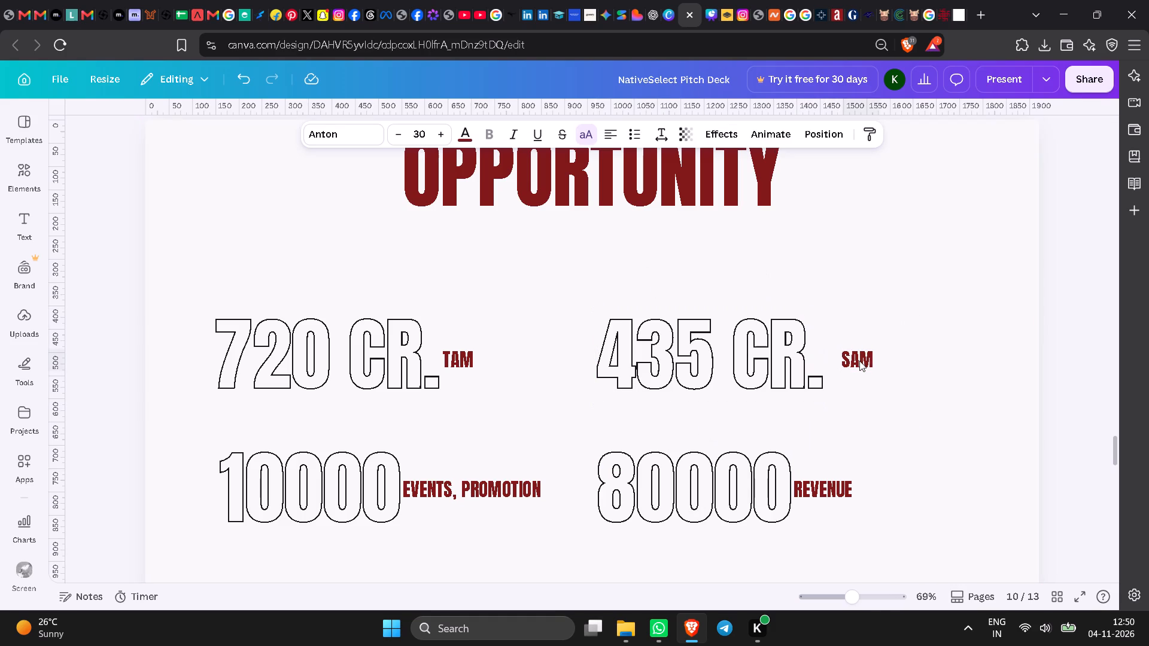
pyautogui.press('Left')
pyautogui.press('Left')
pyautogui.press('Left')
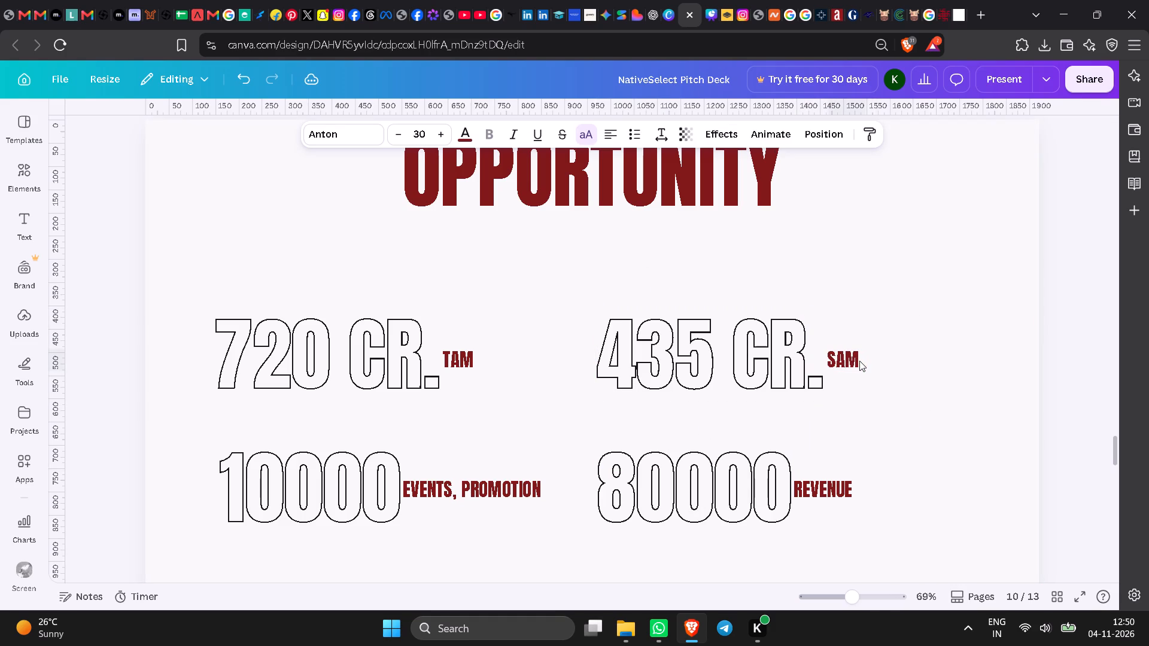
pyautogui.press('Left')
pyautogui.press('Left')
pyautogui.press('Left')
pyautogui.press('Left')
pyautogui.press('Left')
pyautogui.press('Left')
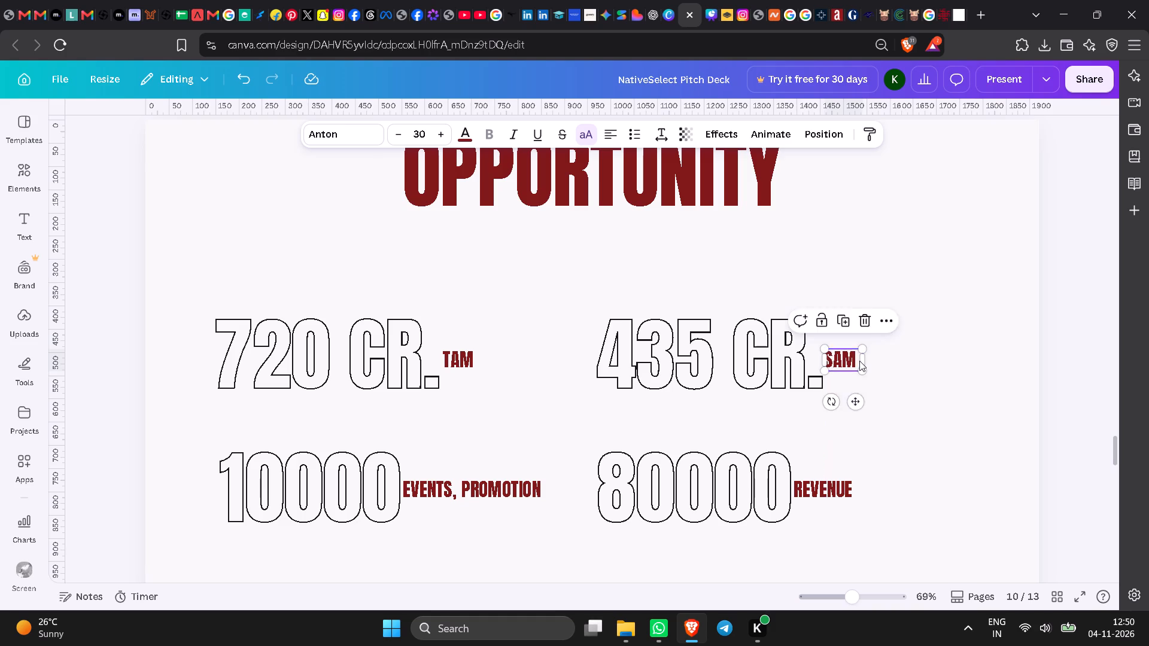
pyautogui.press('Right')
pyautogui.press('Right')
pyautogui.press('Left')
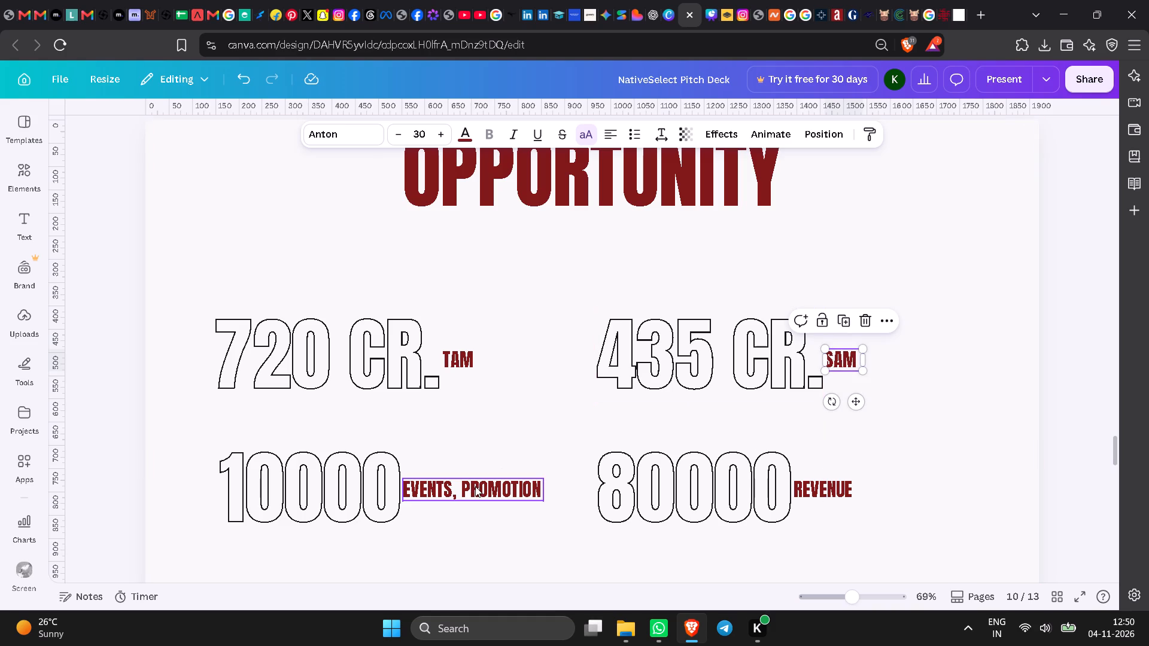
pyautogui.click(987, 451)
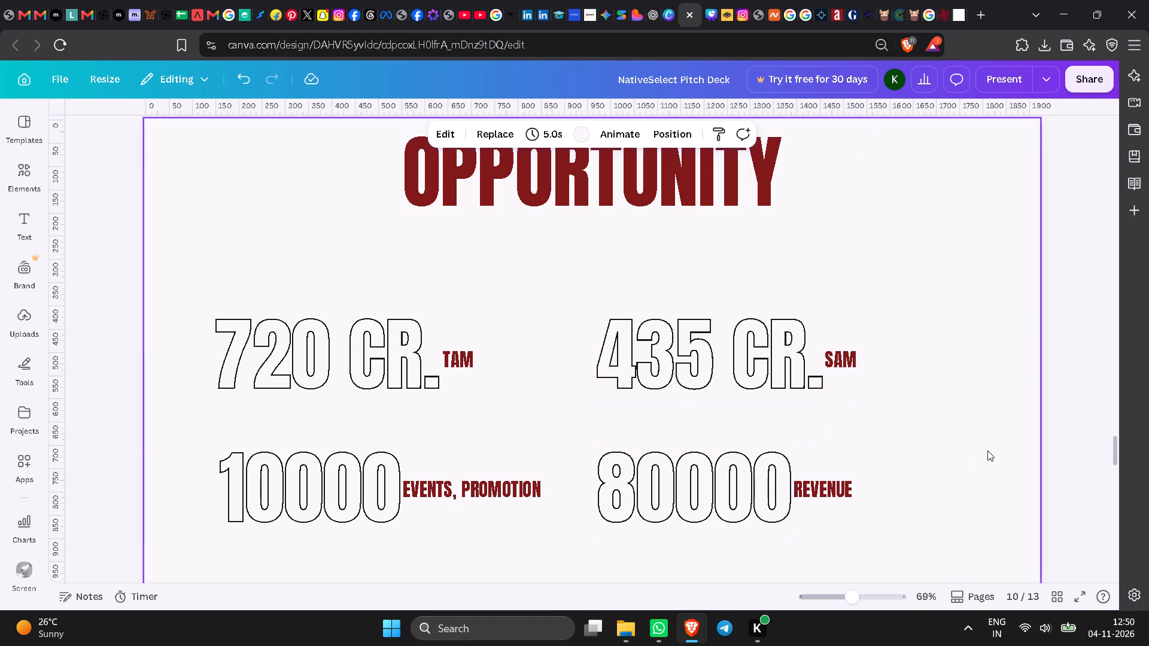
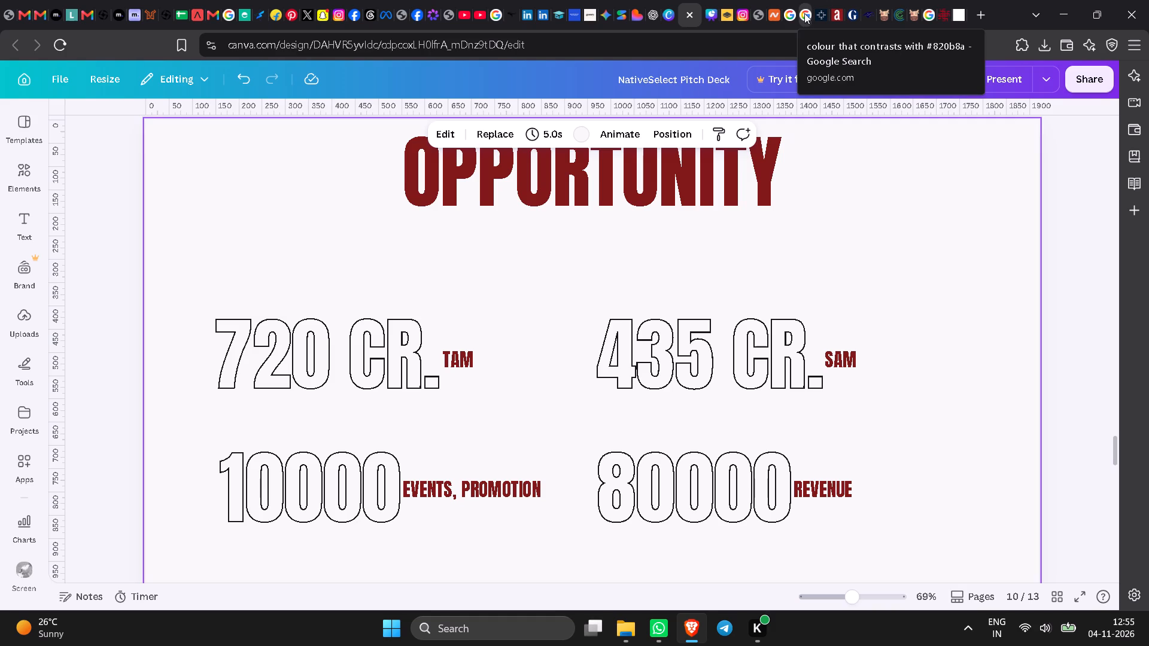
pyautogui.click(924, 13)
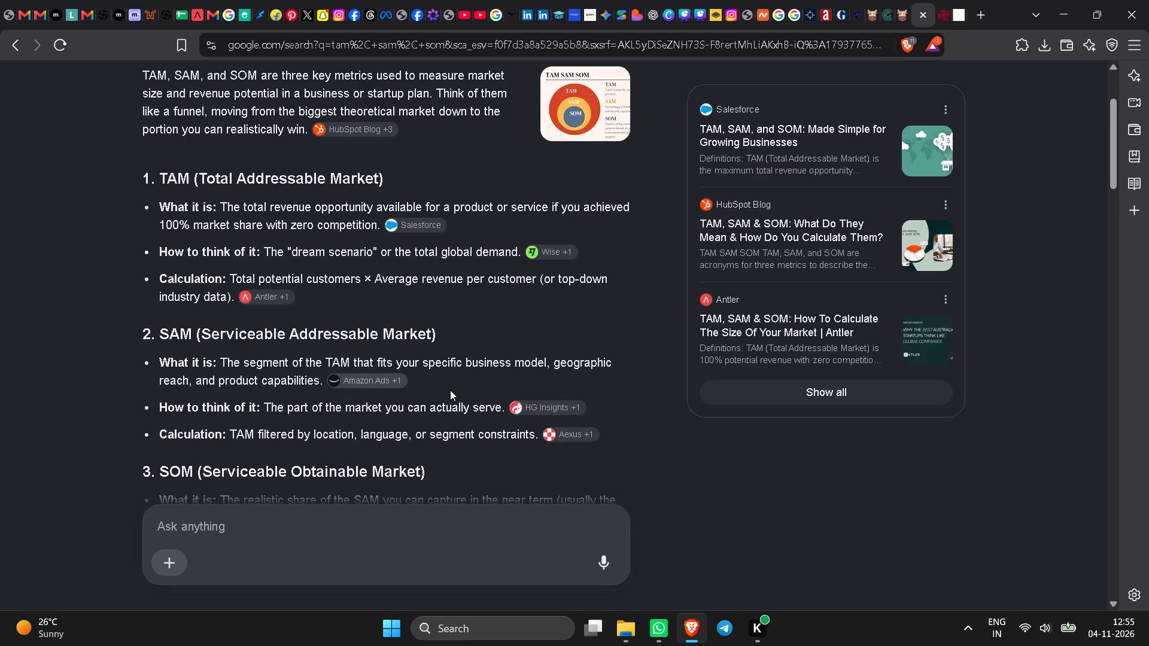
pyautogui.scroll(-2, 450, 390)
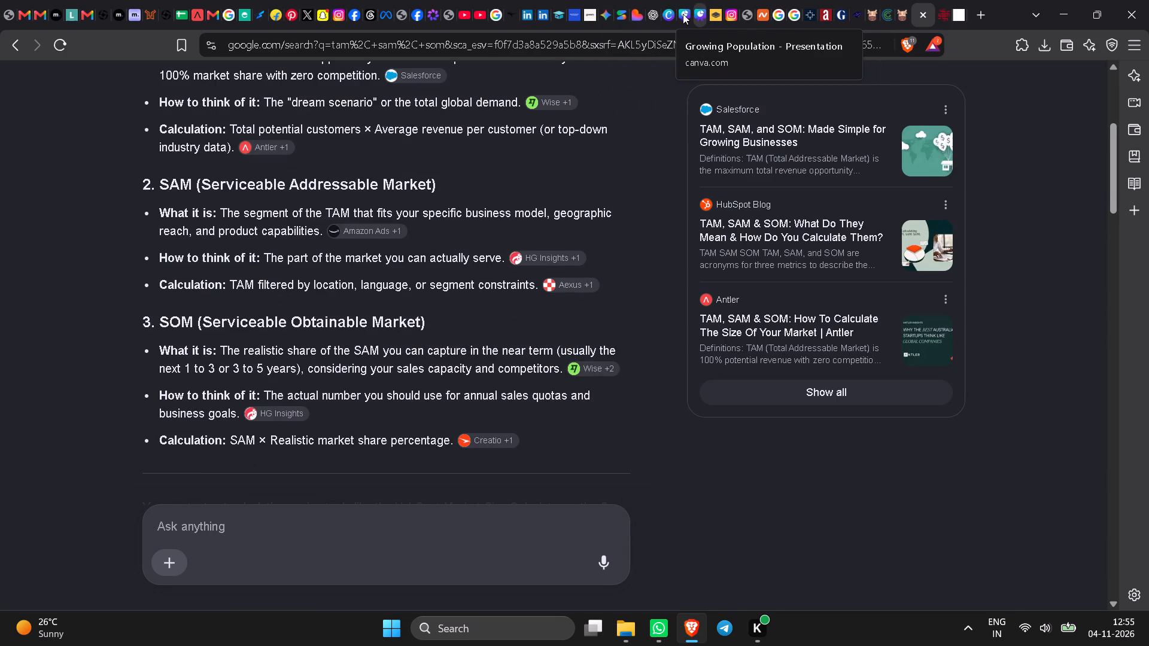
pyautogui.click(682, 13)
pyautogui.doubleClick(336, 471)
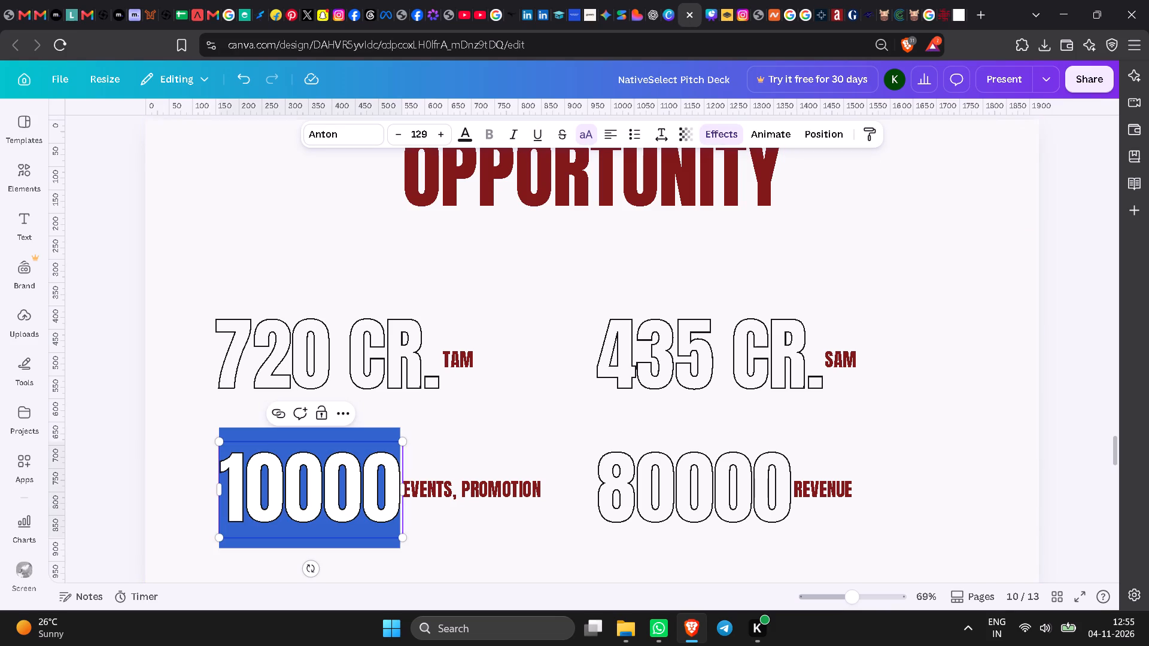
pyautogui.write('90')
pyautogui.press('space')
pyautogui.write('CR')
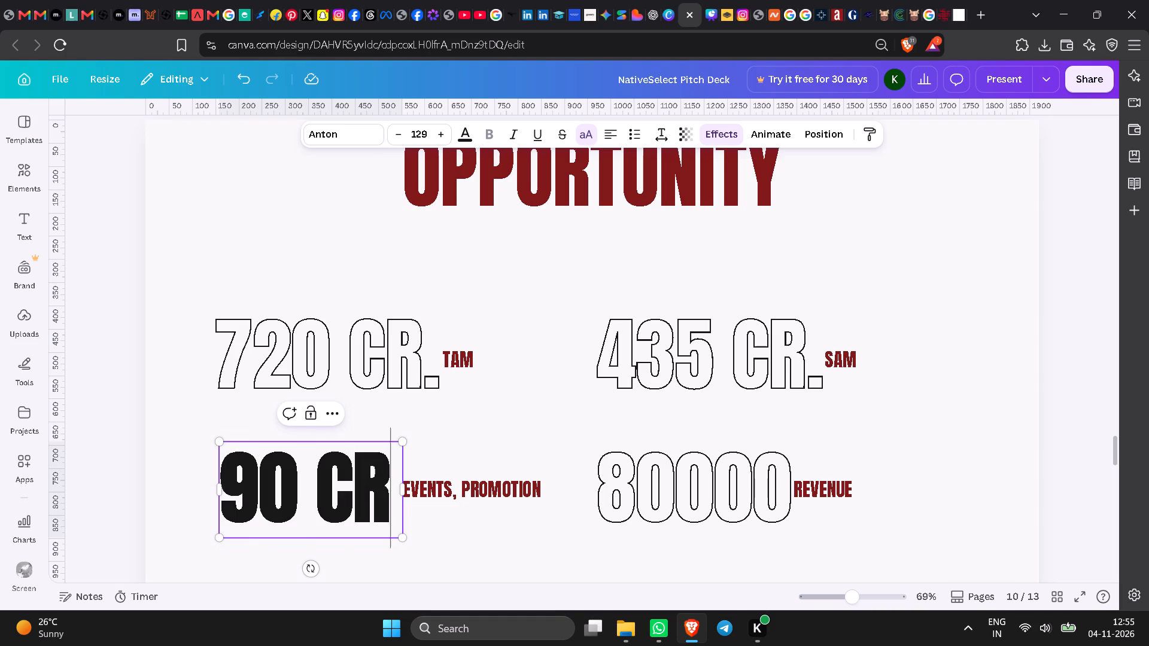
pyautogui.press('.')
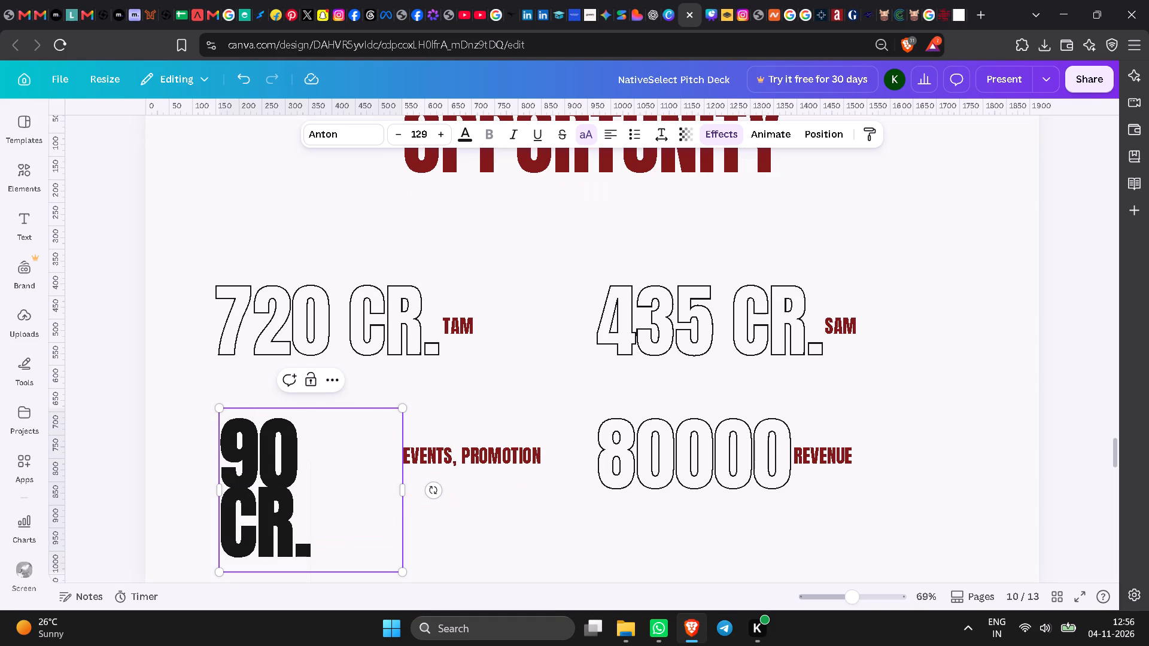
# Replace the EVENTS, PROMOTION label with SOM and narrow its text box to fit the word.
pyautogui.doubleClick(458, 449)
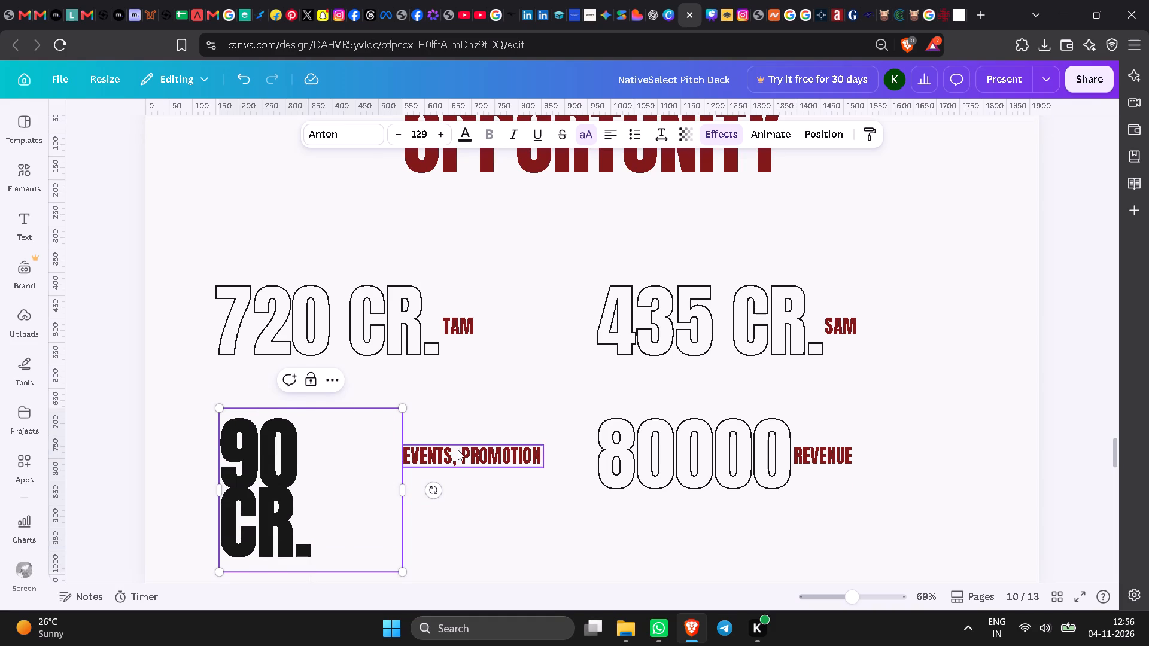
pyautogui.write('SOM')
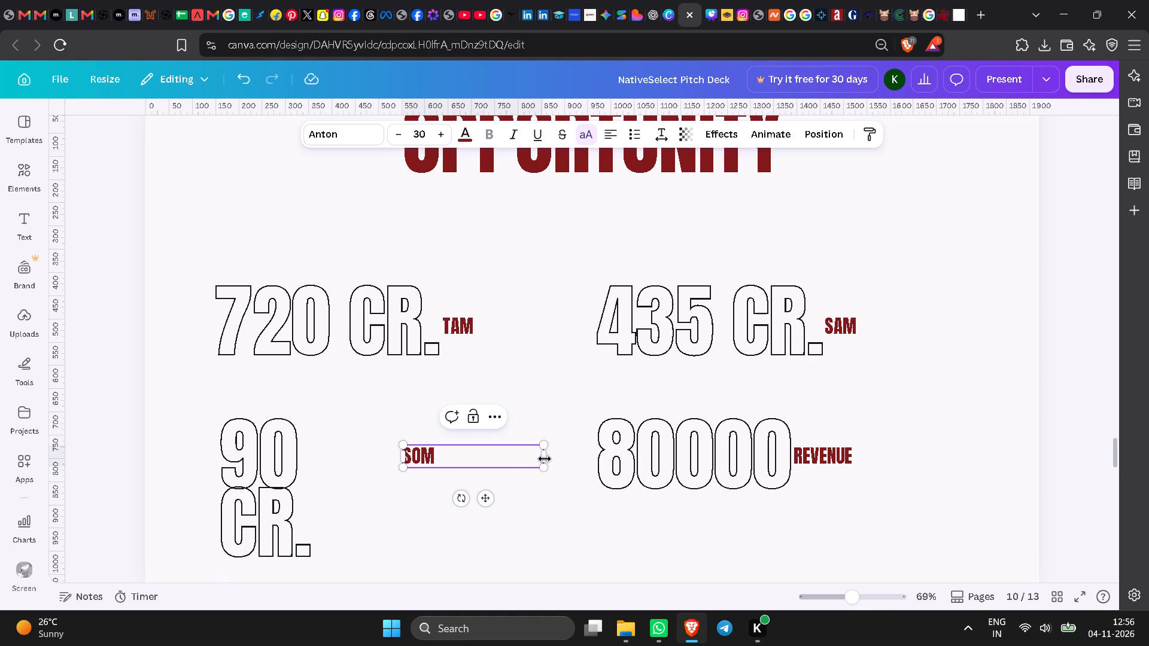
pyautogui.moveTo(545, 458); pyautogui.dragTo(441, 452)
pyautogui.click(460, 479)
# Move the SOM label right until it lines up beneath the TAM label, making room for the 90 CR. figure.
pyautogui.click(415, 455)
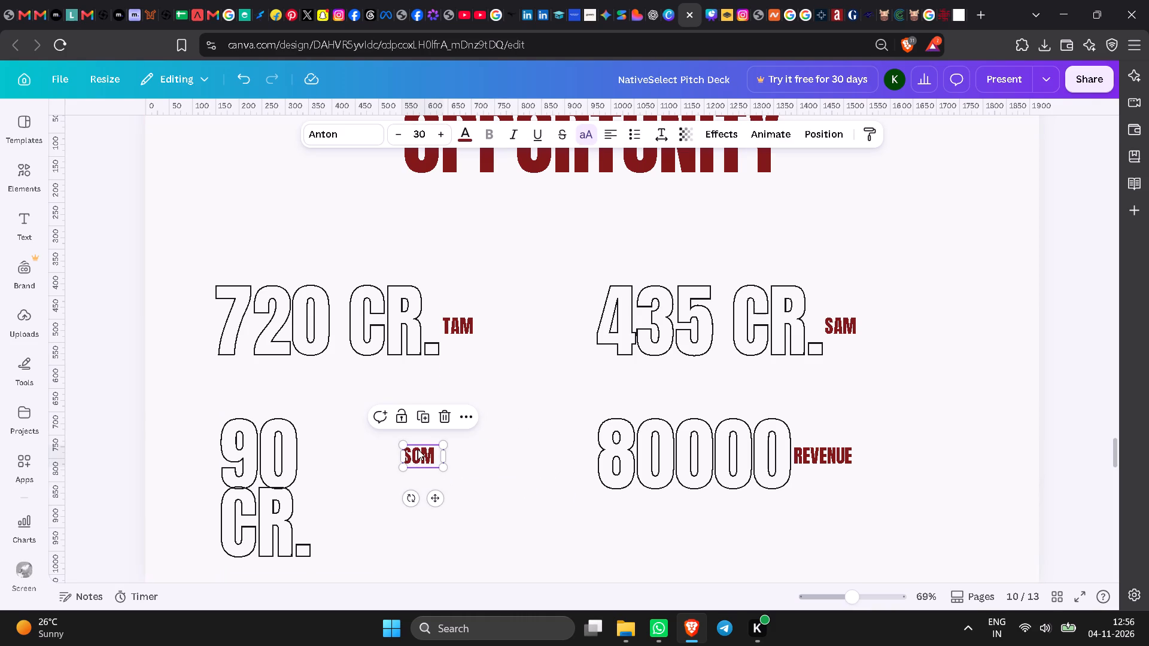
pyautogui.press('Right')
pyautogui.press('Right')
pyautogui.press('Right')
pyautogui.press('Right')
pyautogui.press('Right')
pyautogui.press('Right')
pyautogui.press('Right')
pyautogui.press('Right')
pyautogui.press('Right')
pyautogui.press('Right')
pyautogui.press('Right')
pyautogui.press('Right')
pyautogui.press('Right')
pyautogui.press('Right')
pyautogui.press('Right')
pyautogui.press('Right')
pyautogui.press('Right')
pyautogui.press('Right')
pyautogui.press('Right')
pyautogui.press('Right')
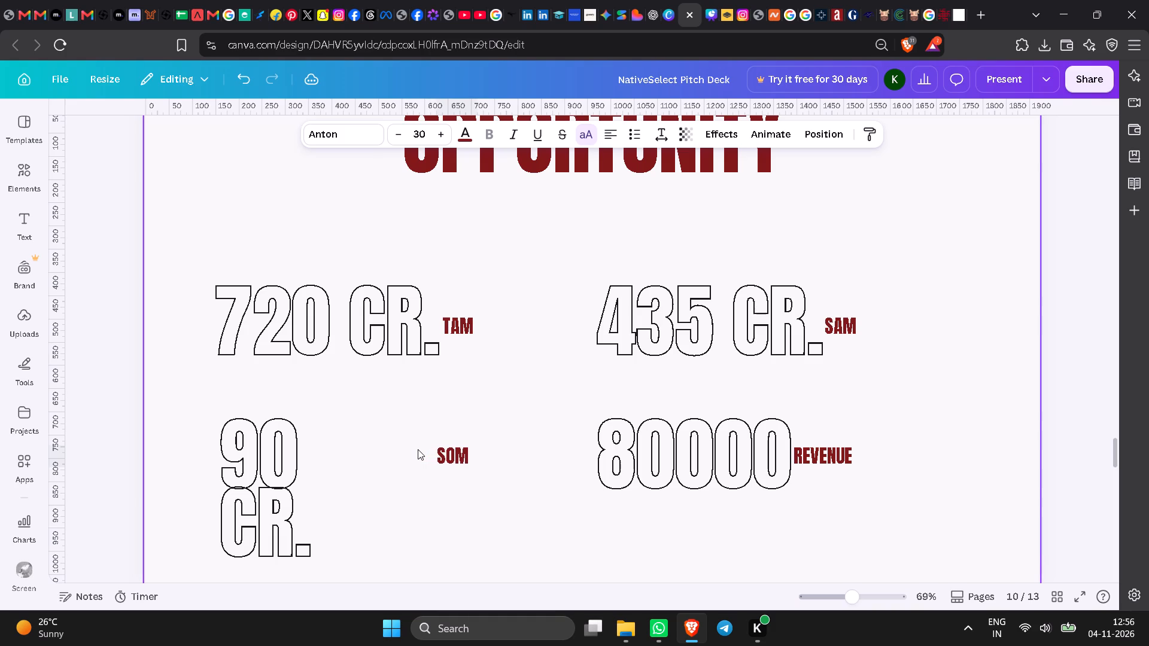
# Widen the 90 CR. text box just enough for the figure to fit on a single line, and deselect it.
pyautogui.click(269, 462)
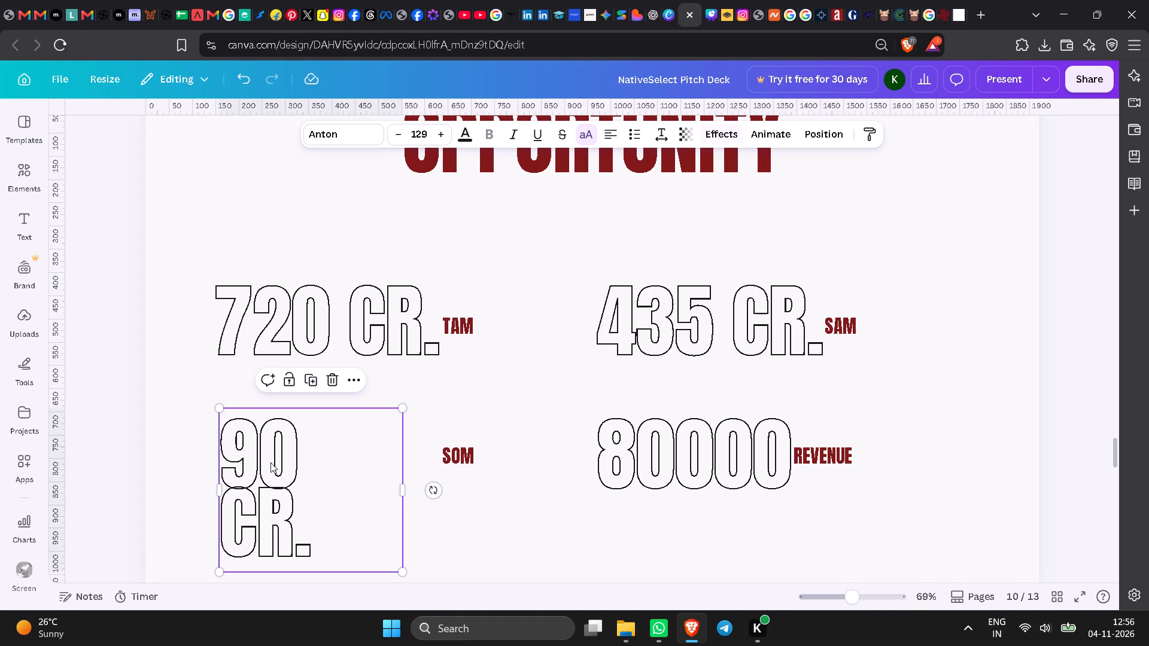
pyautogui.moveTo(405, 490); pyautogui.dragTo(431, 481)
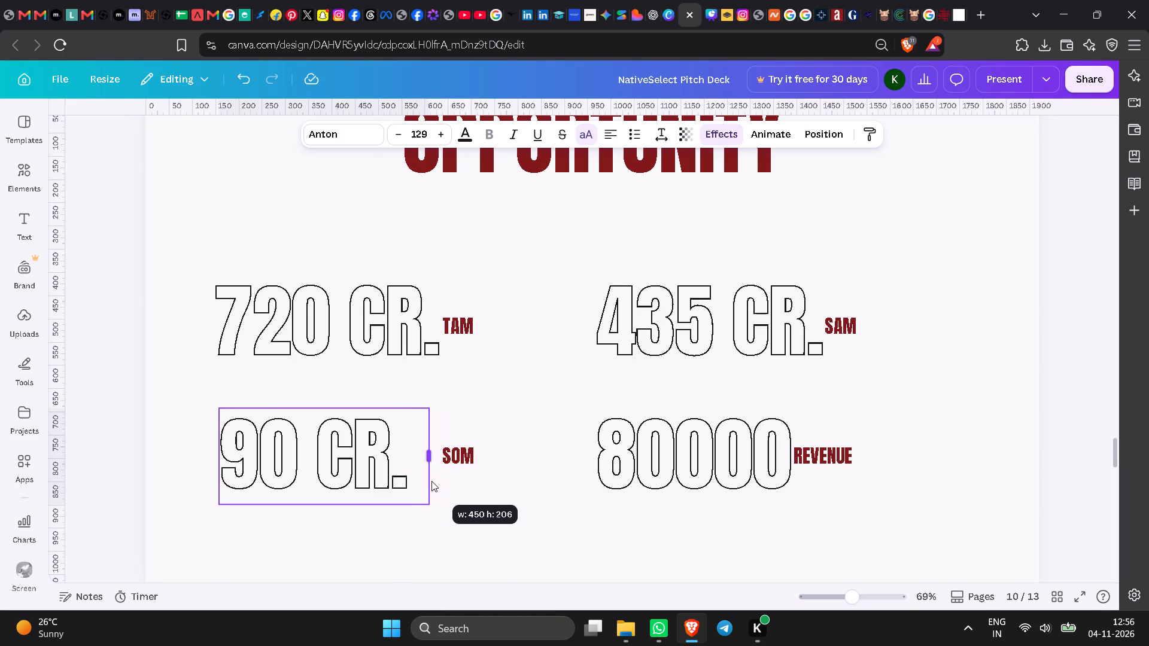
pyautogui.moveTo(431, 481); pyautogui.dragTo(420, 476)
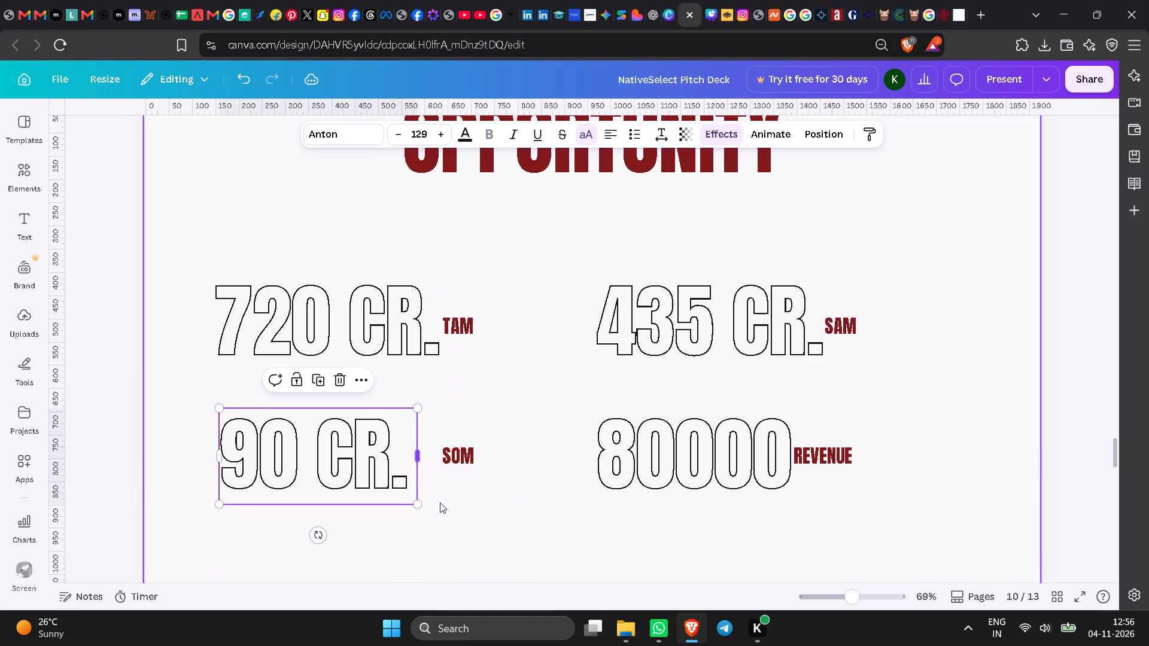
pyautogui.click(497, 513)
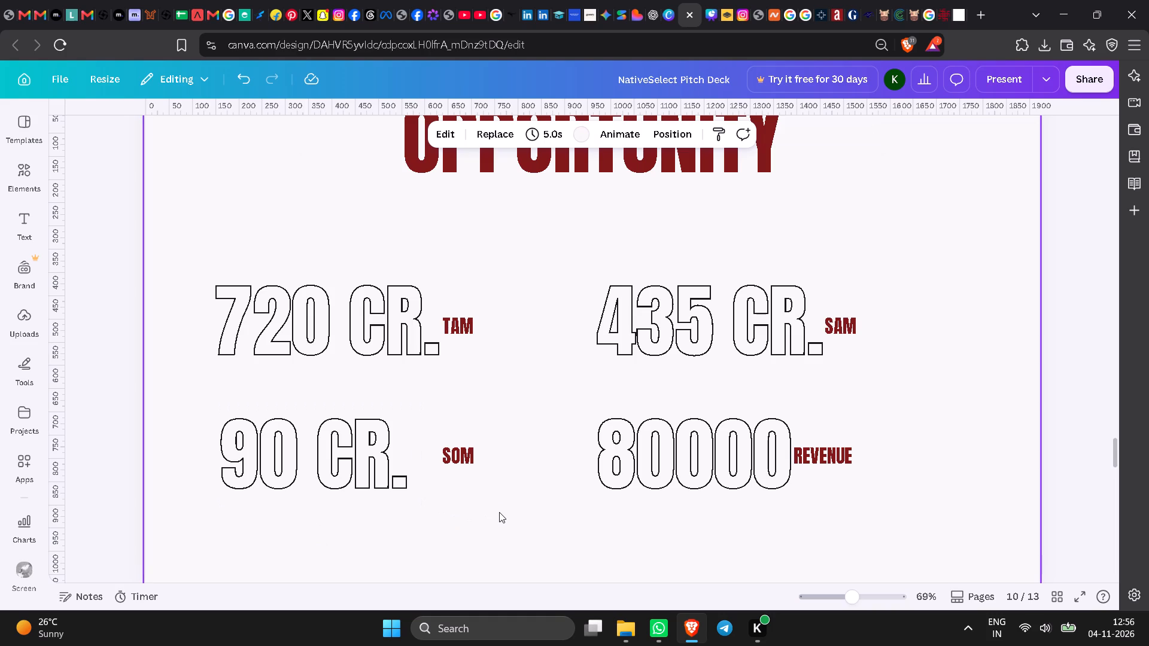
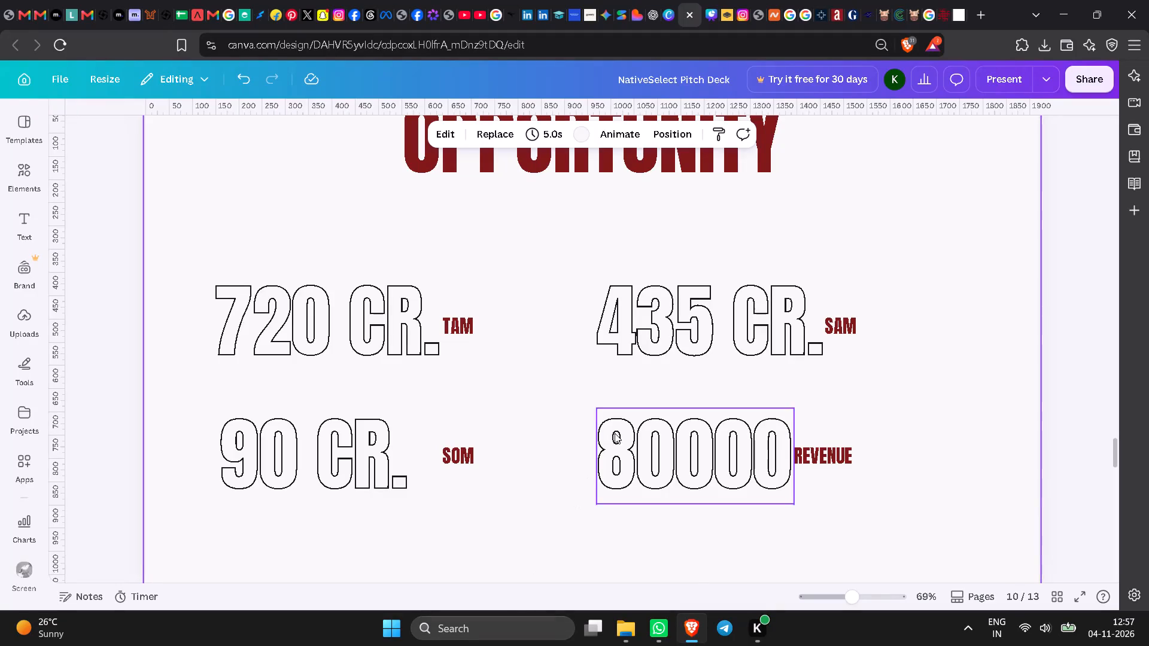
# Select the 80000 figure beside the REVENUE label on the OPPORTUNITY page.
pyautogui.click(616, 433)
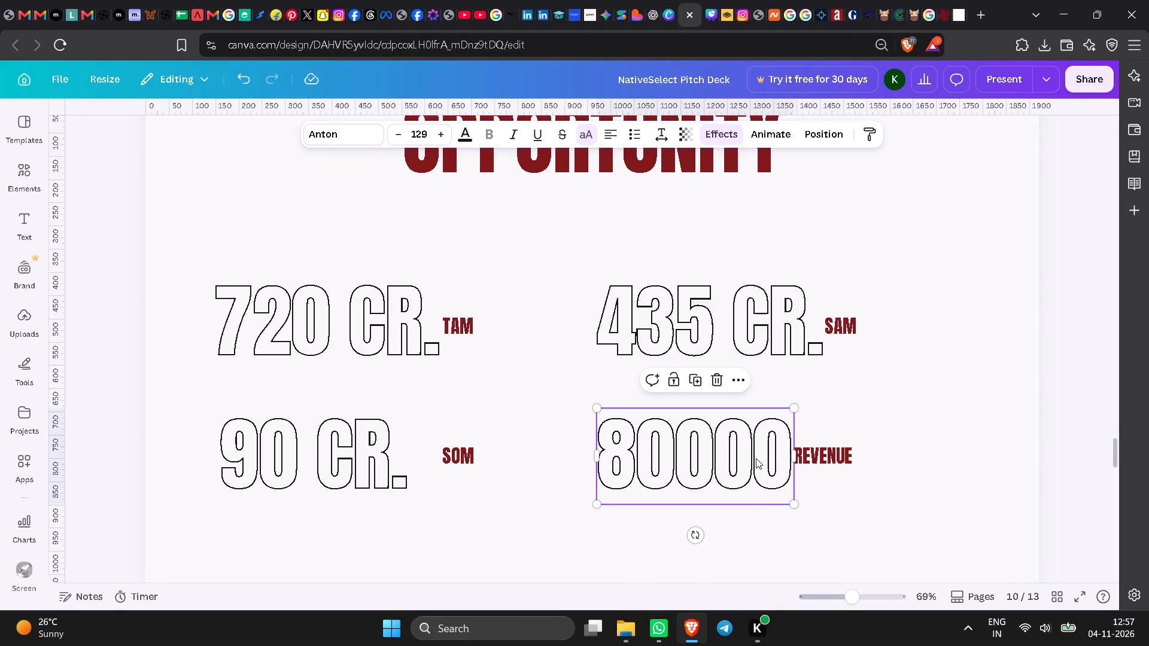
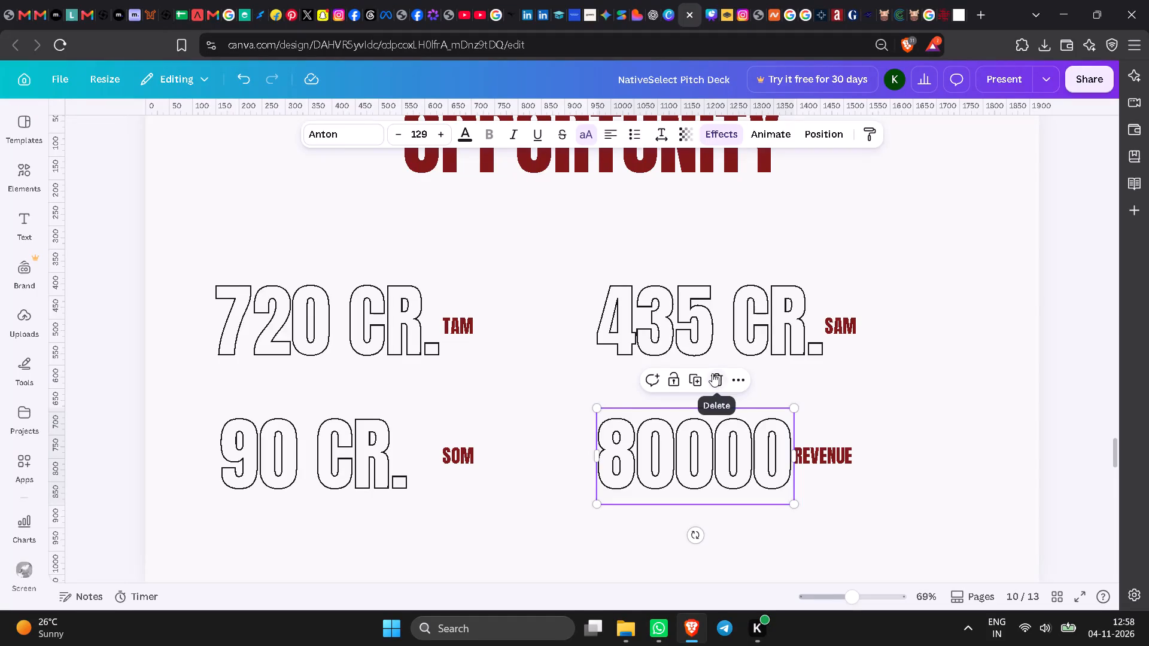
# Delete the 80000 figure and its REVENUE label from the OPPORTUNITY page.
pyautogui.click(712, 373)
pyautogui.click(841, 457)
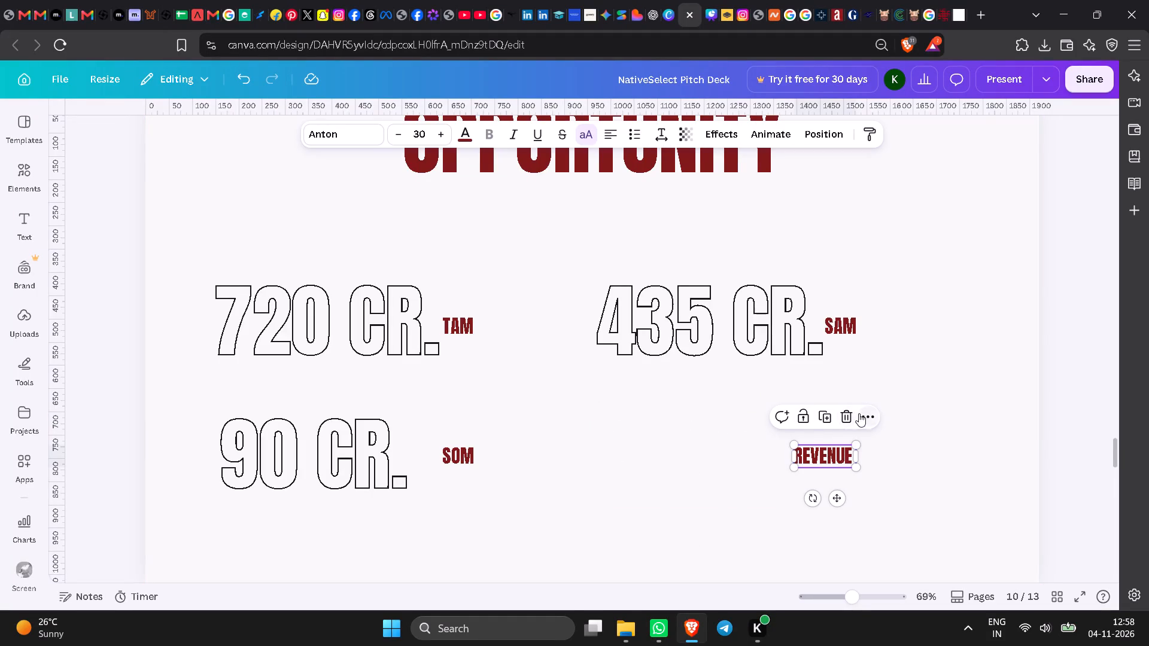
pyautogui.click(848, 415)
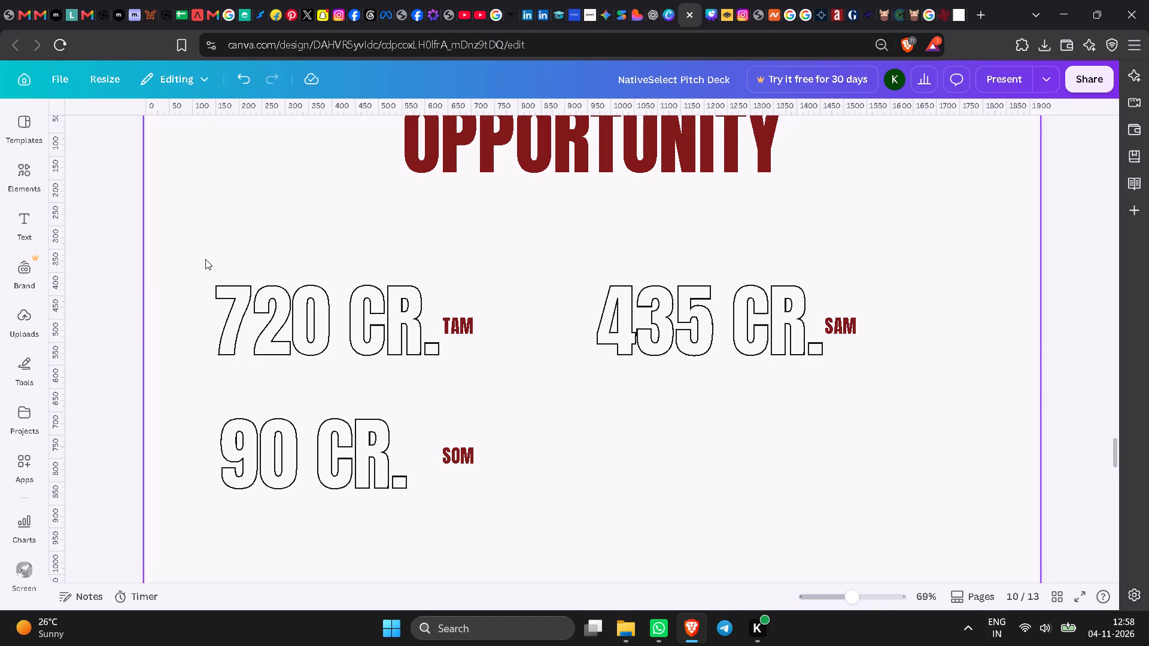
# Move the 720 CR. figure, TAM label and 435 CR. figure together so they sit centred under the OPPORTUNITY title.
pyautogui.moveTo(203, 255); pyautogui.dragTo(825, 361)
pyautogui.moveTo(571, 334); pyautogui.dragTo(577, 333)
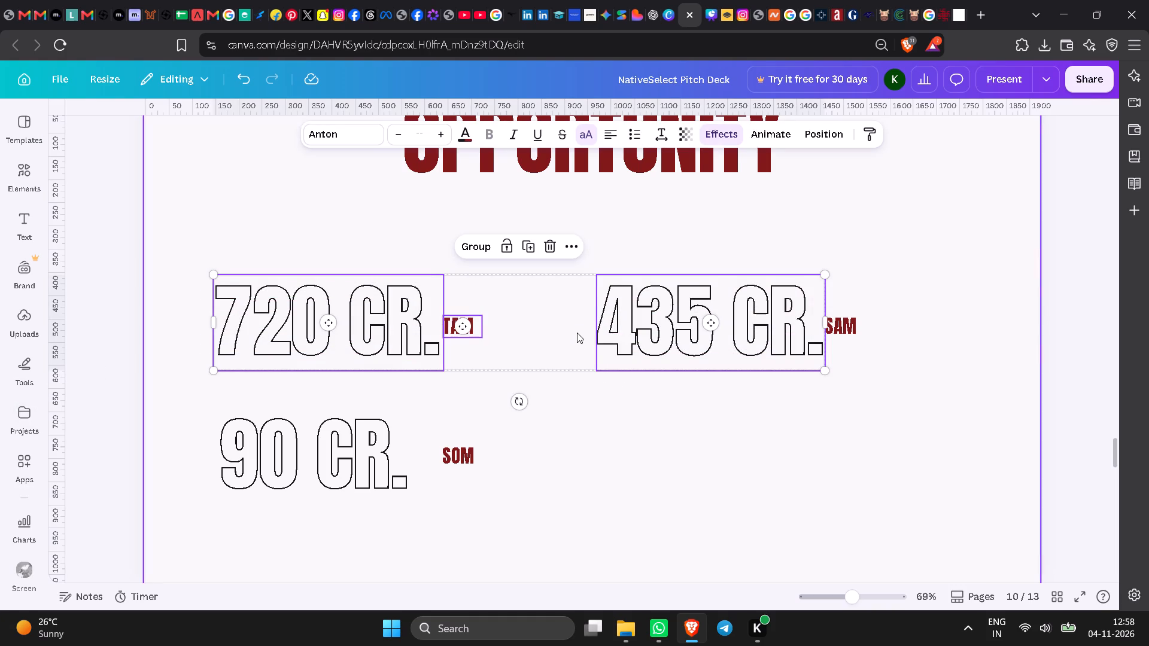
pyautogui.moveTo(577, 333); pyautogui.dragTo(621, 331)
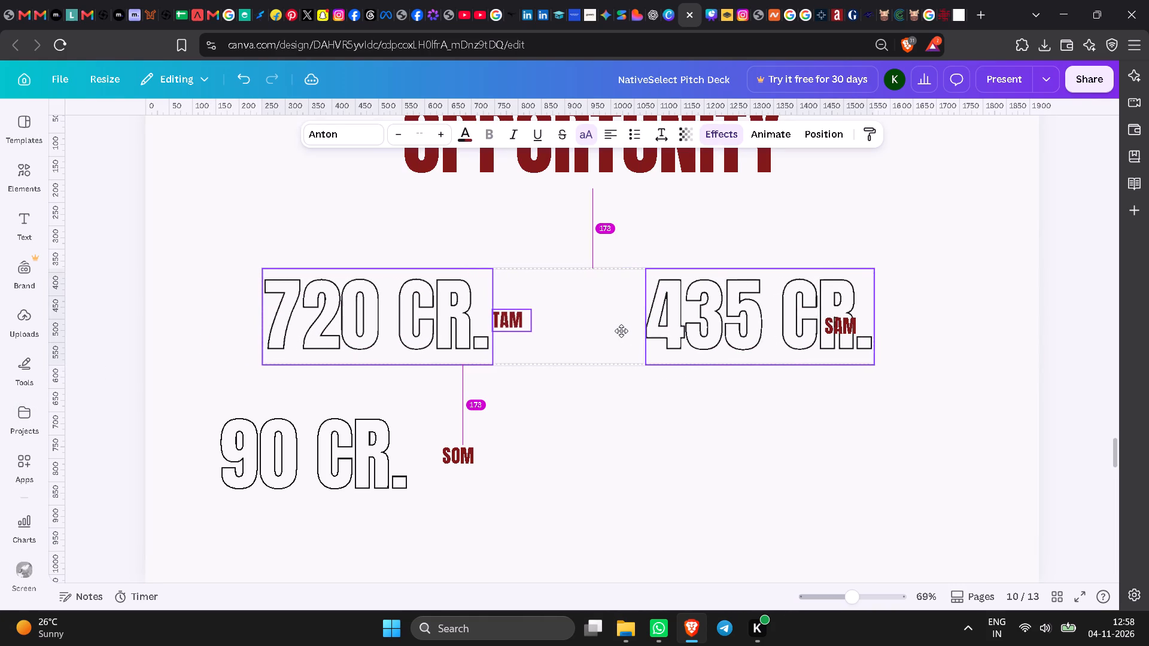
pyautogui.moveTo(621, 331); pyautogui.dragTo(641, 331)
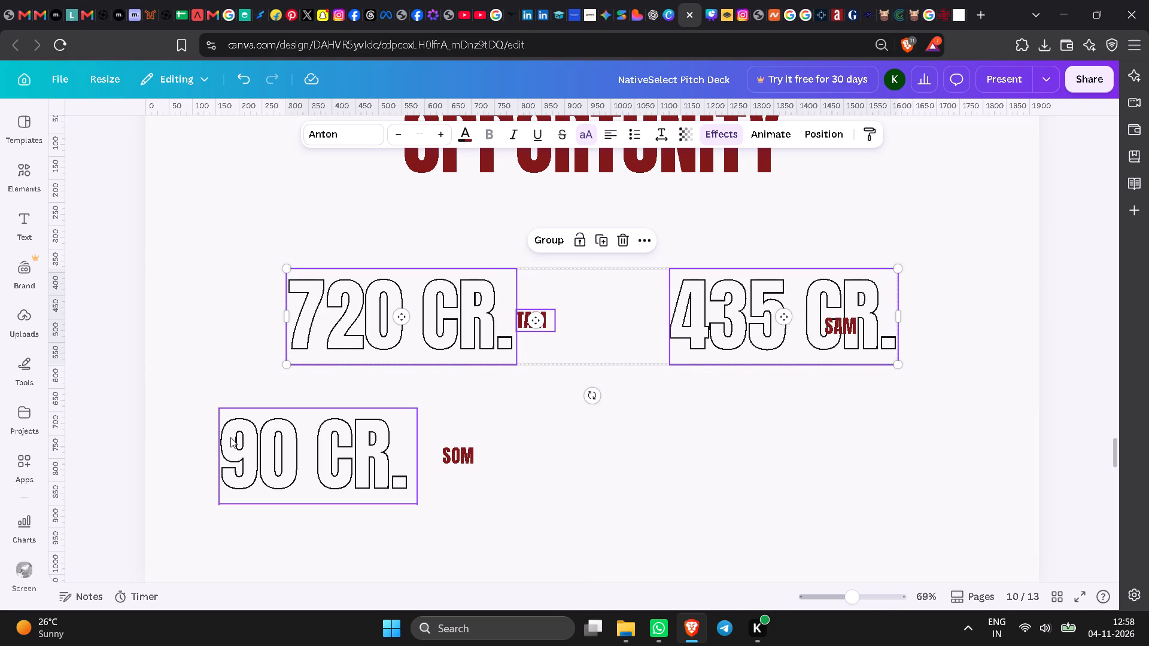
# Set the SOM label's font size to 40, widen its box to fit one line, and place it right beside 90 CR.
pyautogui.click(451, 462)
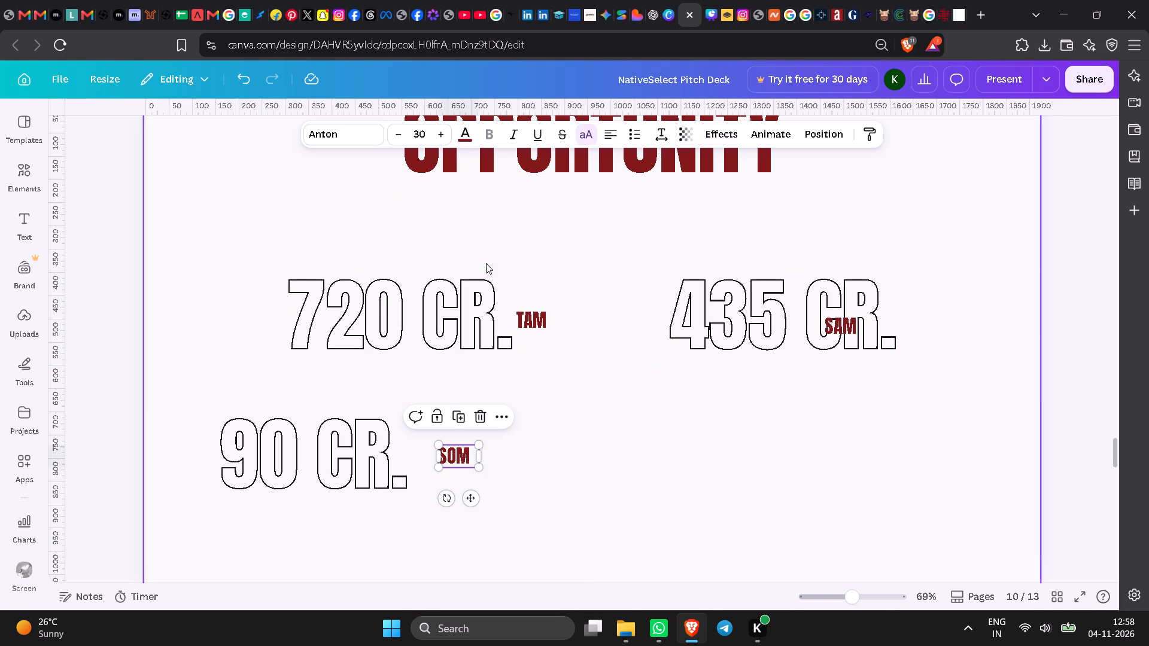
pyautogui.click(427, 133)
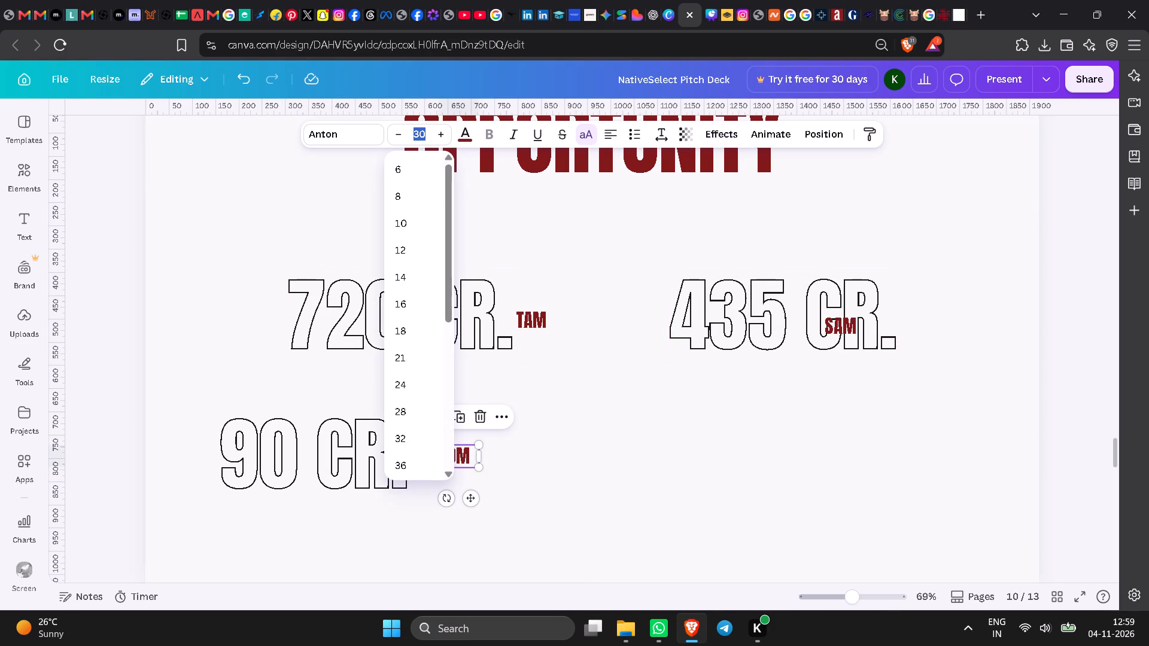
pyautogui.write('40')
pyautogui.press('Return')
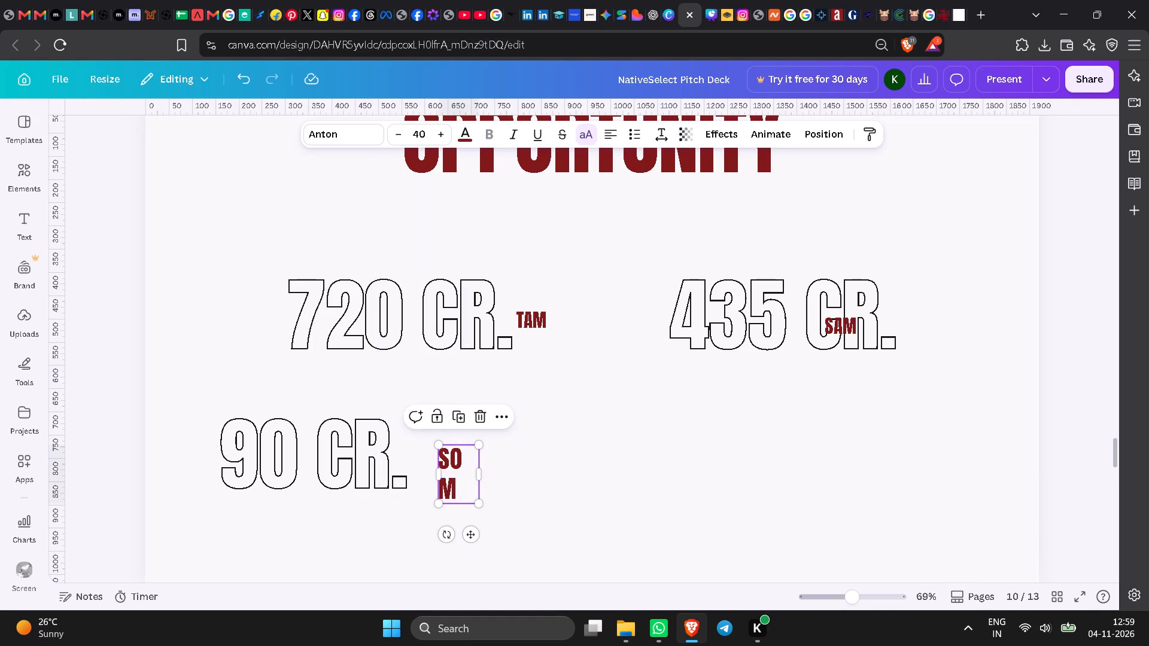
pyautogui.click(580, 394)
pyautogui.click(458, 463)
pyautogui.moveTo(481, 473); pyautogui.dragTo(485, 465)
pyautogui.click(496, 509)
pyautogui.moveTo(464, 458); pyautogui.dragTo(452, 454)
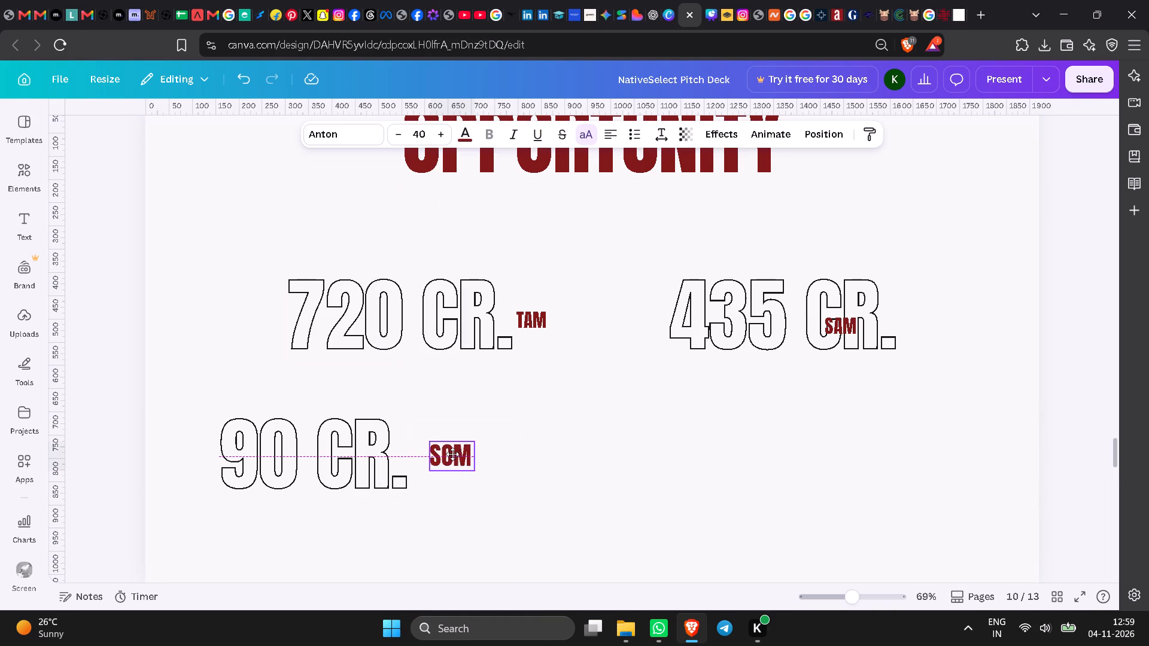
pyautogui.moveTo(452, 454); pyautogui.dragTo(444, 452)
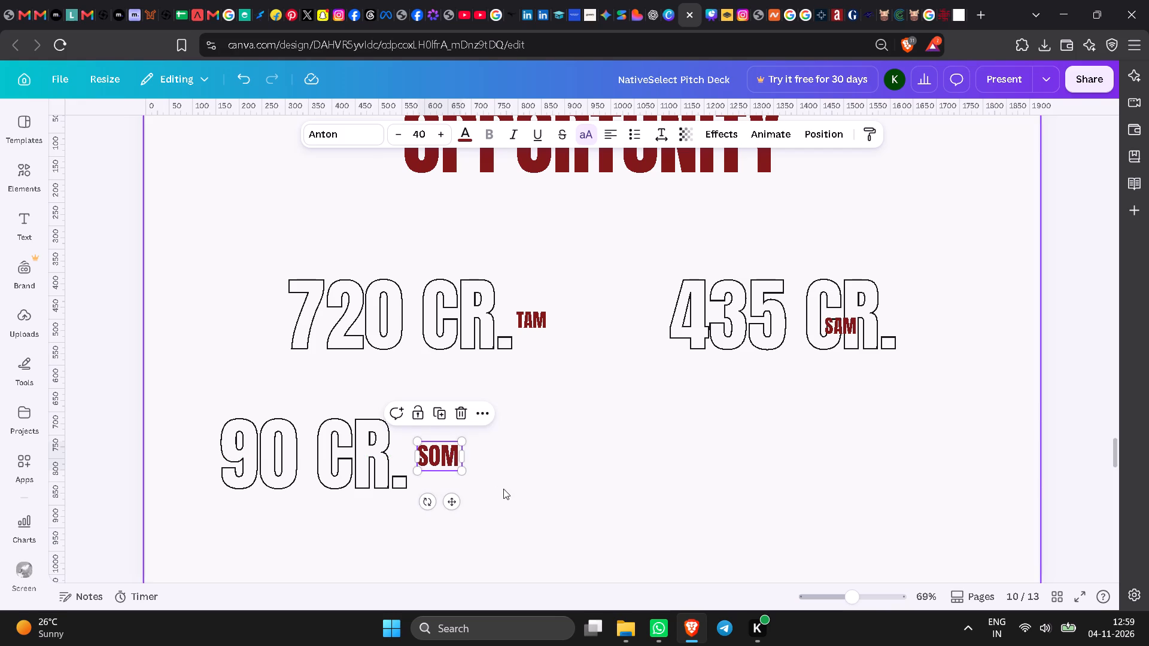
pyautogui.click(503, 489)
# Move the TAM label clear of the 720 CR. figure and slightly widen that figure's text box.
pyautogui.click(472, 304)
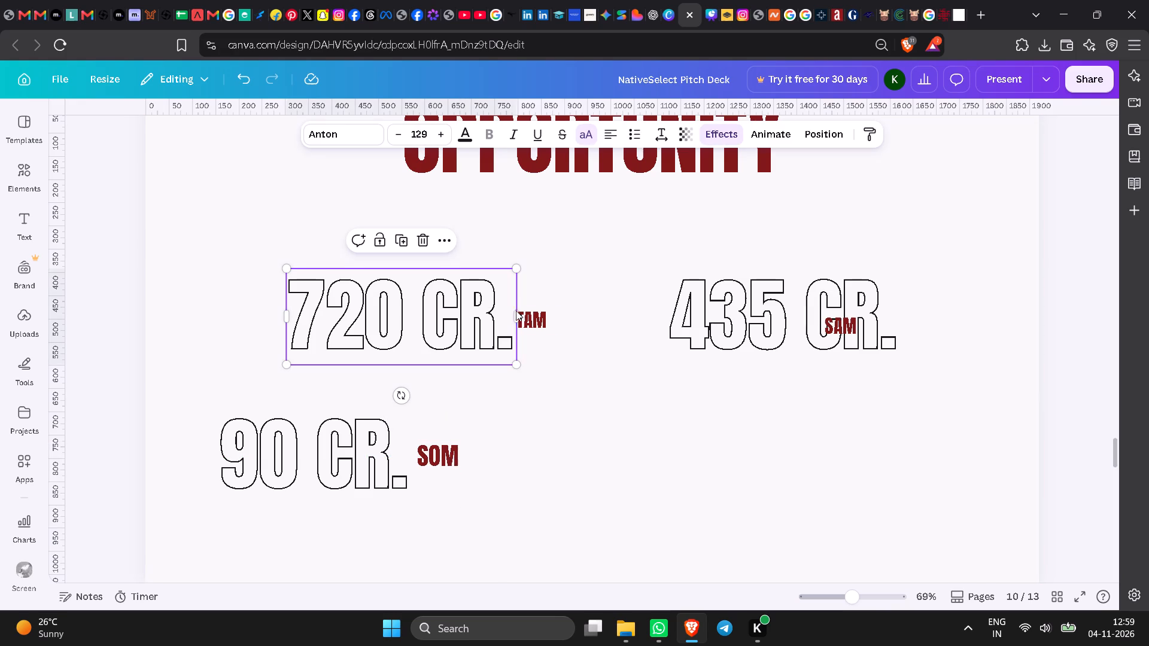
pyautogui.doubleClick(403, 457)
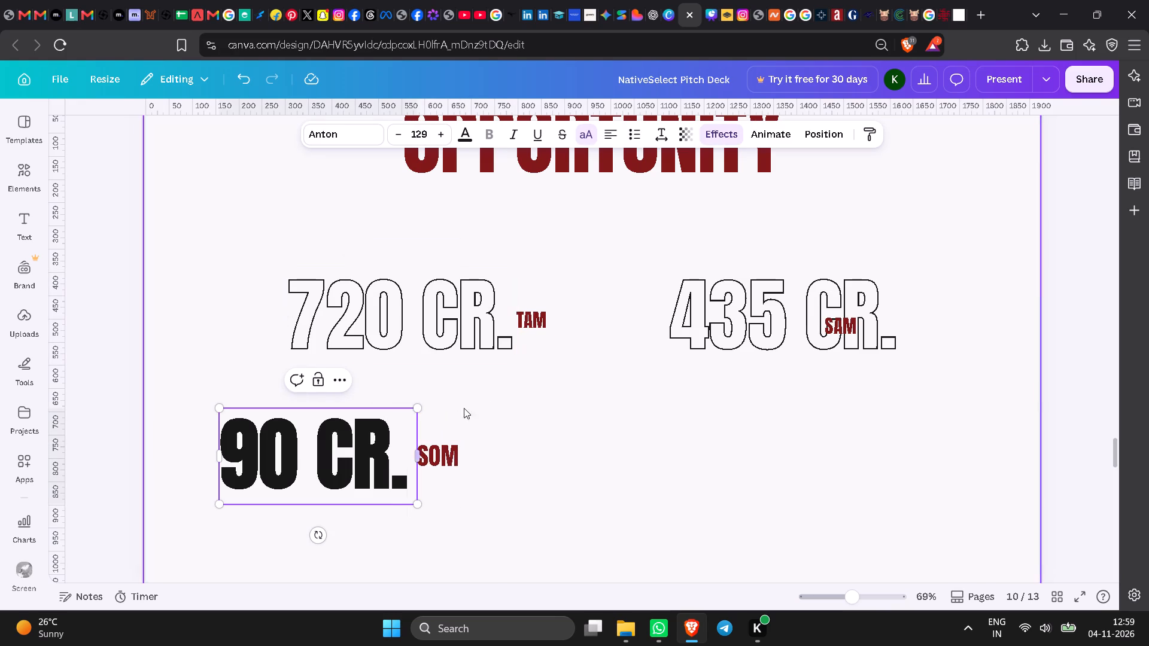
pyautogui.moveTo(534, 315); pyautogui.dragTo(567, 313)
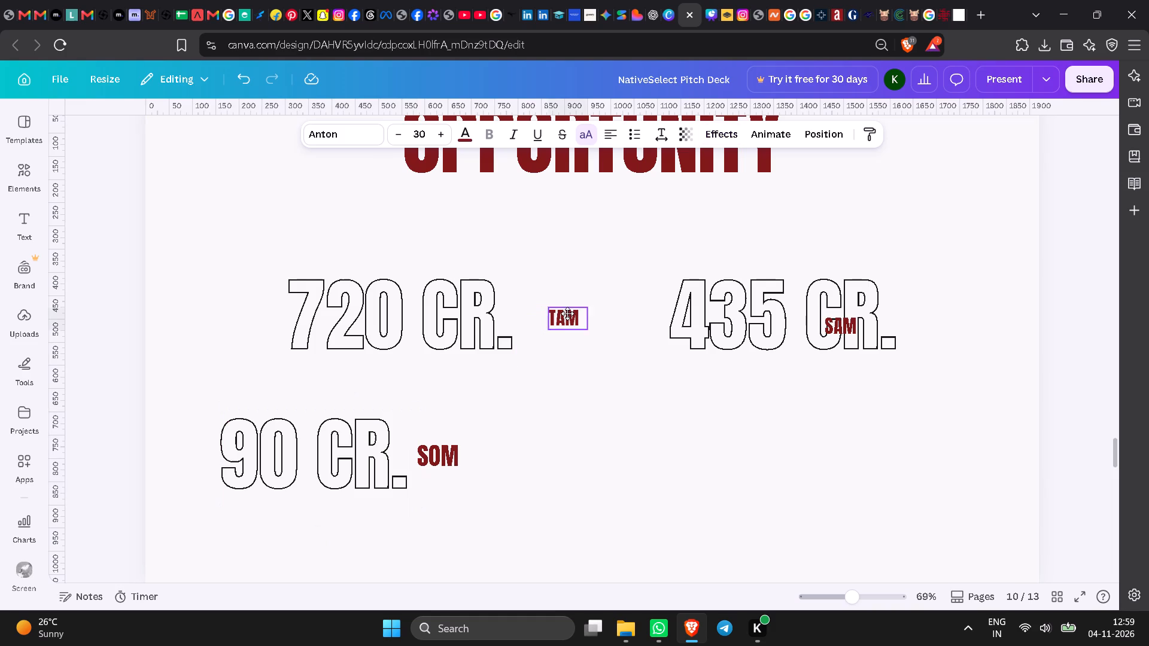
pyautogui.moveTo(567, 313); pyautogui.dragTo(568, 313)
pyautogui.click(519, 315)
pyautogui.click(507, 319)
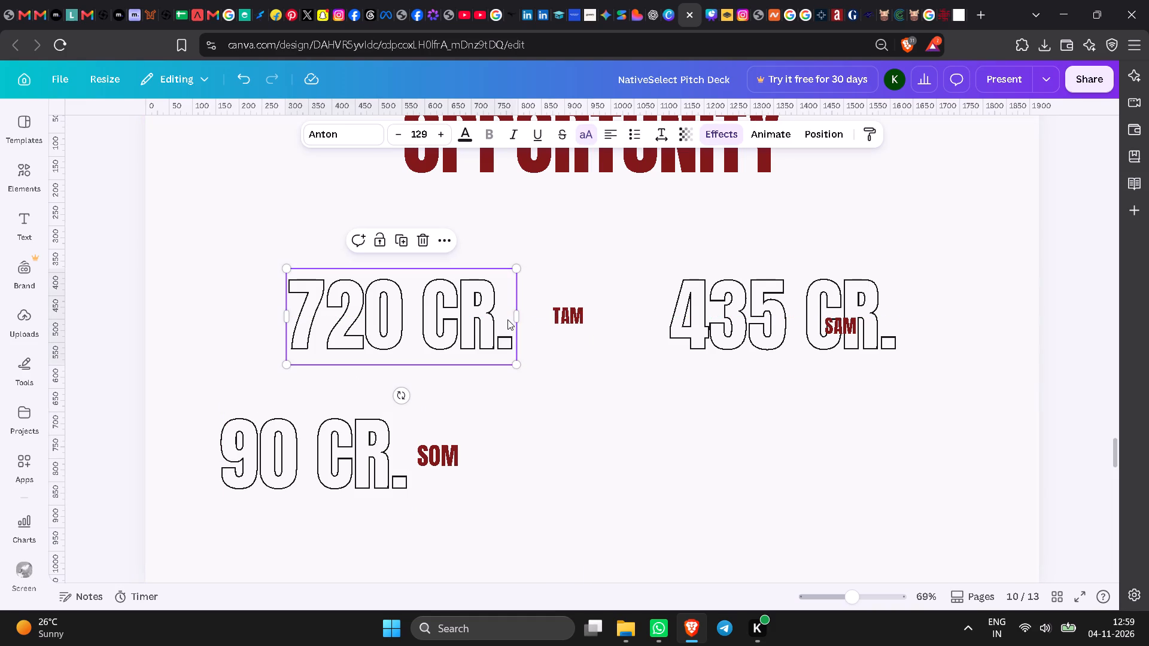
pyautogui.moveTo(518, 316); pyautogui.dragTo(521, 316)
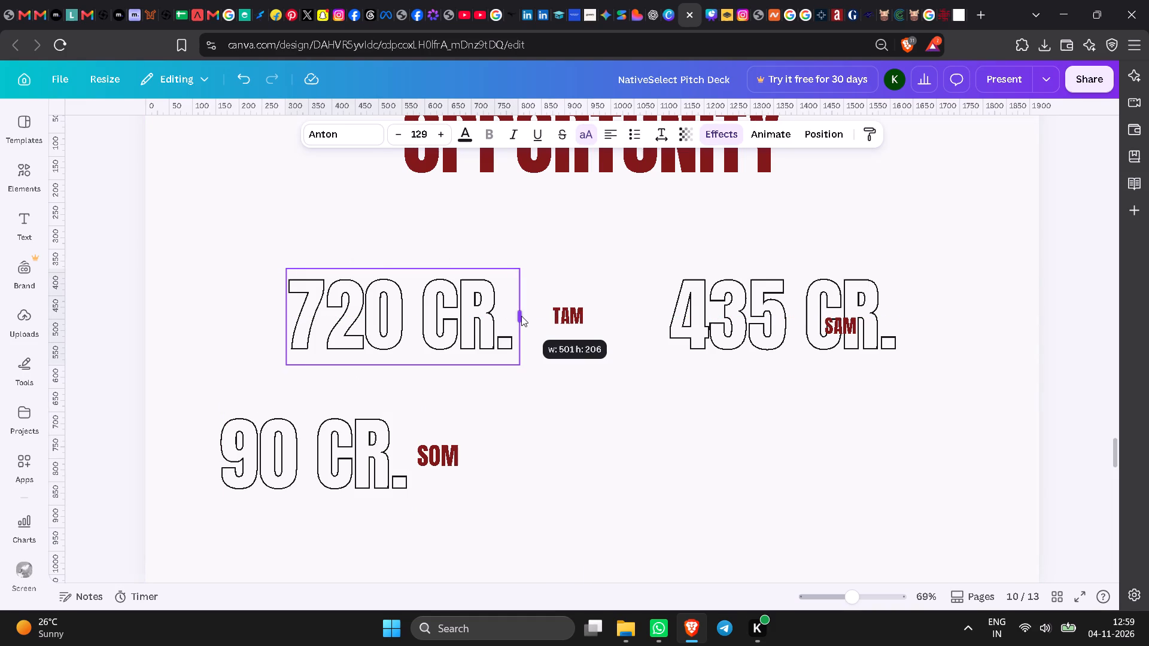
pyautogui.moveTo(521, 316); pyautogui.dragTo(524, 316)
pyautogui.click(572, 359)
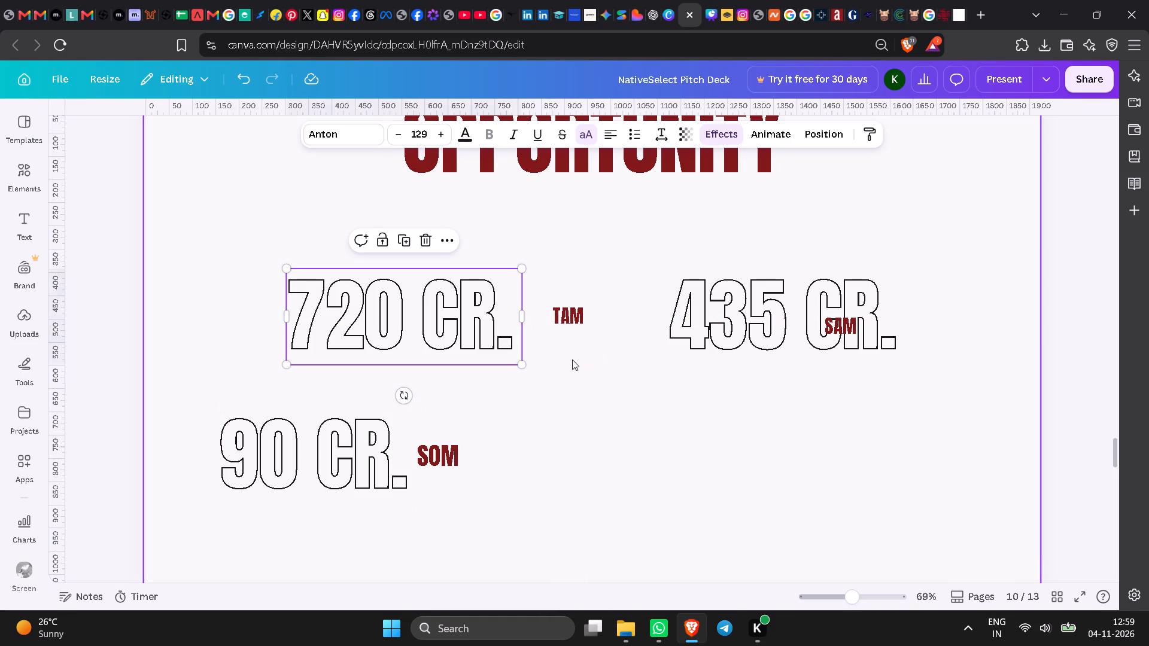
# Move the SAM label off the 435 CR. figure, slightly widen the figure's text box, and place SAM just after it.
pyautogui.moveTo(847, 327); pyautogui.dragTo(911, 372)
pyautogui.click(861, 312)
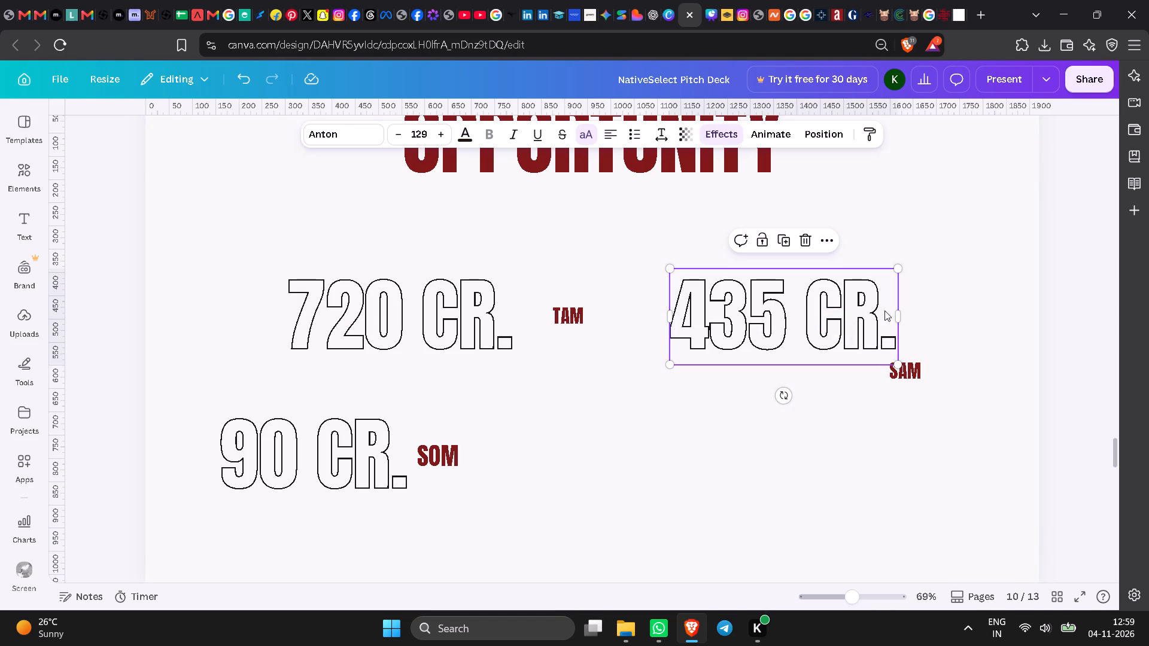
pyautogui.moveTo(899, 313); pyautogui.dragTo(907, 314)
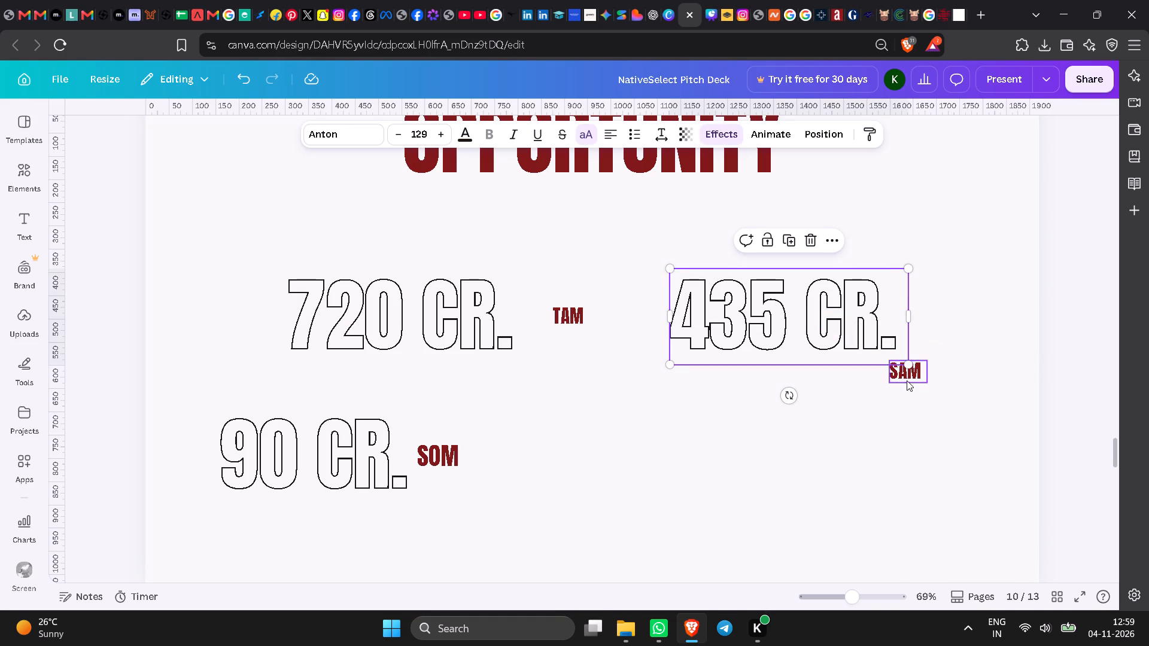
pyautogui.moveTo(907, 378); pyautogui.dragTo(932, 330)
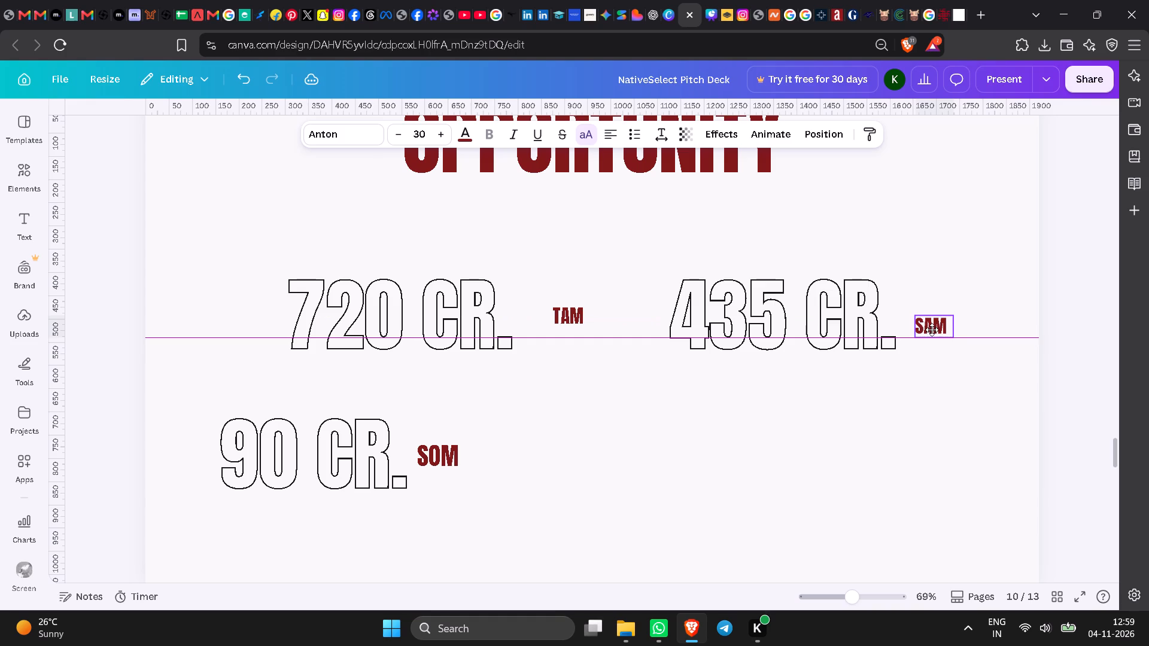
pyautogui.moveTo(932, 330); pyautogui.dragTo(930, 324)
# Move the 435 CR. figure and its SAM label together to a height between the 720 CR. and 90 CR. rows.
pyautogui.moveTo(691, 240); pyautogui.dragTo(983, 353)
pyautogui.moveTo(864, 318); pyautogui.dragTo(873, 371)
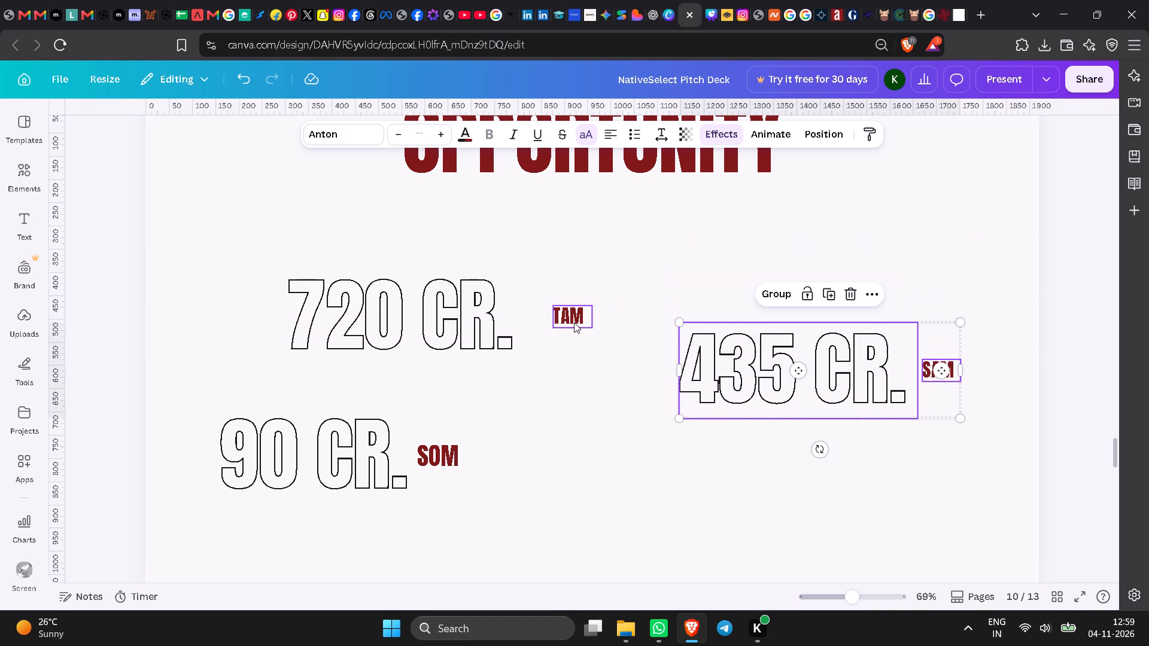
# Place the TAM label right beside 720 CR., set its font size to 40, and widen its box to fit one line.
pyautogui.click(574, 322)
pyautogui.click(633, 347)
pyautogui.moveTo(573, 313); pyautogui.dragTo(573, 313)
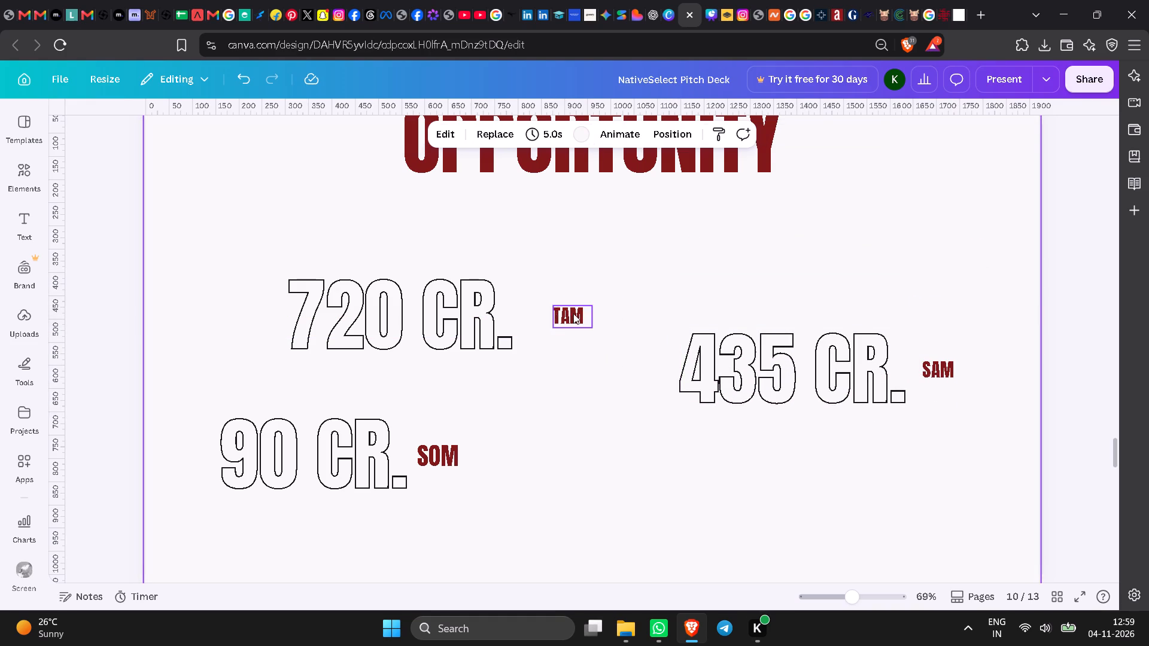
pyautogui.moveTo(573, 313); pyautogui.dragTo(546, 311)
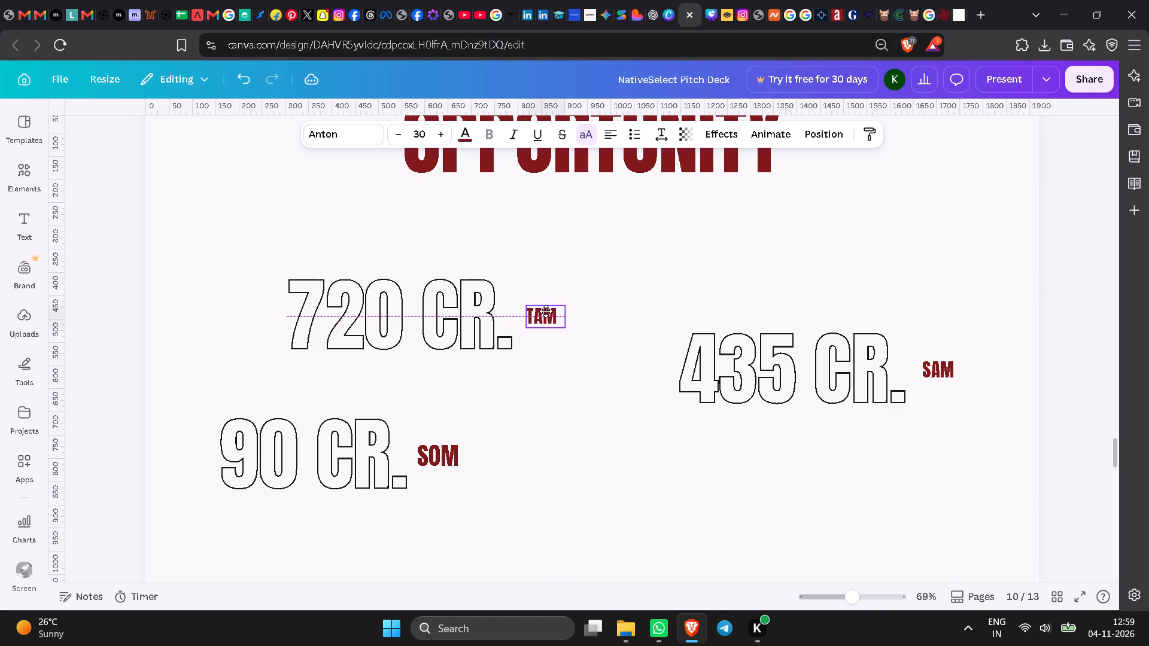
pyautogui.moveTo(546, 311); pyautogui.dragTo(544, 311)
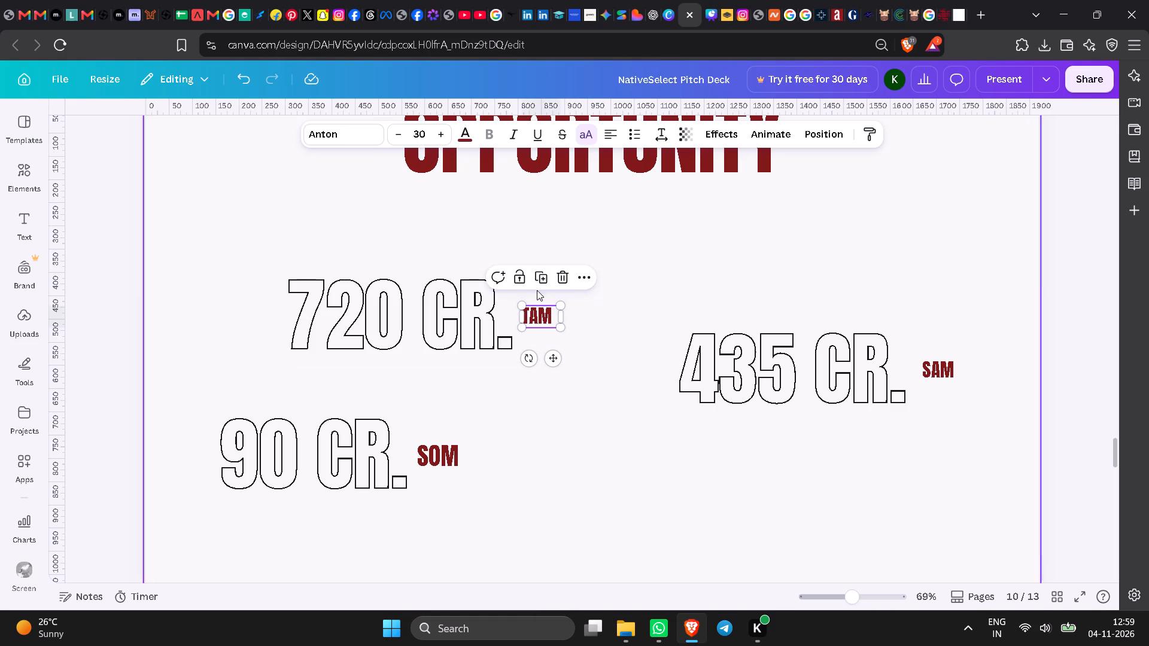
pyautogui.click(418, 130)
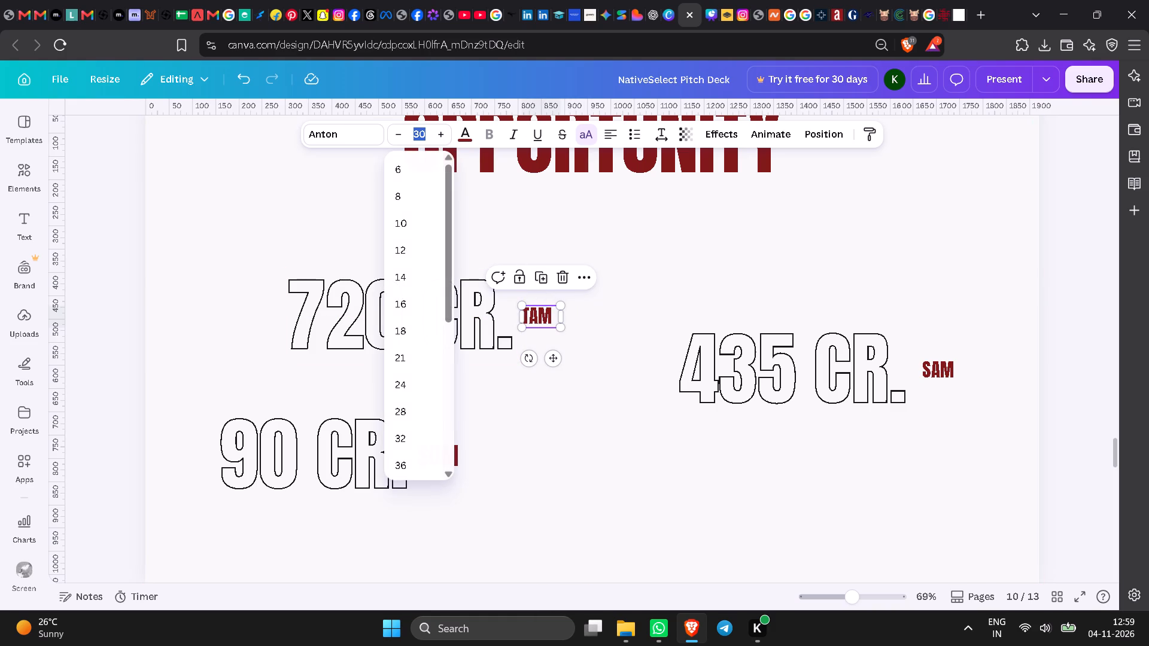
pyautogui.write('40')
pyautogui.press('Return')
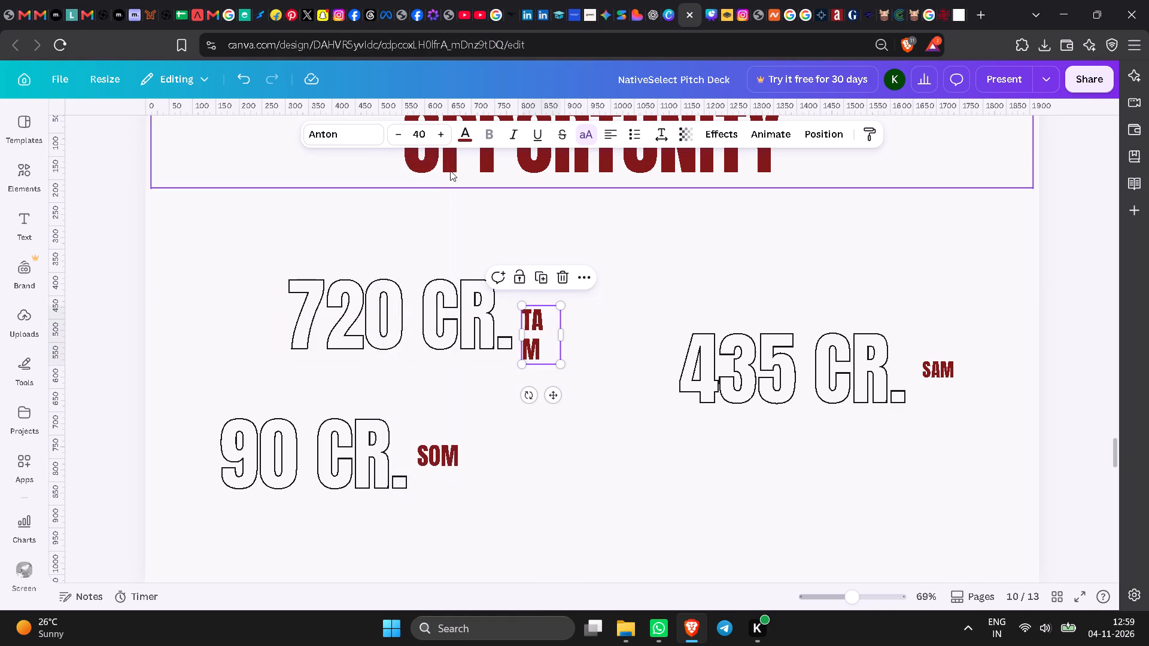
pyautogui.moveTo(565, 334); pyautogui.dragTo(573, 330)
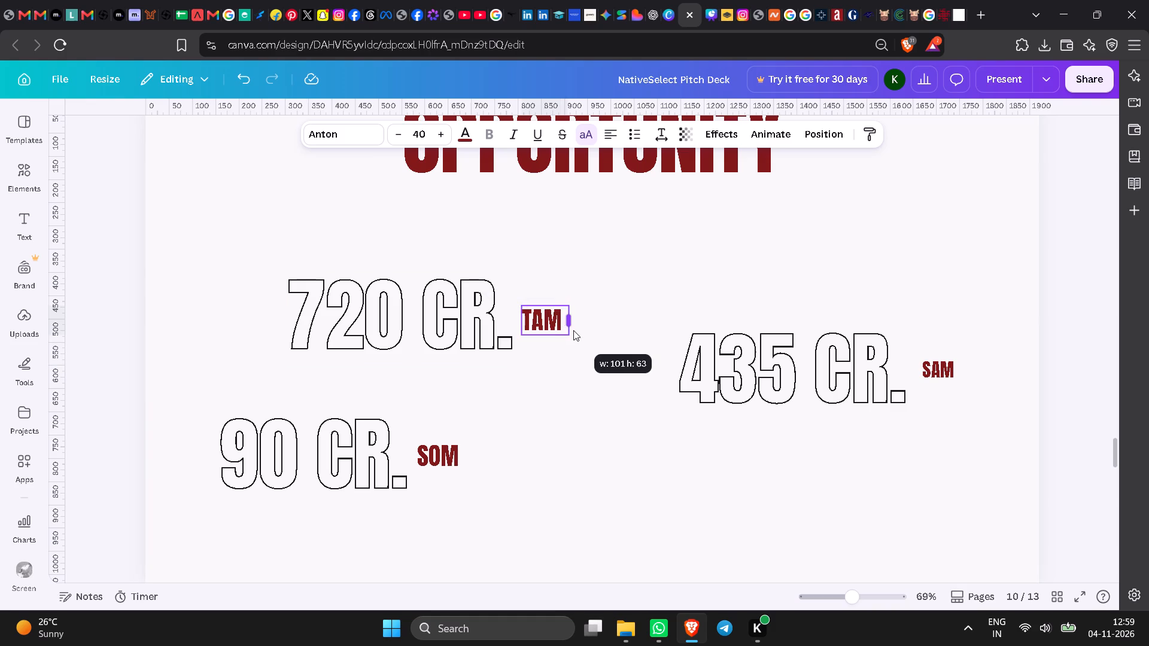
pyautogui.moveTo(573, 330); pyautogui.dragTo(571, 326)
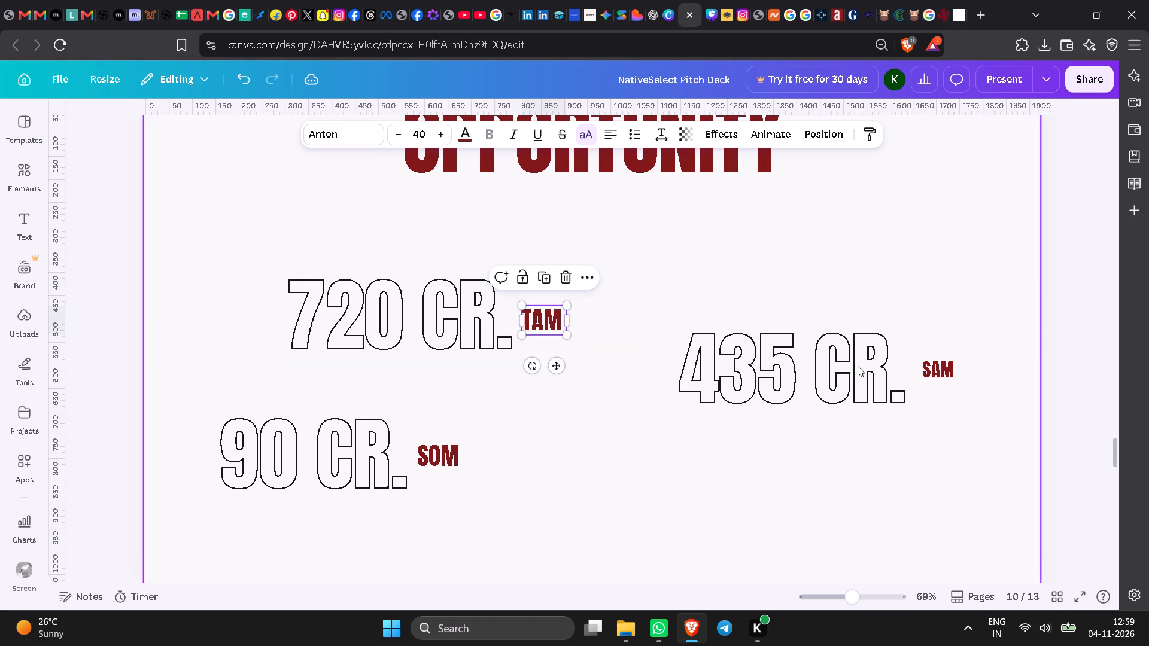
# Set the SAM label's font size to 40, widen its box to fit one line, and align it against the 435 CR. figure.
pyautogui.click(944, 365)
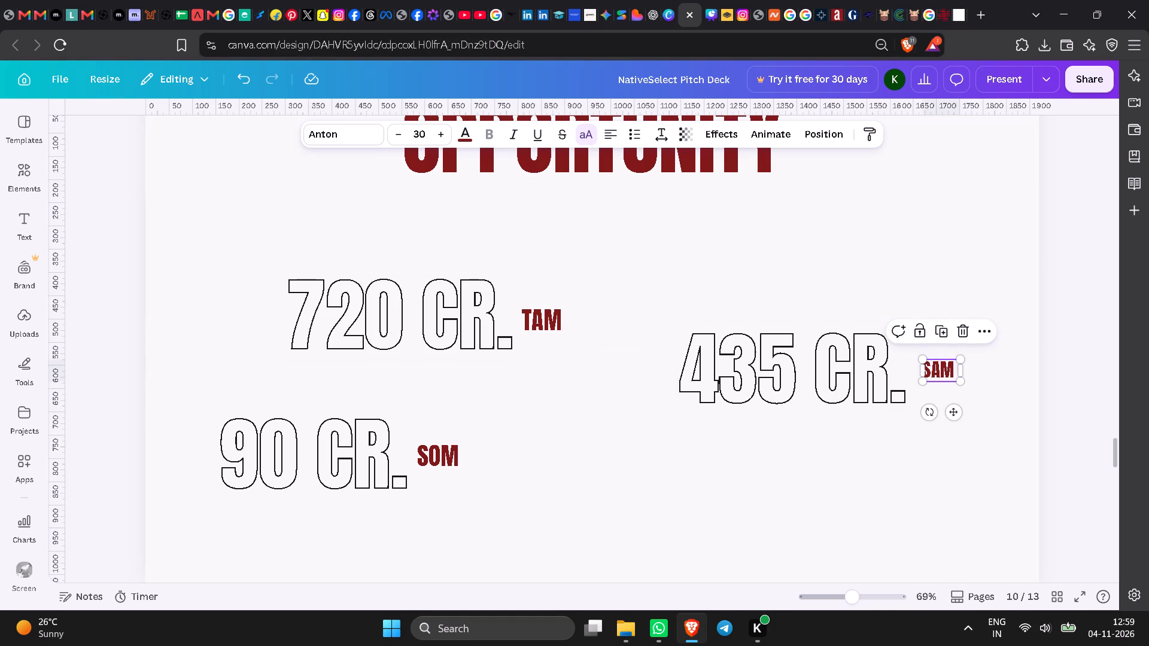
pyautogui.click(425, 138)
pyautogui.write('40')
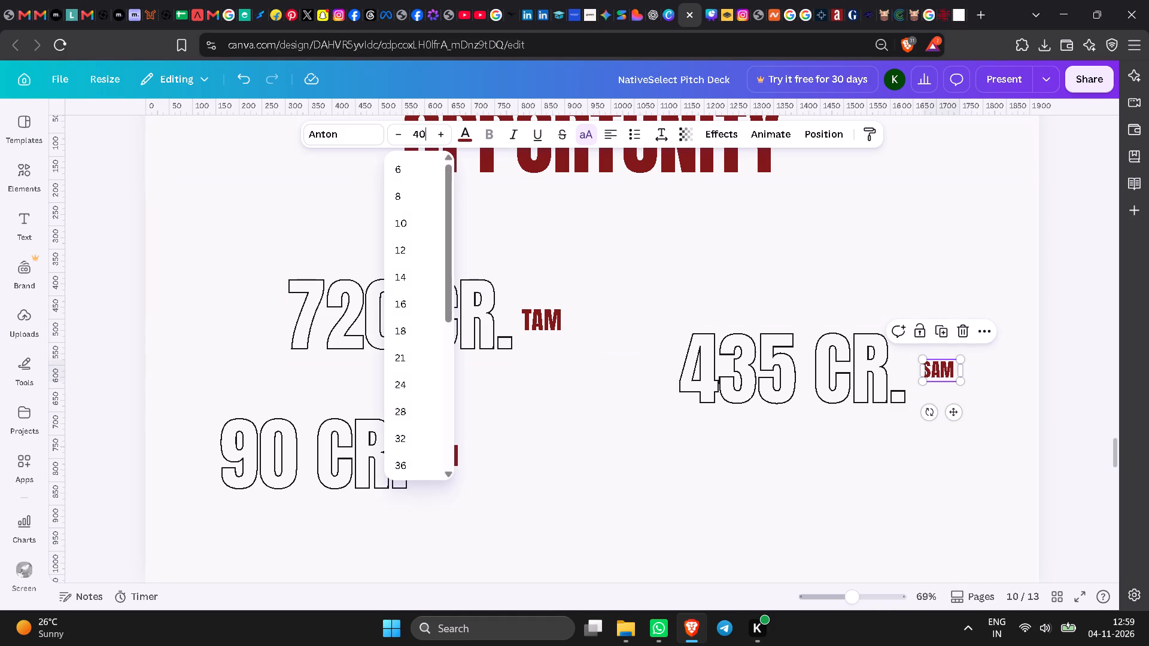
pyautogui.press('Return')
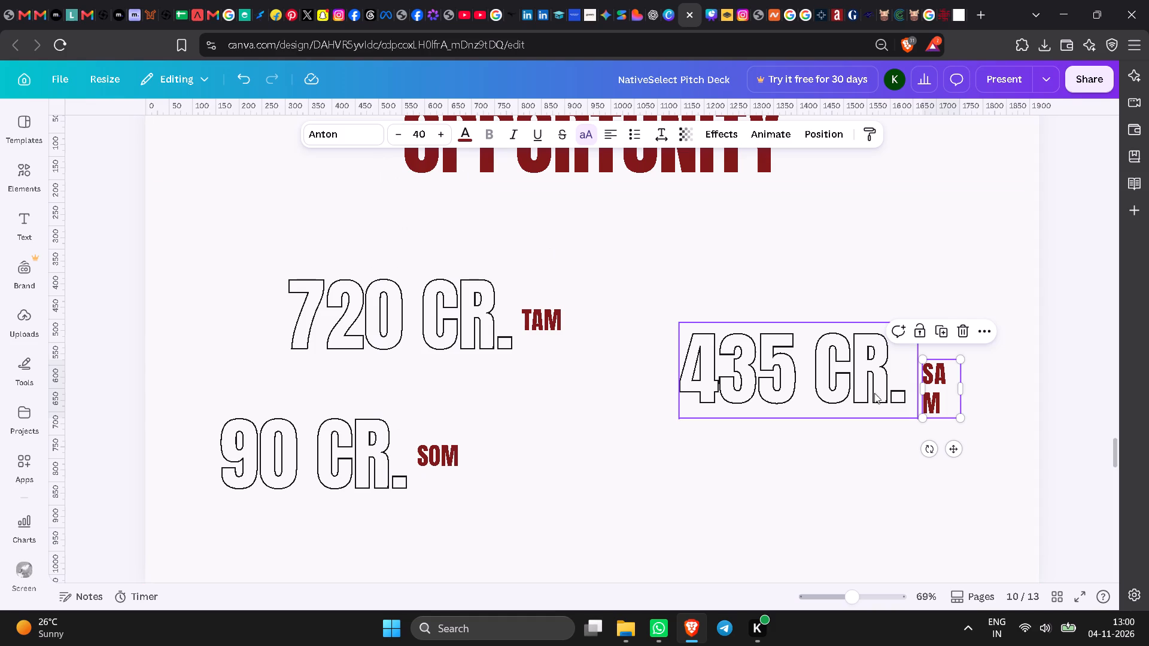
pyautogui.moveTo(963, 382); pyautogui.dragTo(974, 379)
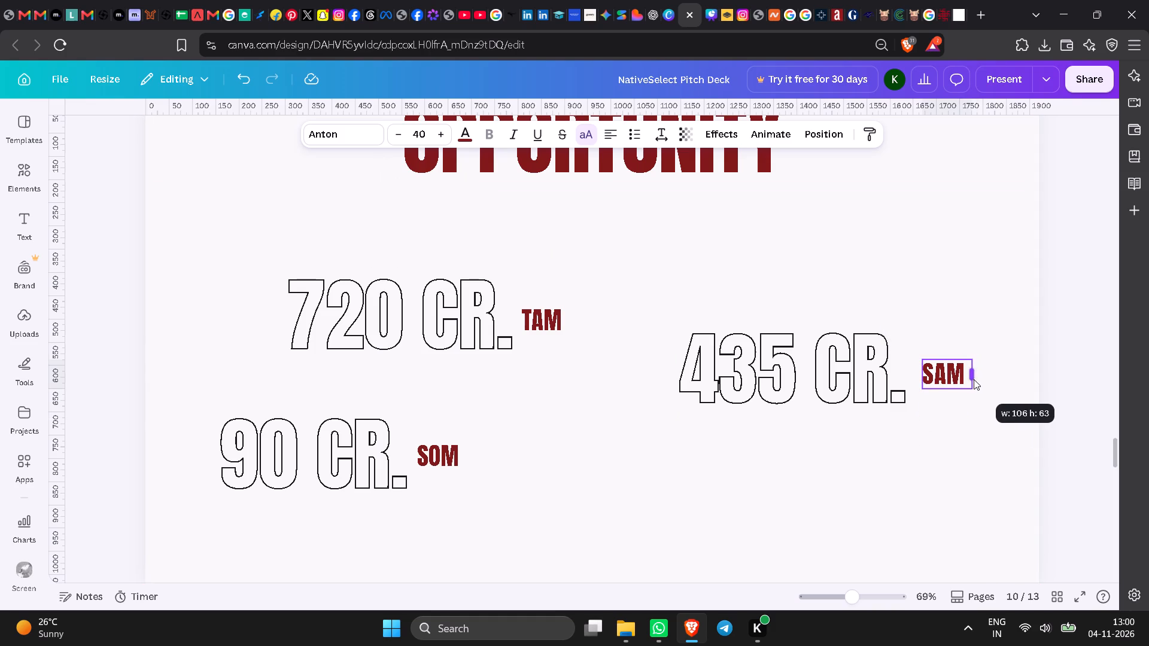
pyautogui.moveTo(974, 379); pyautogui.dragTo(971, 377)
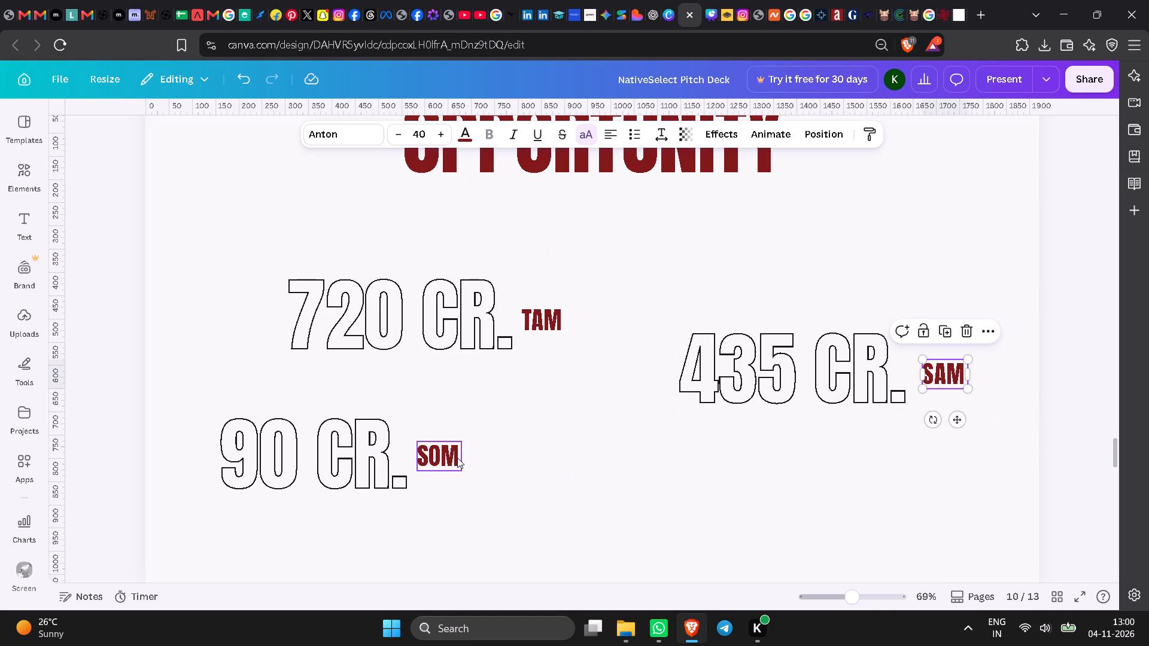
pyautogui.click(442, 454)
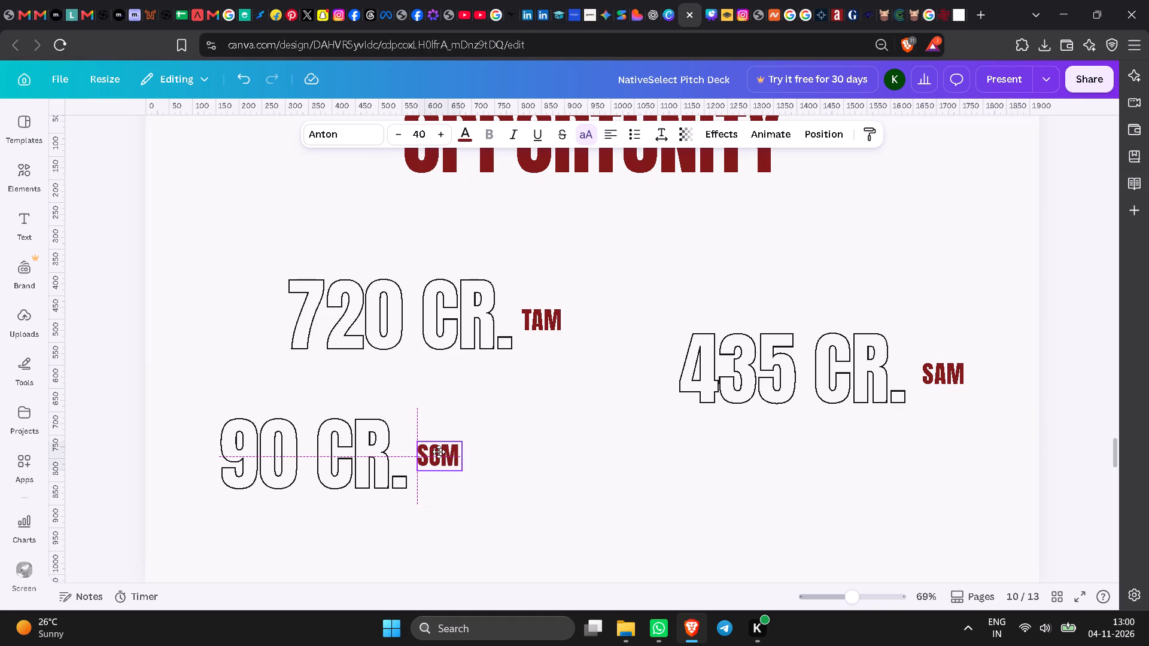
pyautogui.click(951, 373)
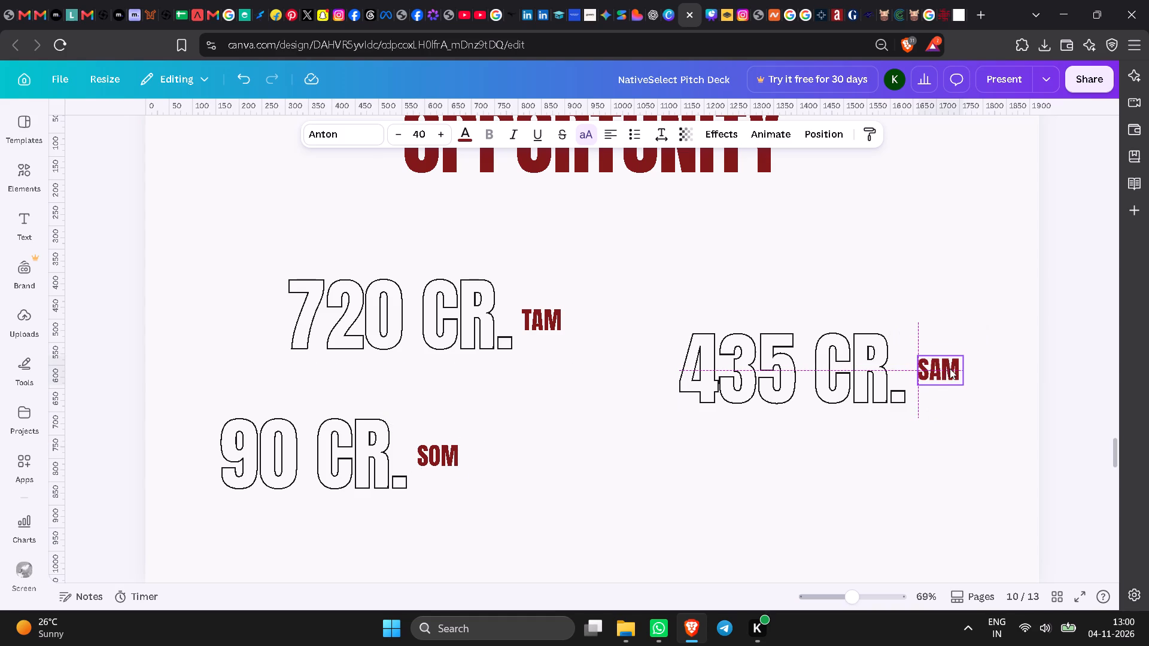
# Move the 435 CR. figure and its SAM label up together so the figure lines up with the 720 CR. row.
pyautogui.click(811, 457)
pyautogui.moveTo(644, 312); pyautogui.dragTo(689, 323)
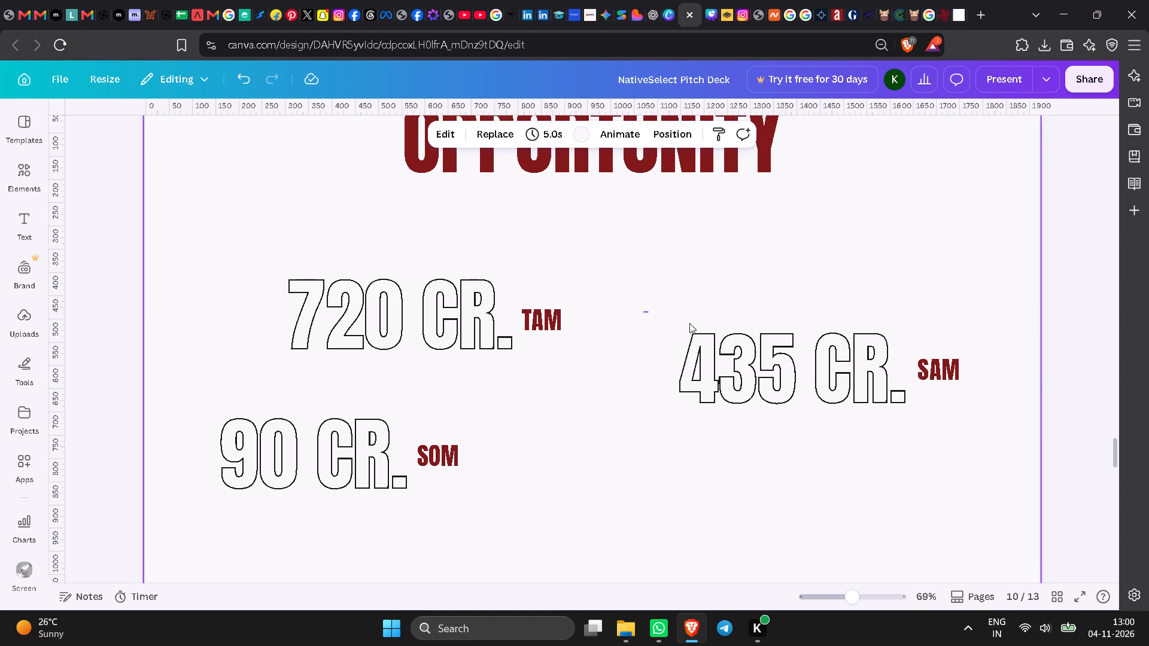
pyautogui.moveTo(689, 323); pyautogui.dragTo(1017, 425)
pyautogui.moveTo(906, 383); pyautogui.dragTo(906, 334)
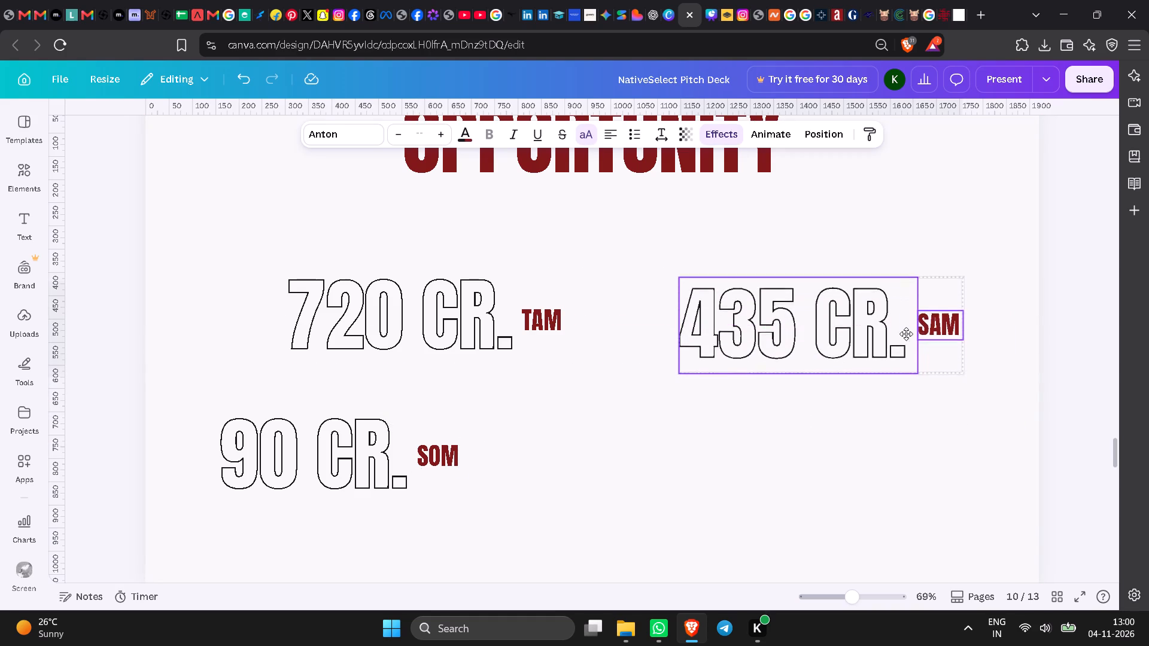
pyautogui.moveTo(906, 334); pyautogui.dragTo(906, 330)
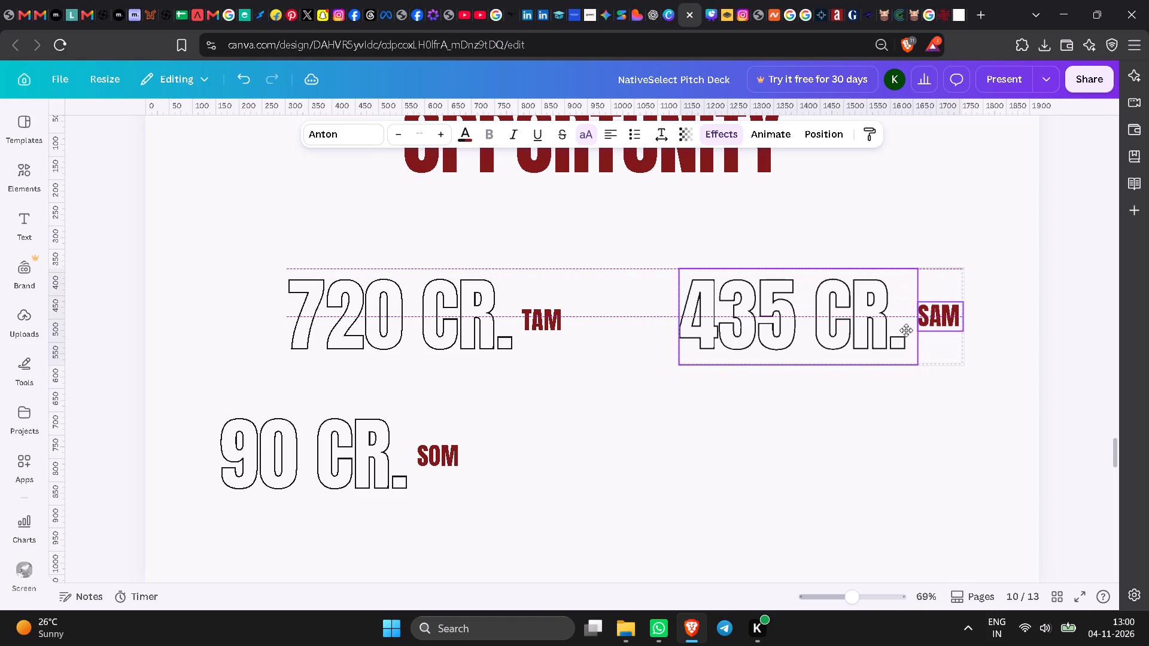
pyautogui.moveTo(906, 330); pyautogui.dragTo(906, 332)
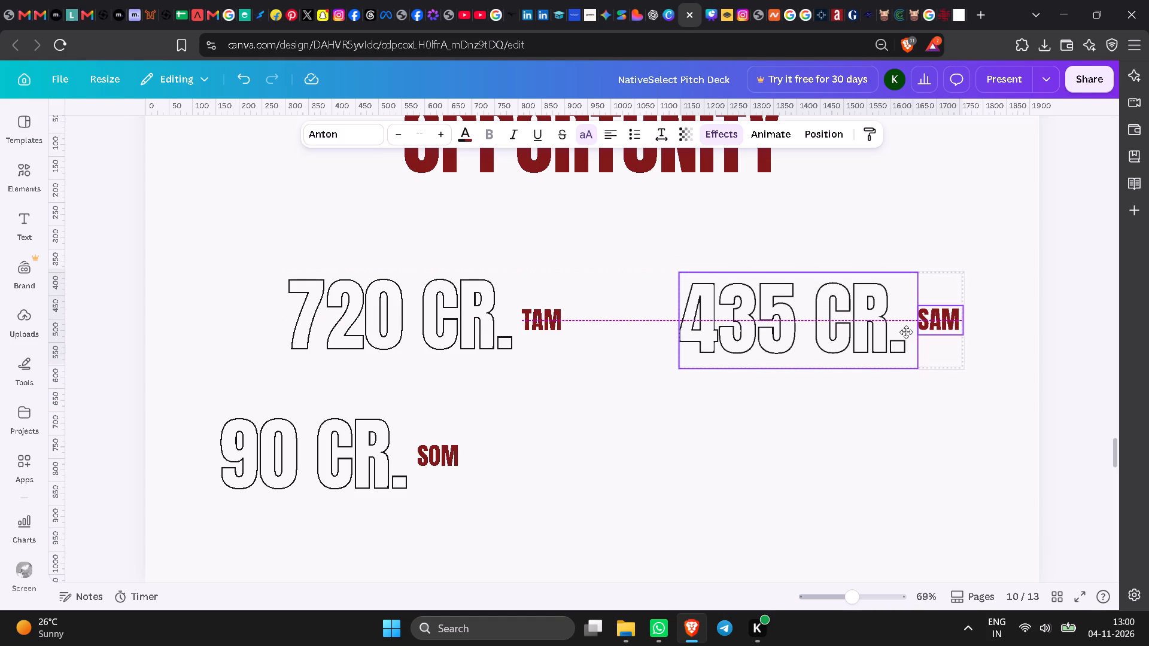
pyautogui.moveTo(906, 332); pyautogui.dragTo(906, 337)
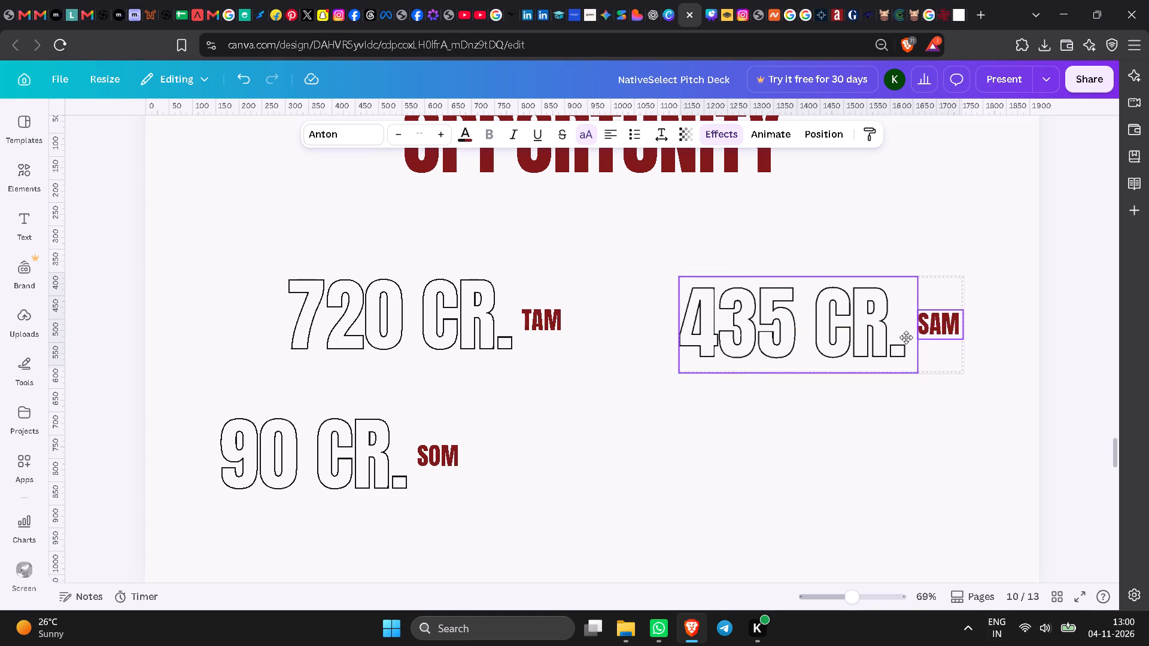
pyautogui.moveTo(906, 337); pyautogui.dragTo(904, 329)
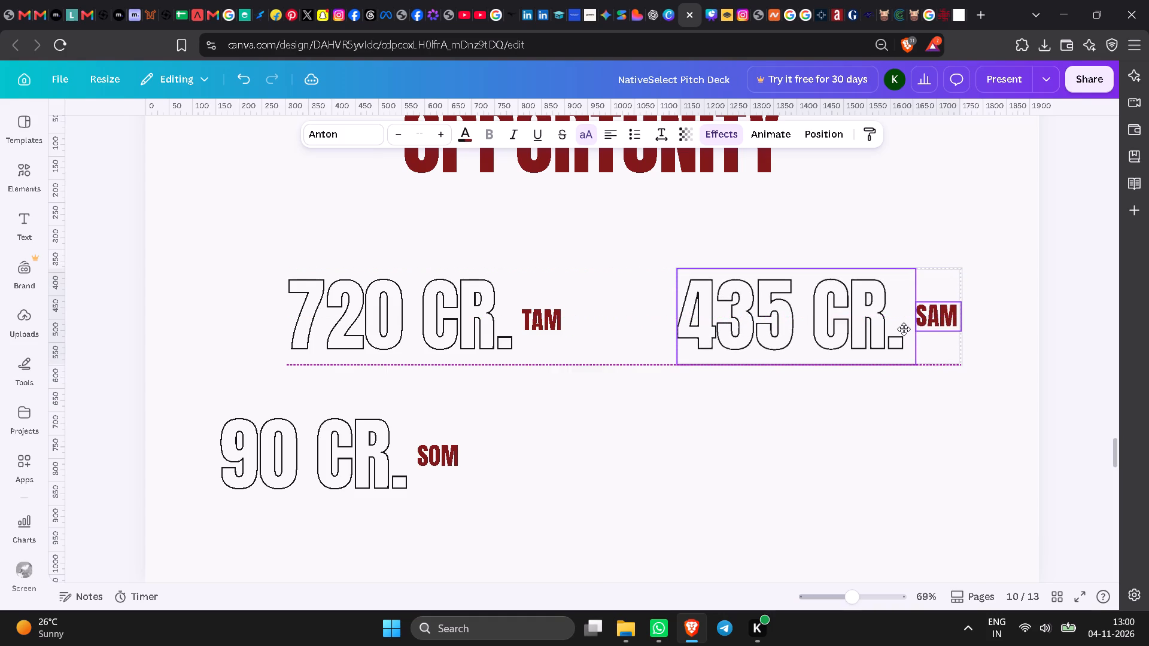
pyautogui.moveTo(904, 329); pyautogui.dragTo(902, 331)
pyautogui.click(898, 445)
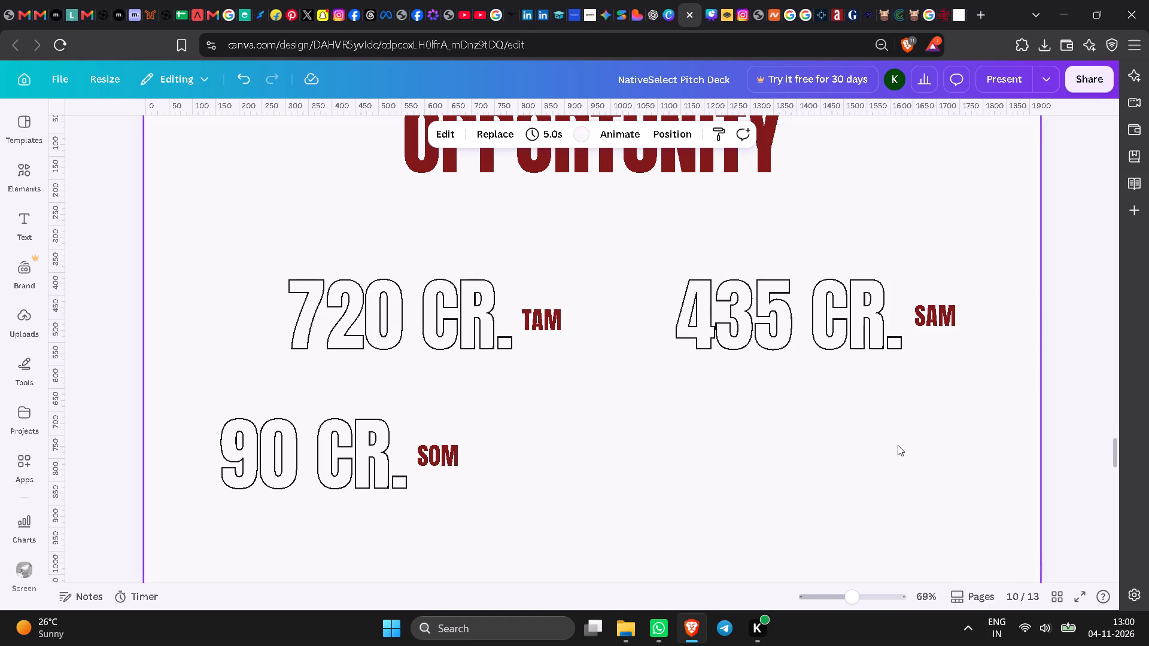
# Shift the 720 CR. and 435 CR. figures with their TAM and SAM labels together to centre the row under the title.
pyautogui.moveTo(270, 232); pyautogui.dragTo(470, 301)
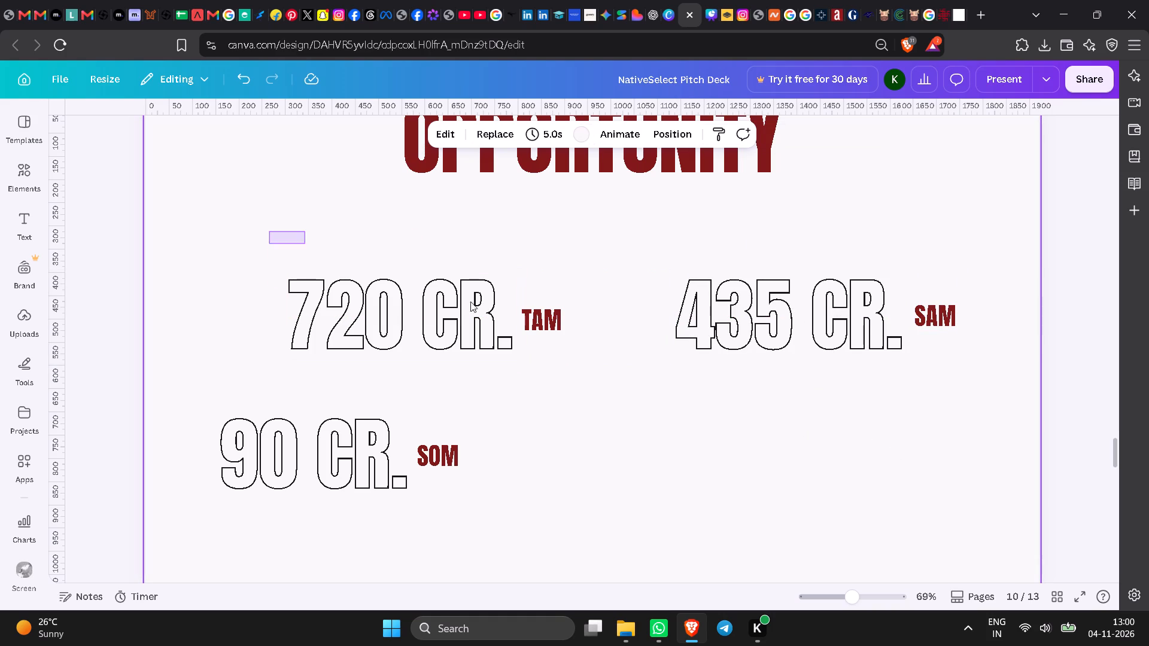
pyautogui.moveTo(470, 301); pyautogui.dragTo(976, 393)
pyautogui.moveTo(711, 321); pyautogui.dragTo(700, 319)
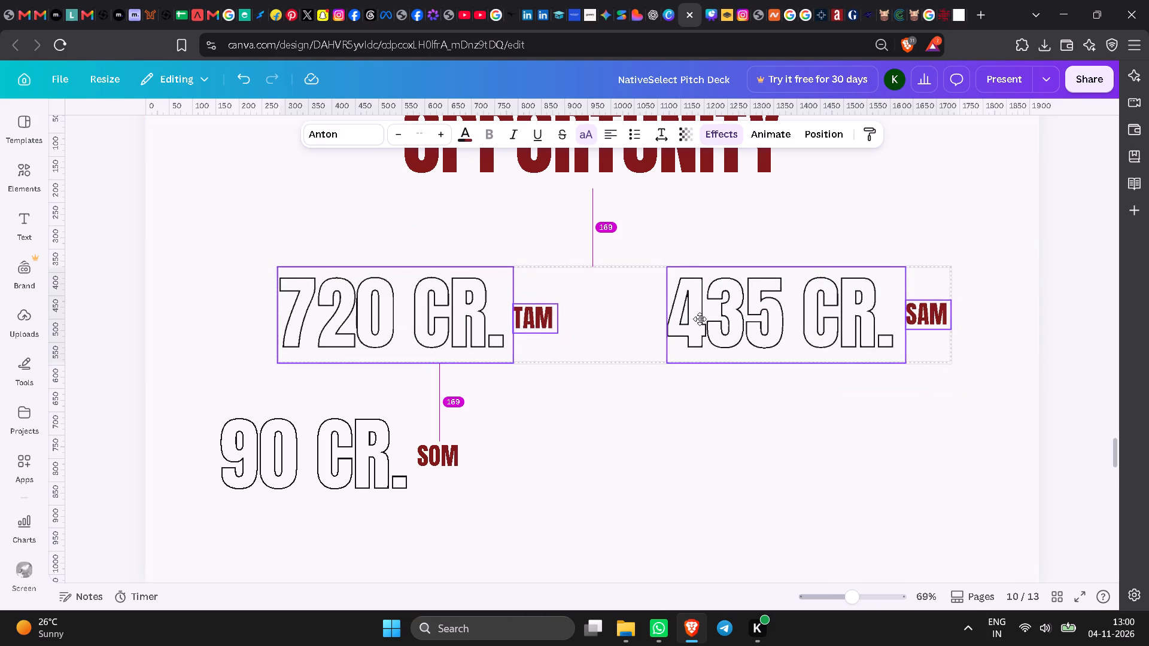
pyautogui.moveTo(700, 319); pyautogui.dragTo(683, 317)
# Move the 90 CR. figure and its SOM label together to the page's horizontal centre, below the other two figures.
pyautogui.moveTo(202, 387); pyautogui.dragTo(567, 484)
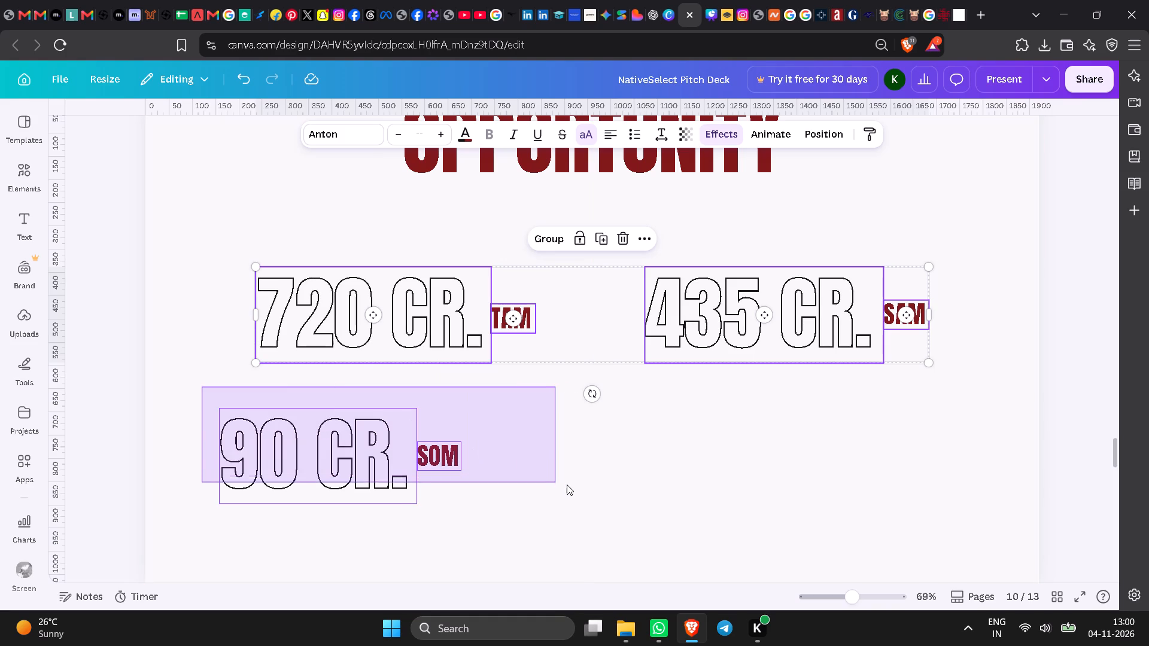
pyautogui.moveTo(567, 484); pyautogui.dragTo(572, 485)
pyautogui.moveTo(373, 442); pyautogui.dragTo(587, 440)
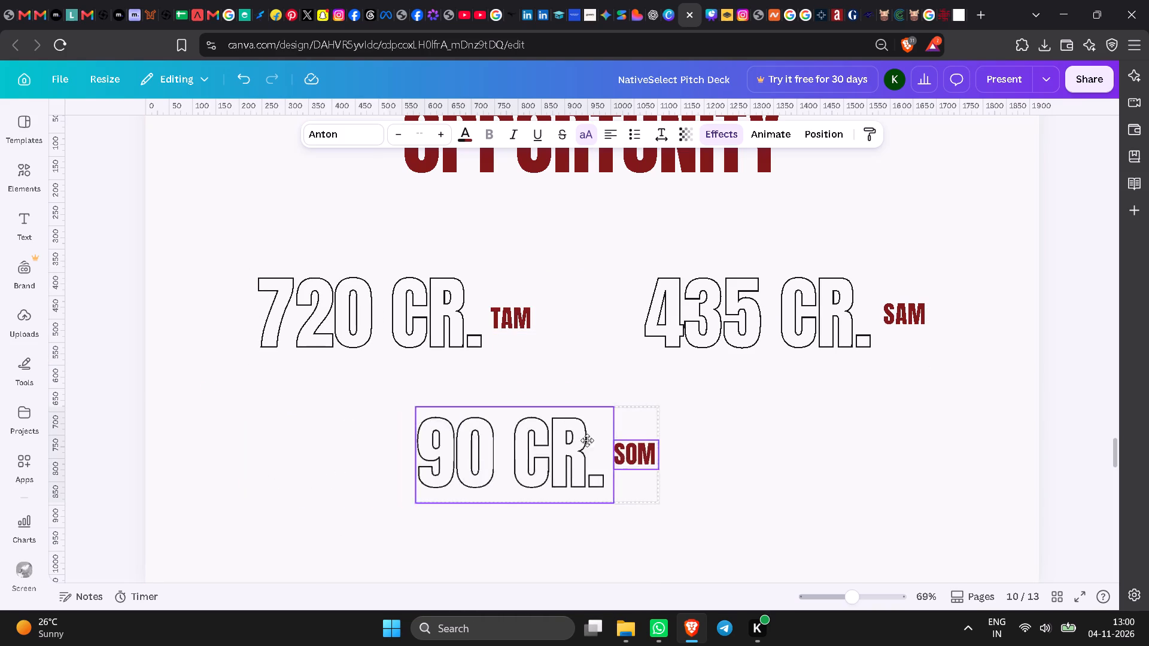
pyautogui.moveTo(587, 440); pyautogui.dragTo(630, 439)
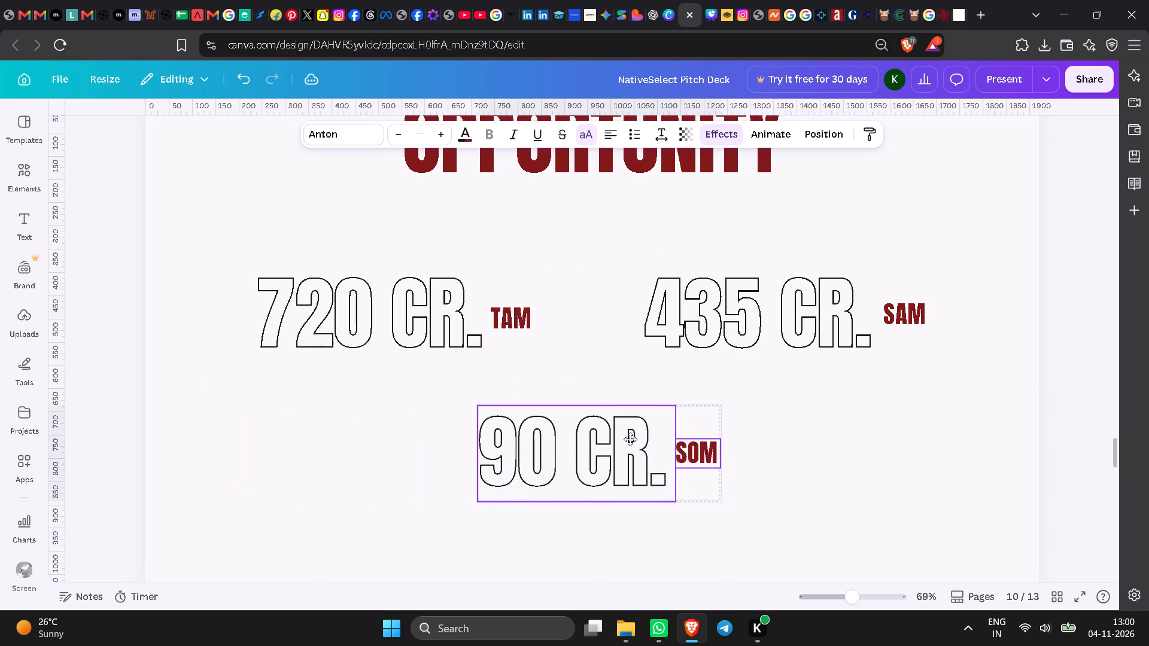
pyautogui.moveTo(630, 439); pyautogui.dragTo(623, 438)
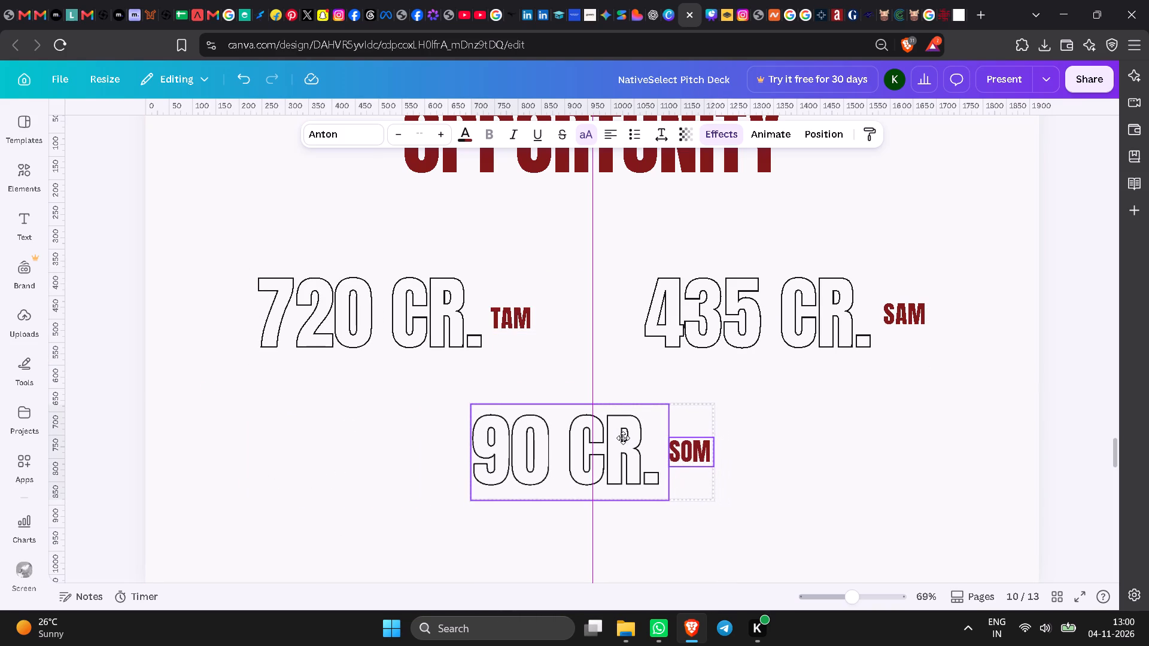
pyautogui.moveTo(623, 438); pyautogui.dragTo(625, 462)
pyautogui.click(771, 462)
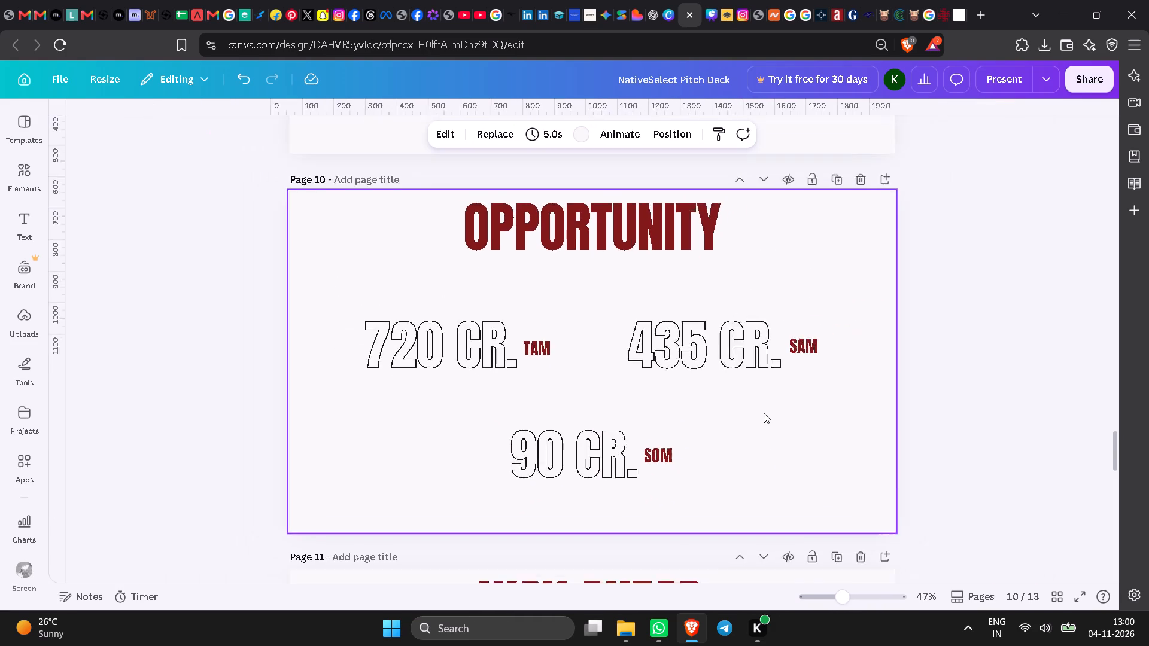
# Duplicate the WAY AHEAD page that follows the OPPORTUNITY page.
pyautogui.scroll(-3, 762, 412)
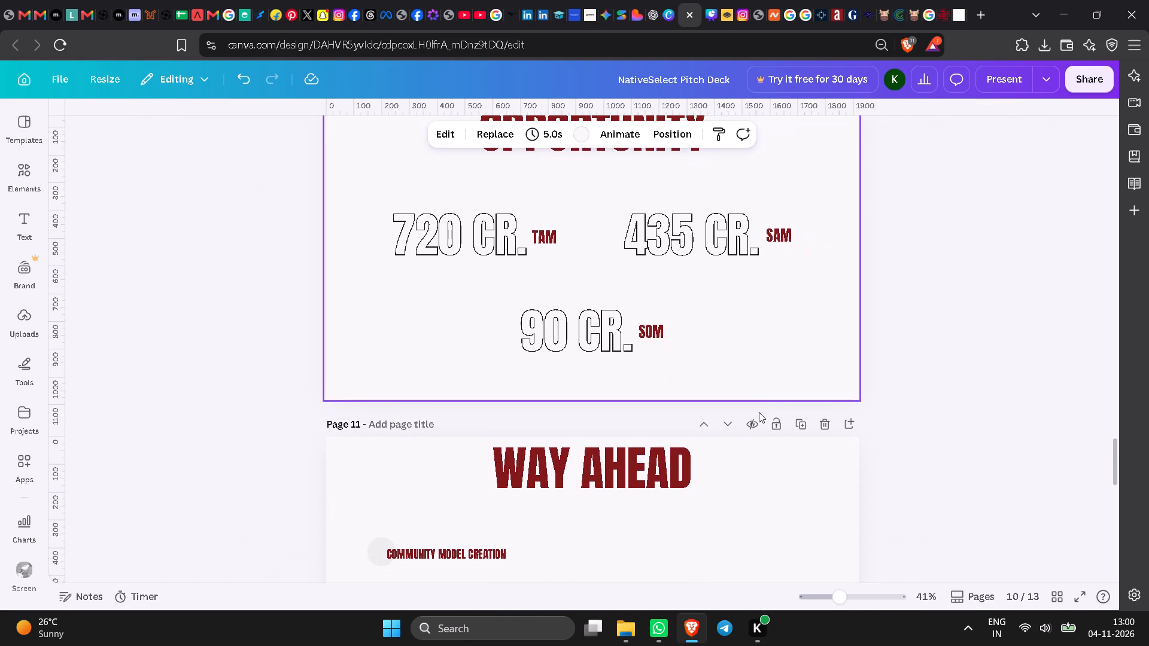
pyautogui.scroll(2, 759, 412)
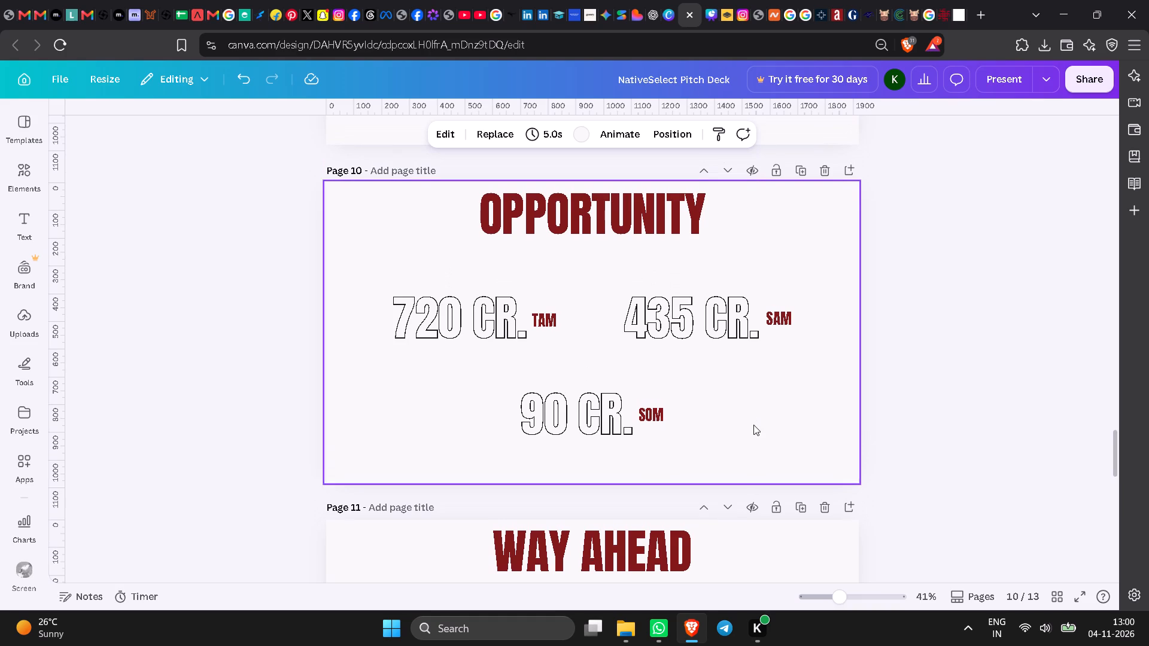
pyautogui.scroll(-2, 758, 429)
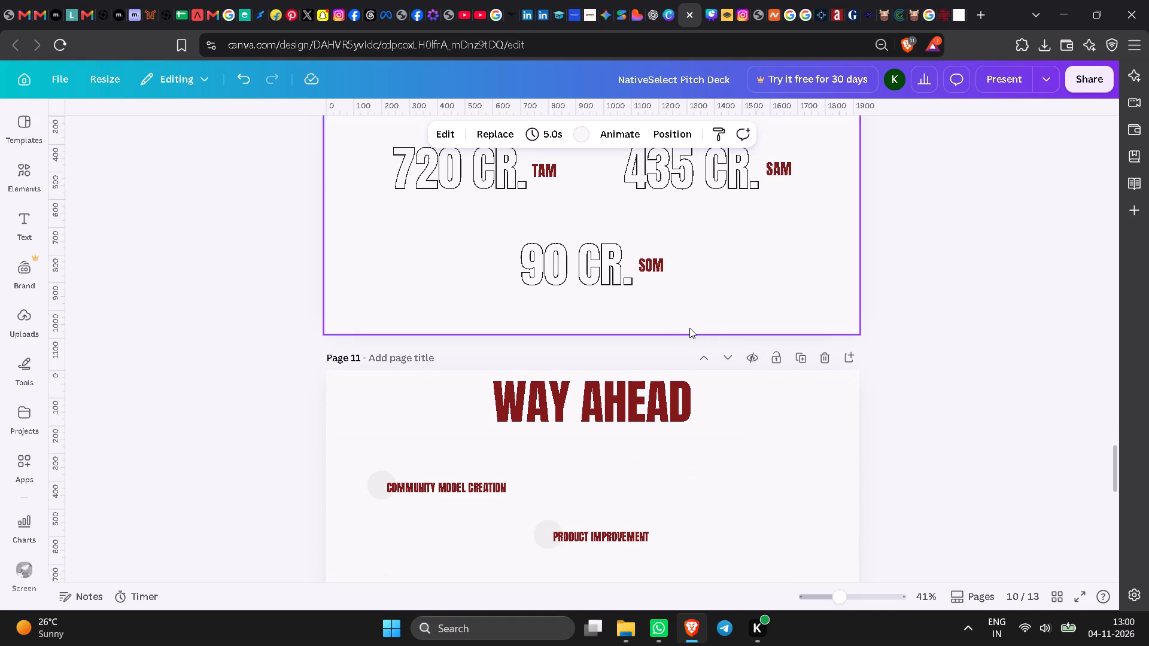
pyautogui.scroll(1, 689, 328)
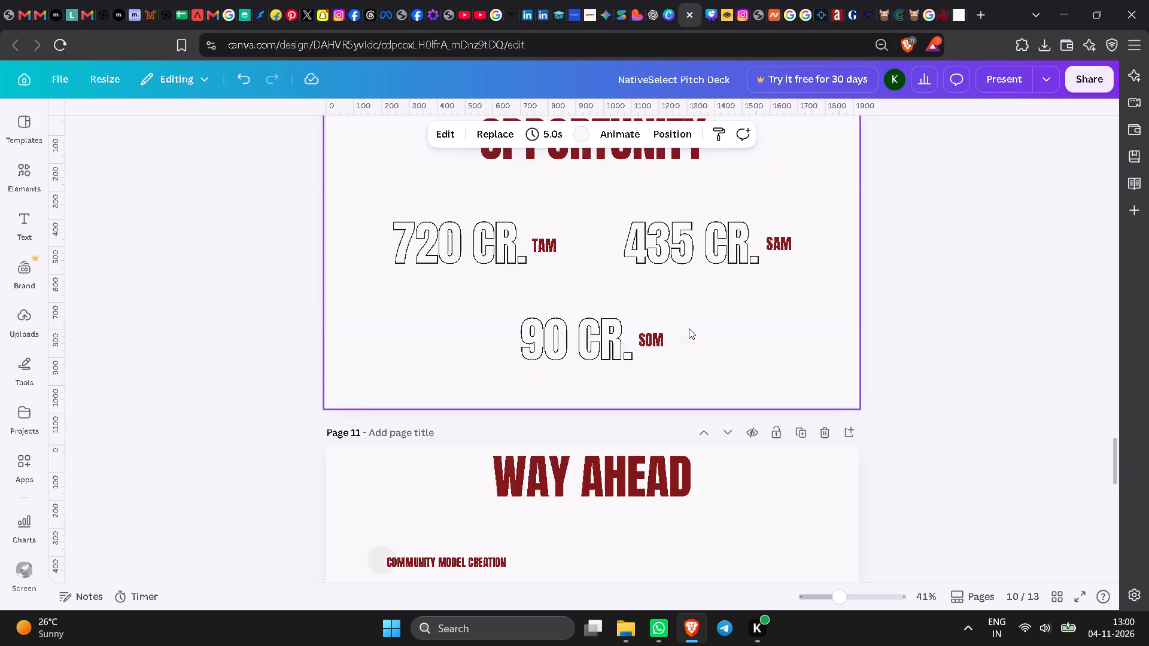
pyautogui.scroll(1, 689, 328)
pyautogui.scroll(-2, 689, 328)
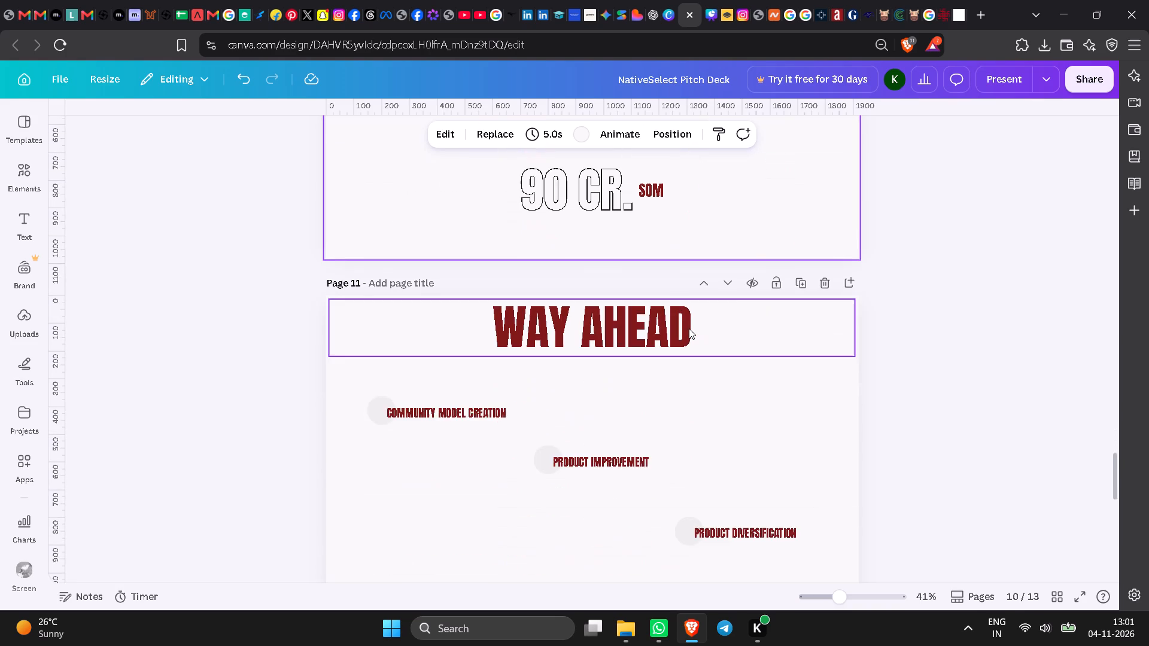
pyautogui.click(804, 208)
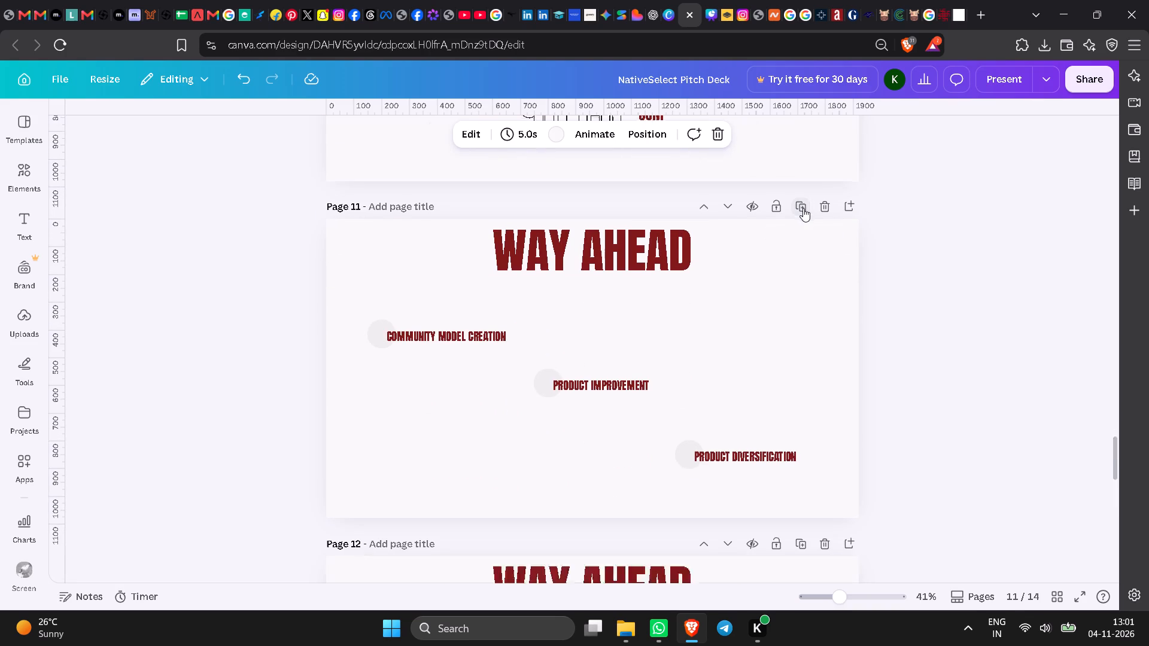
# Replace the WAY AHEAD title on page 11 with Competitors/edge.
pyautogui.scroll(3, 944, 322)
pyautogui.scroll(2, 730, 312)
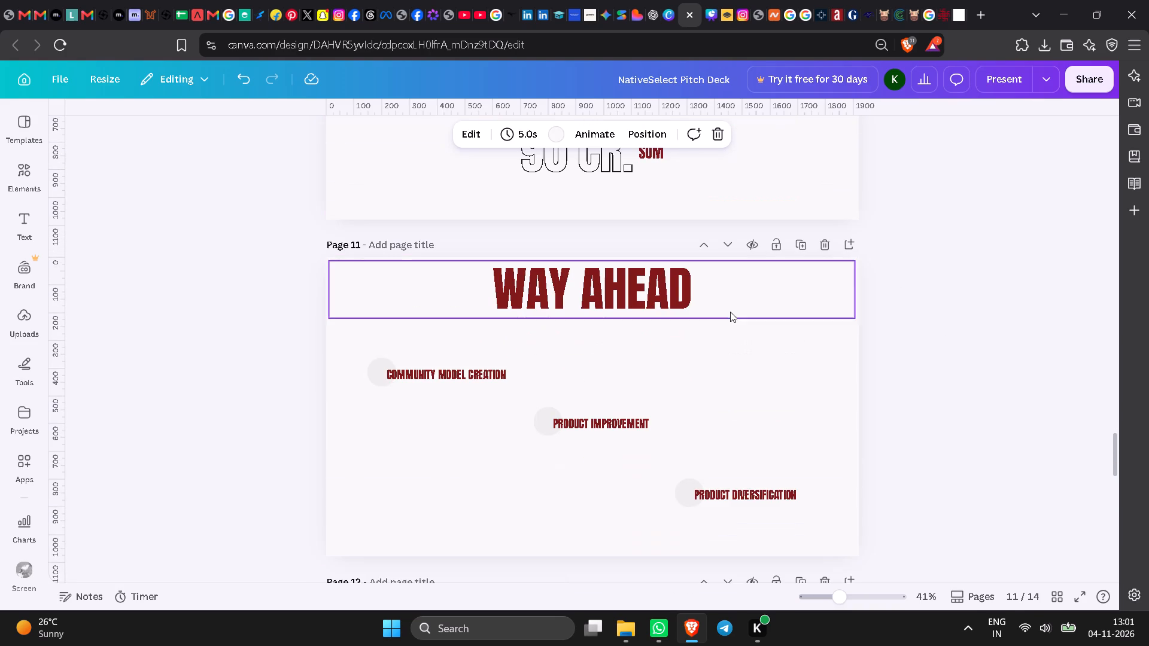
pyautogui.doubleClick(619, 294)
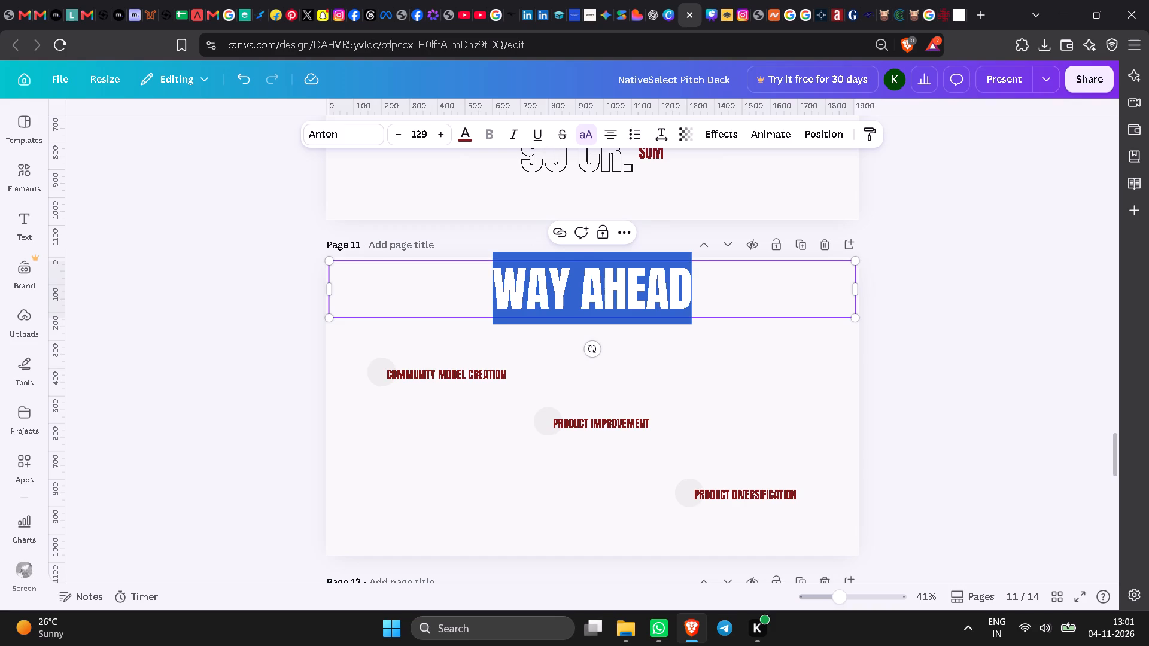
pyautogui.write('Competitors')
pyautogui.press('space')
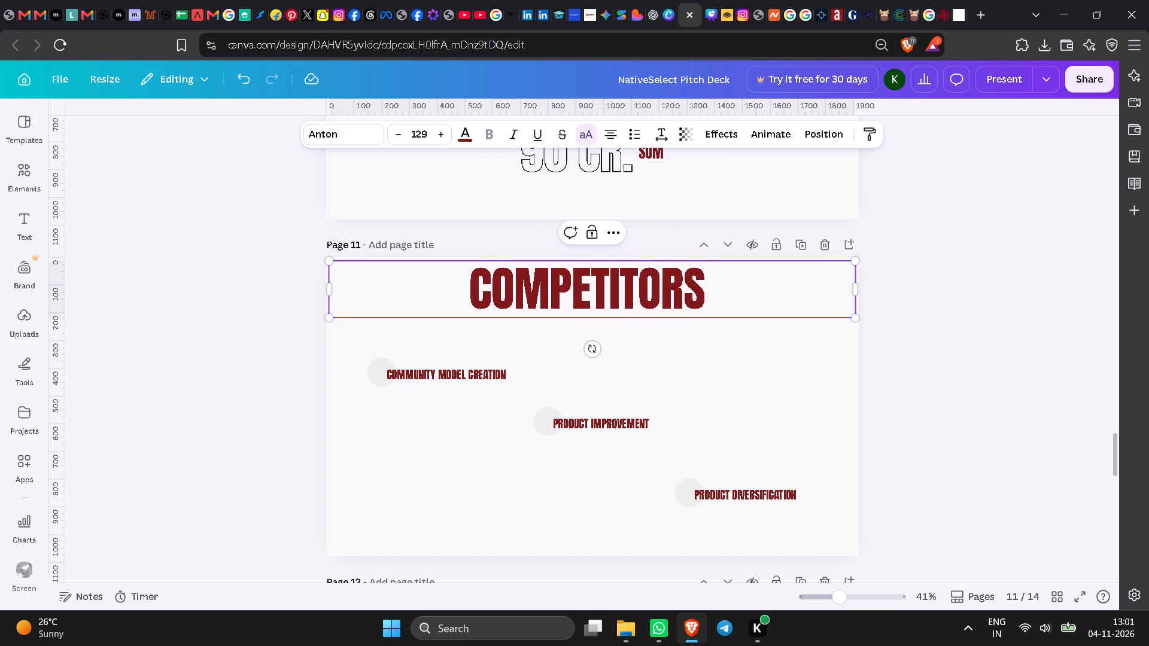
pyautogui.press('BackSpace')
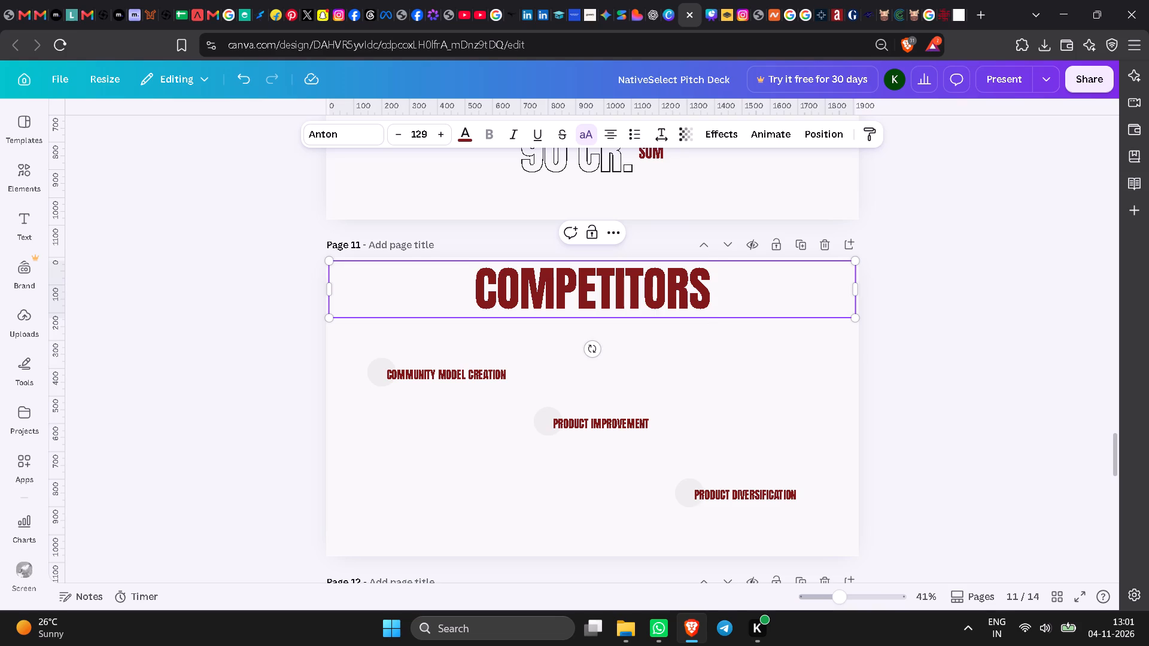
pyautogui.press('/')
pyautogui.write('edge')
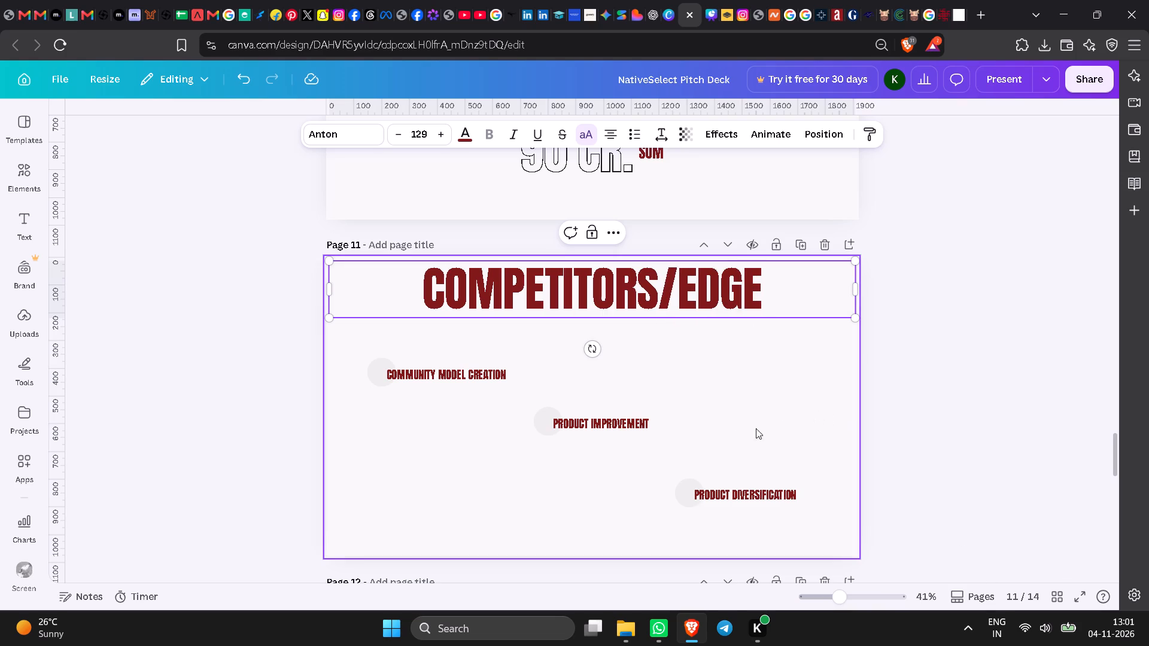
pyautogui.click(737, 432)
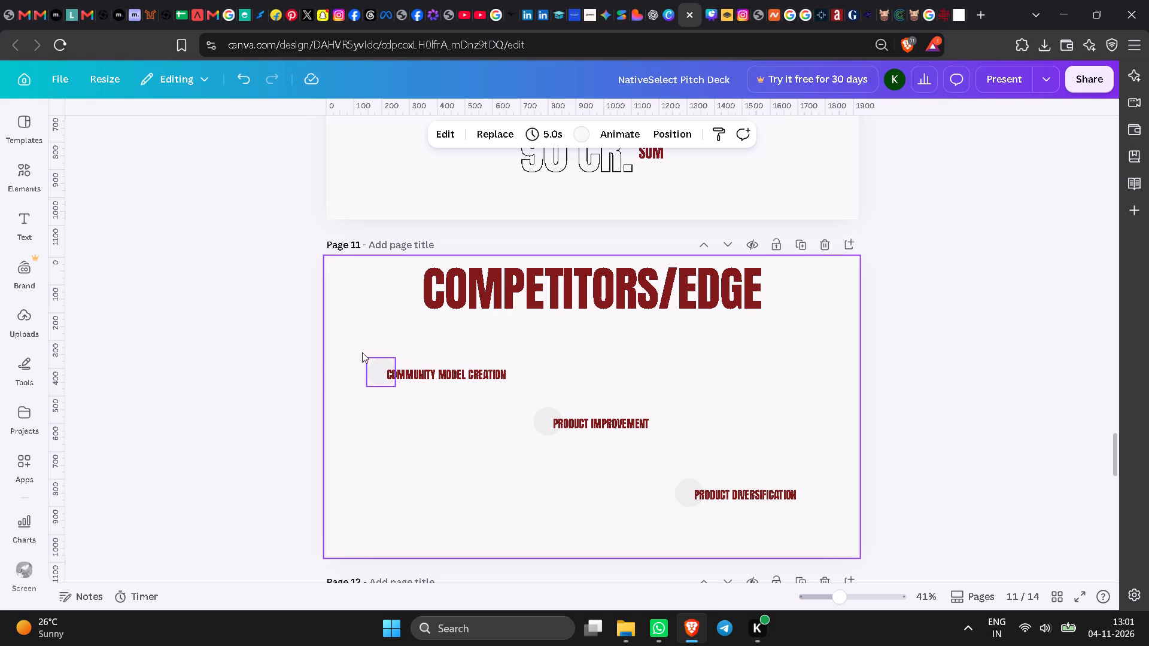
# Delete the three roadmap labels and their circles from the COMPETITORS/EDGE page.
pyautogui.moveTo(360, 350); pyautogui.dragTo(768, 528)
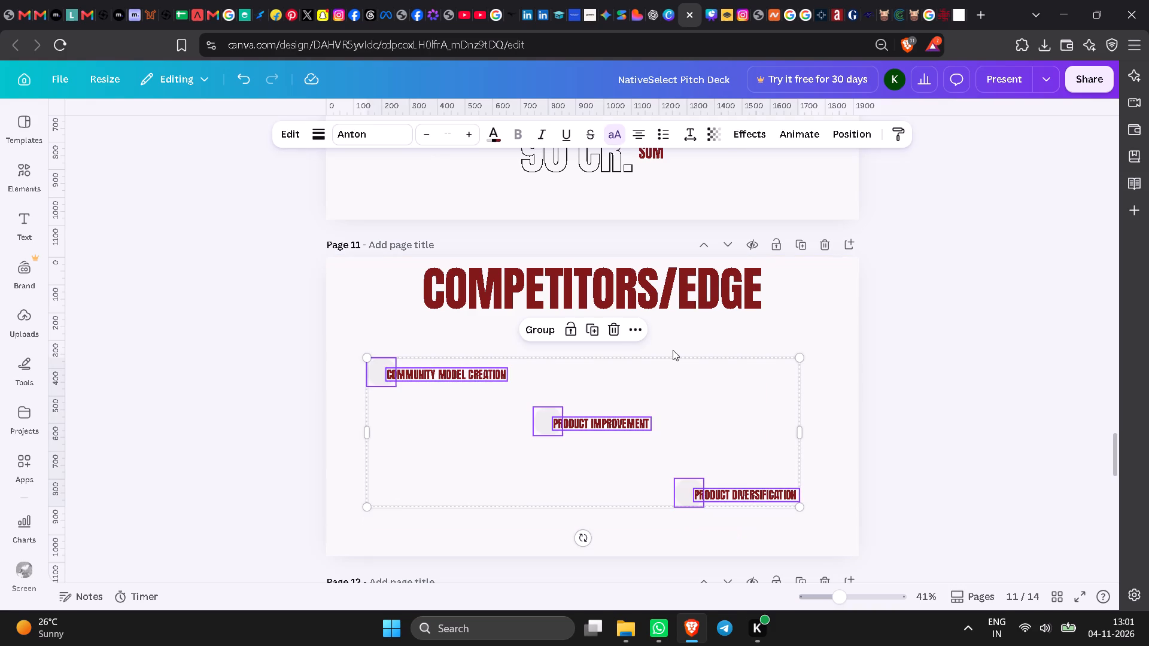
pyautogui.click(611, 327)
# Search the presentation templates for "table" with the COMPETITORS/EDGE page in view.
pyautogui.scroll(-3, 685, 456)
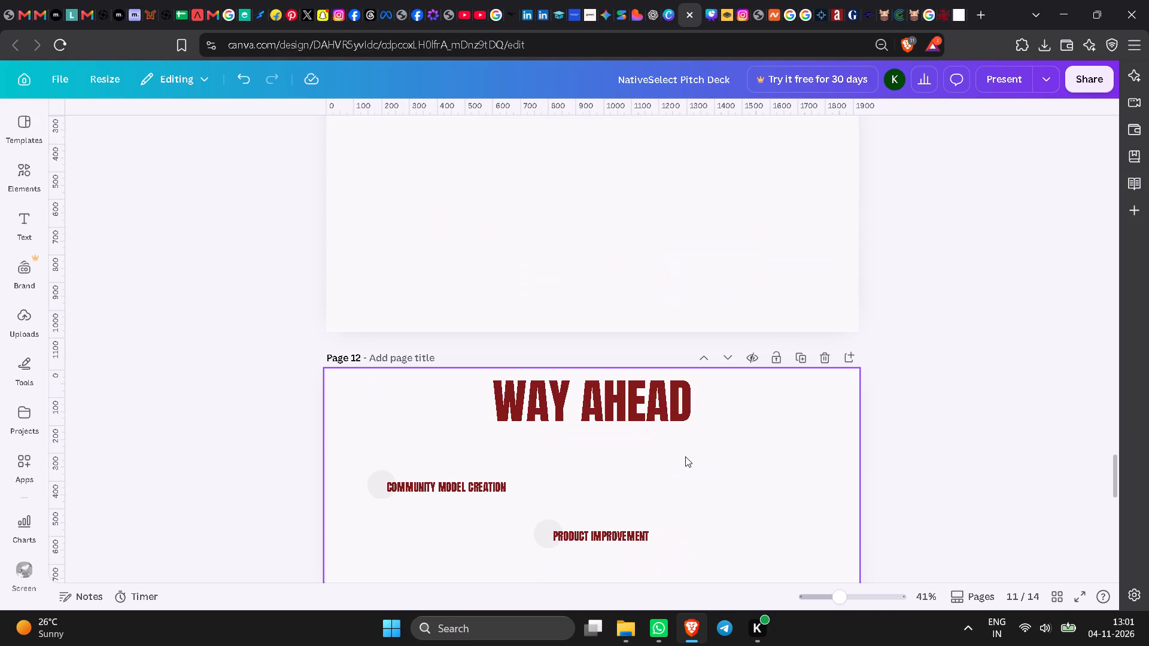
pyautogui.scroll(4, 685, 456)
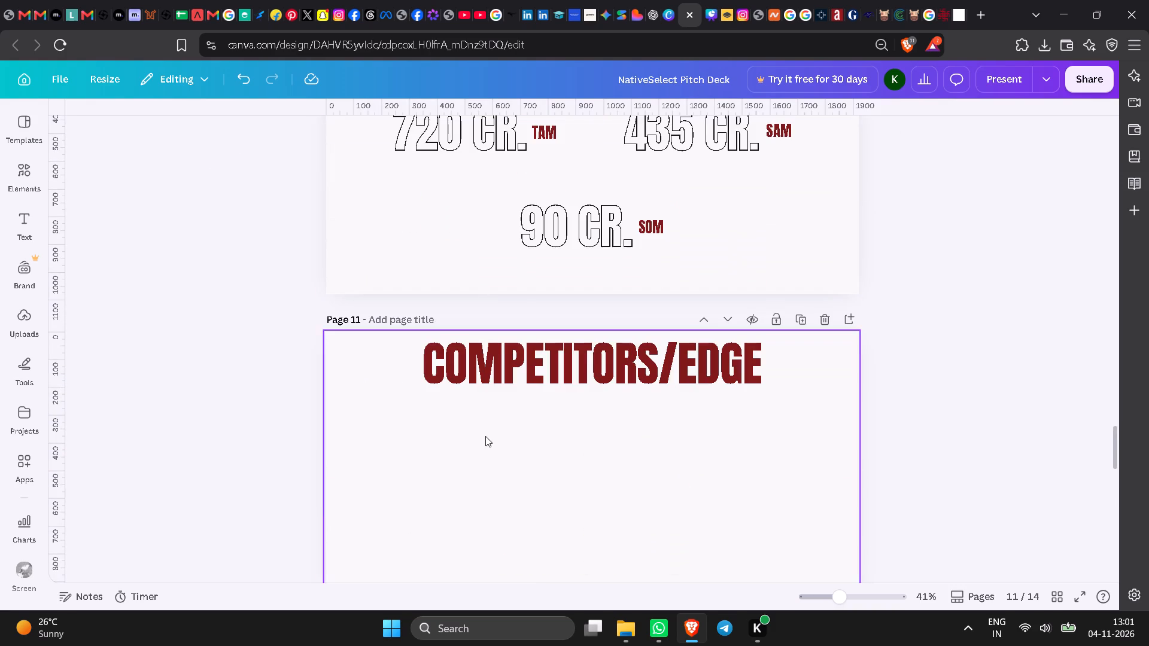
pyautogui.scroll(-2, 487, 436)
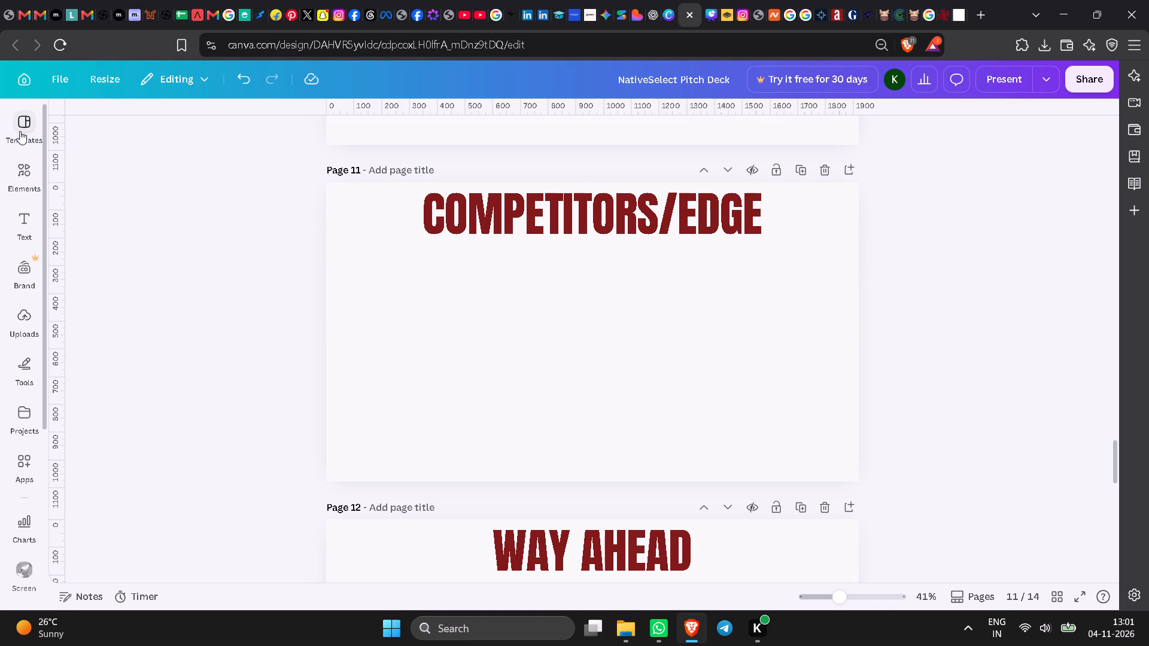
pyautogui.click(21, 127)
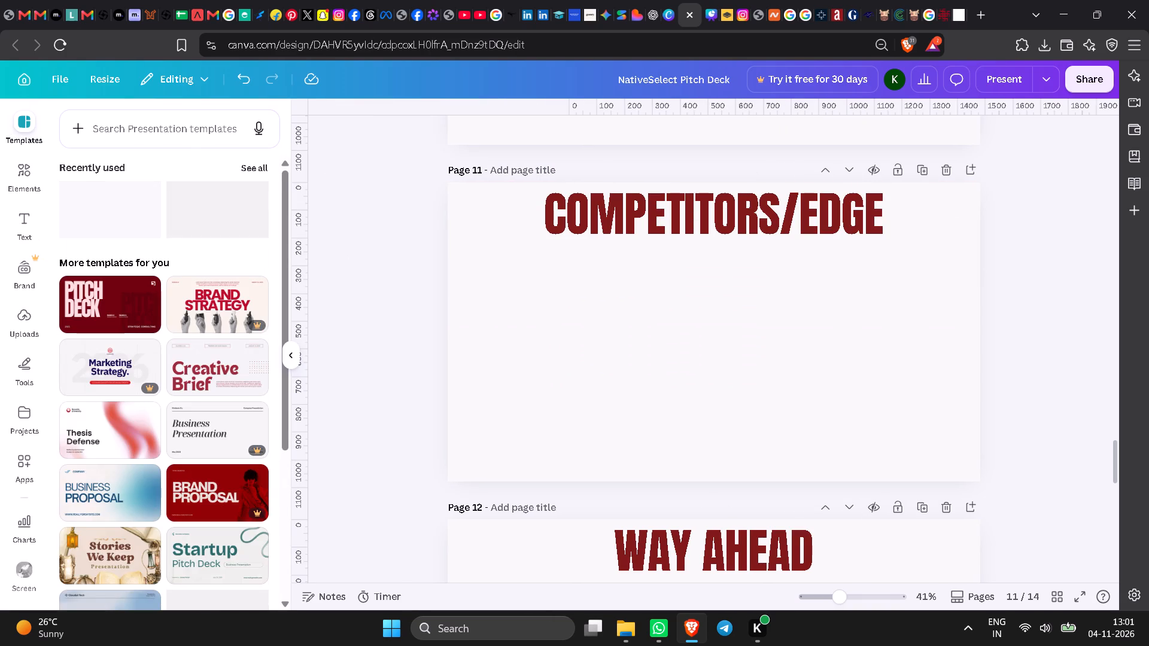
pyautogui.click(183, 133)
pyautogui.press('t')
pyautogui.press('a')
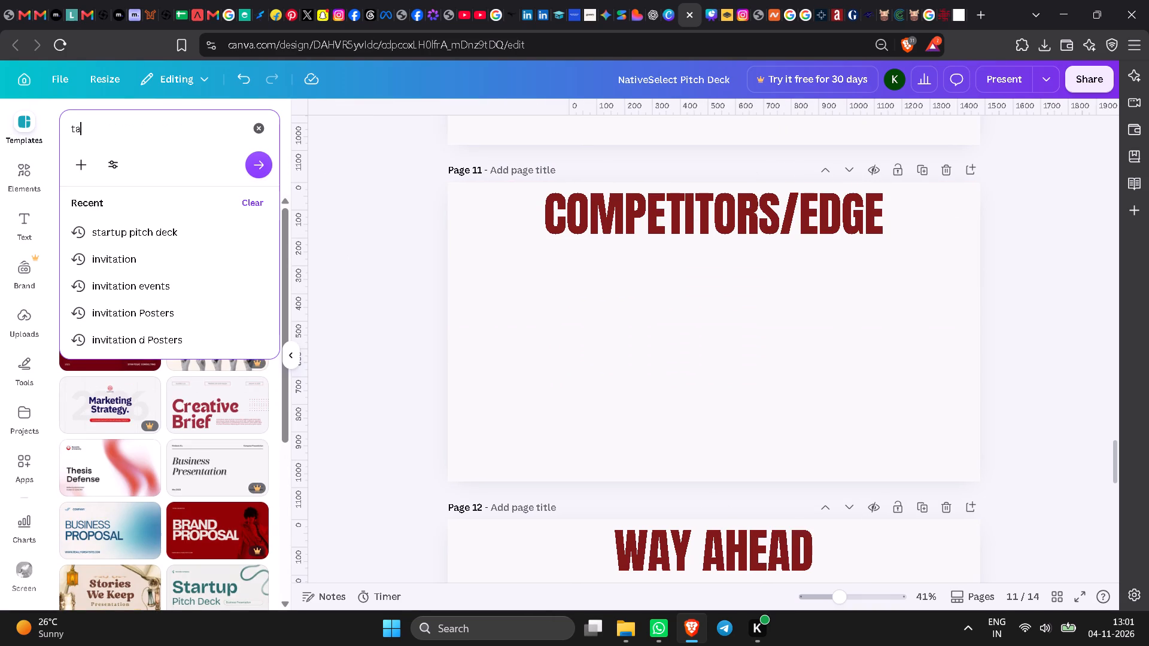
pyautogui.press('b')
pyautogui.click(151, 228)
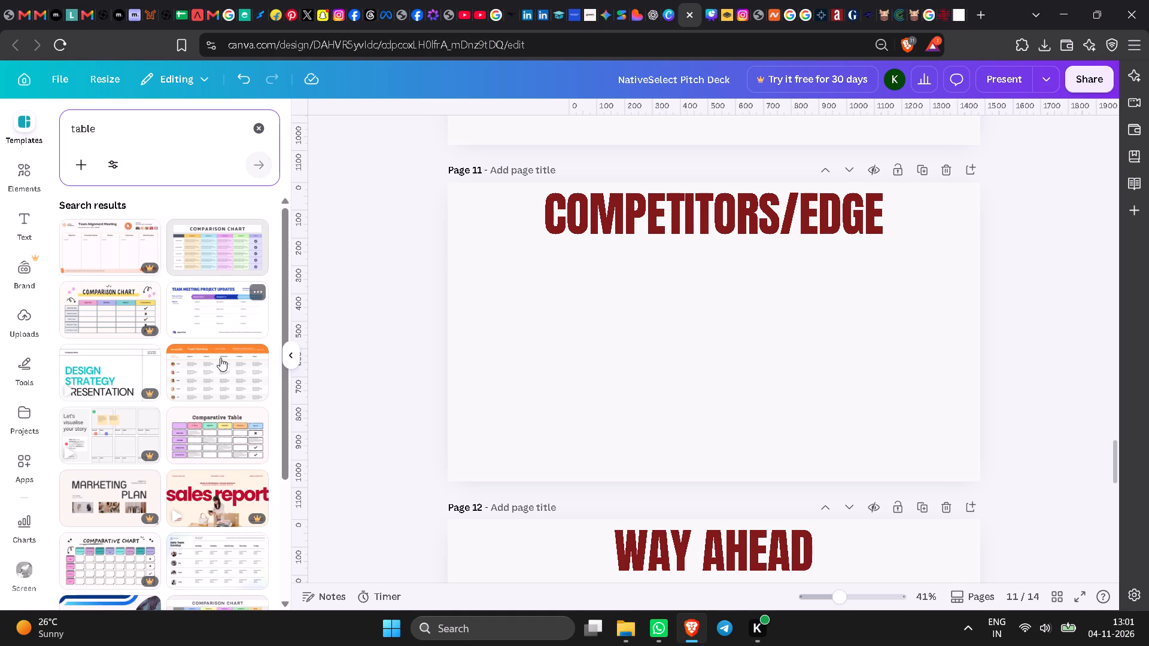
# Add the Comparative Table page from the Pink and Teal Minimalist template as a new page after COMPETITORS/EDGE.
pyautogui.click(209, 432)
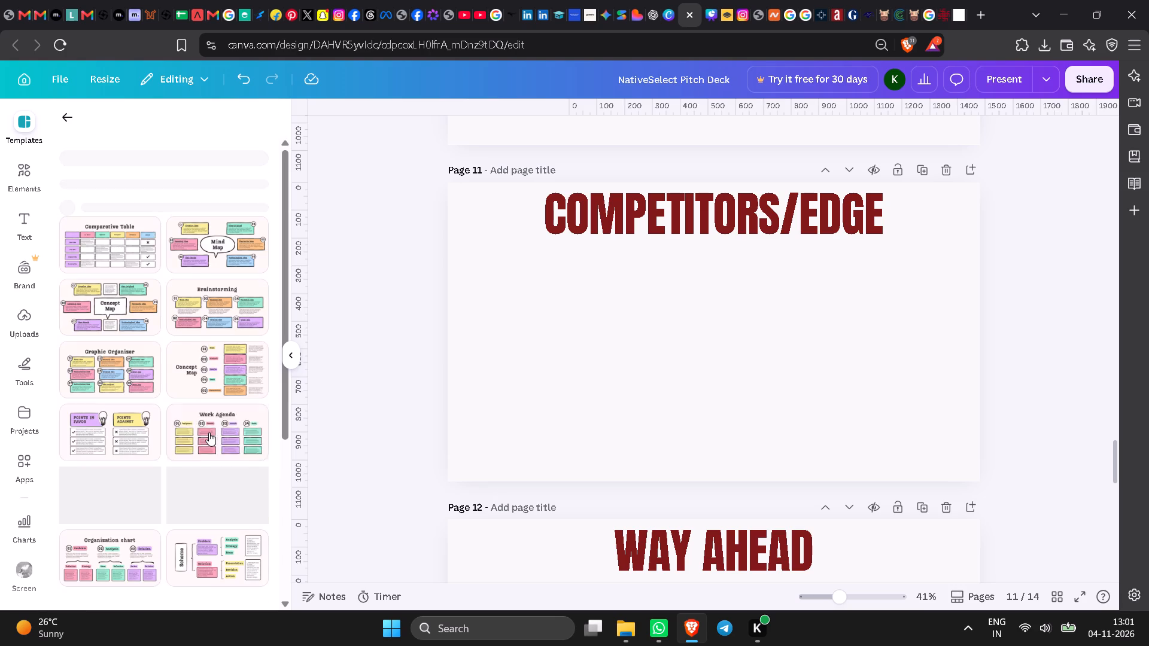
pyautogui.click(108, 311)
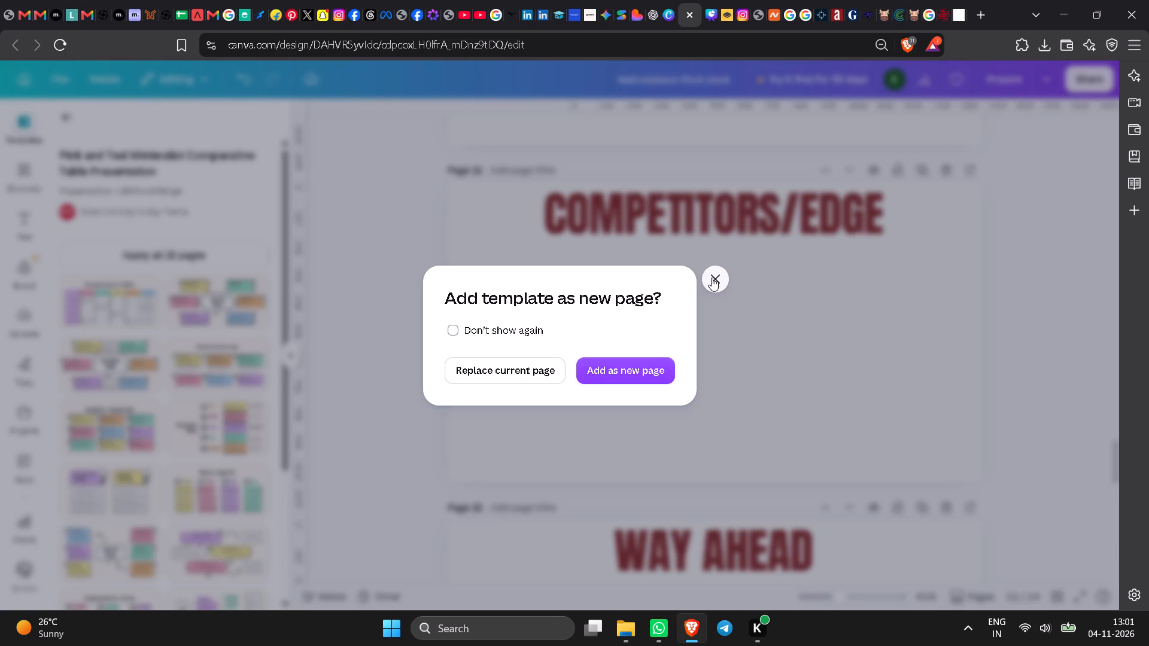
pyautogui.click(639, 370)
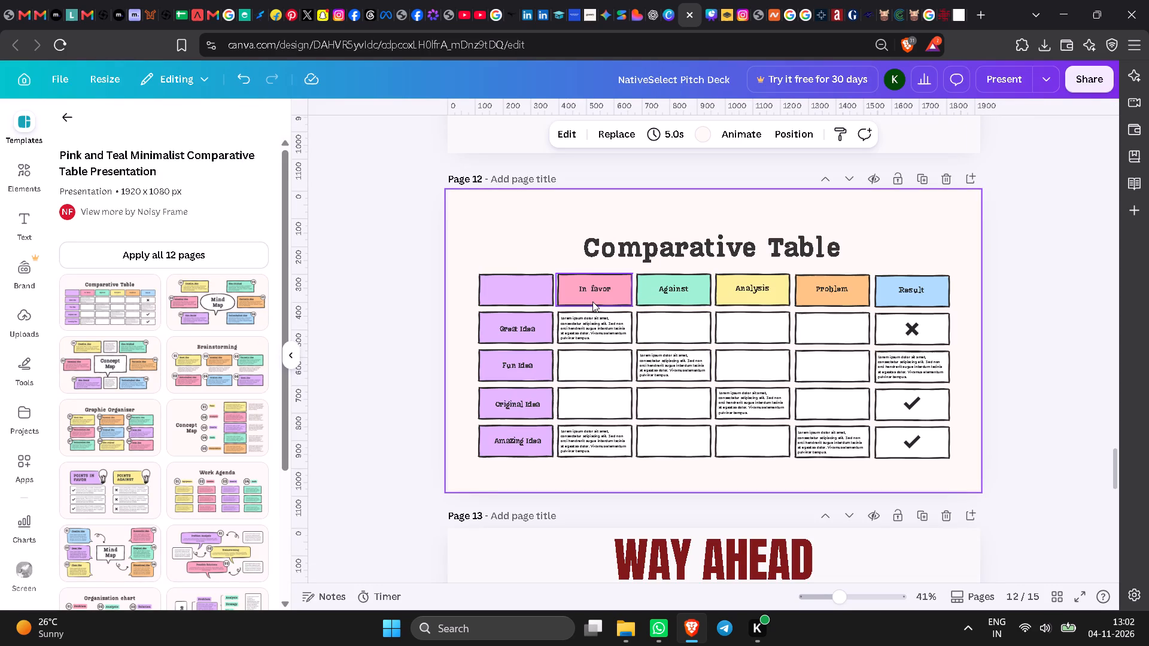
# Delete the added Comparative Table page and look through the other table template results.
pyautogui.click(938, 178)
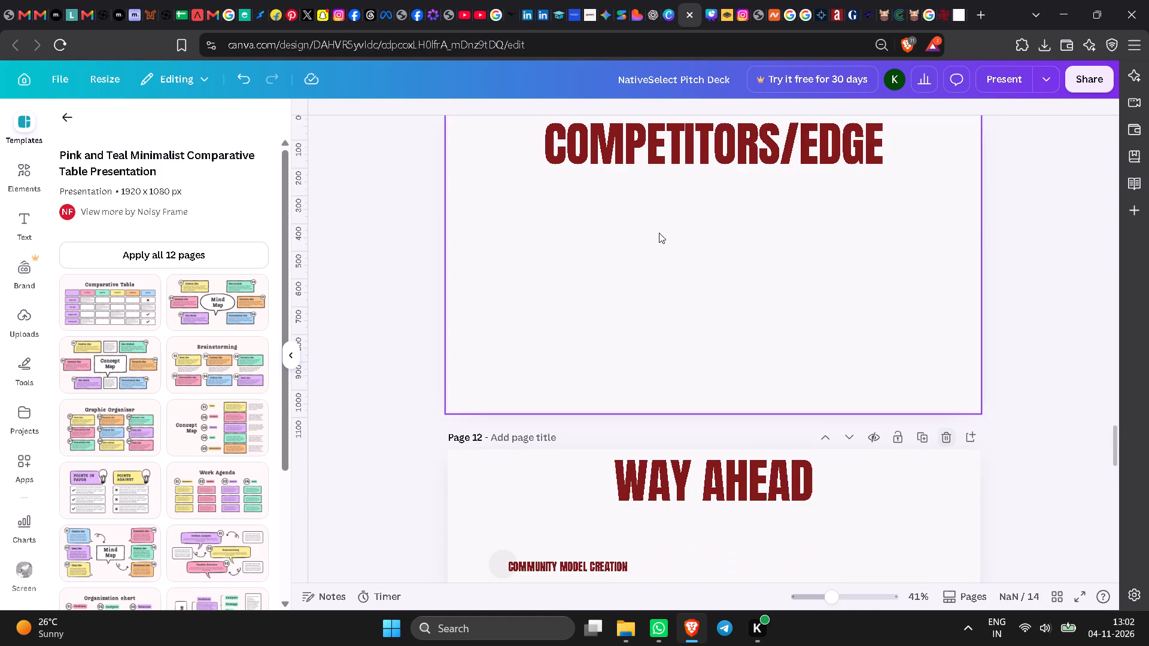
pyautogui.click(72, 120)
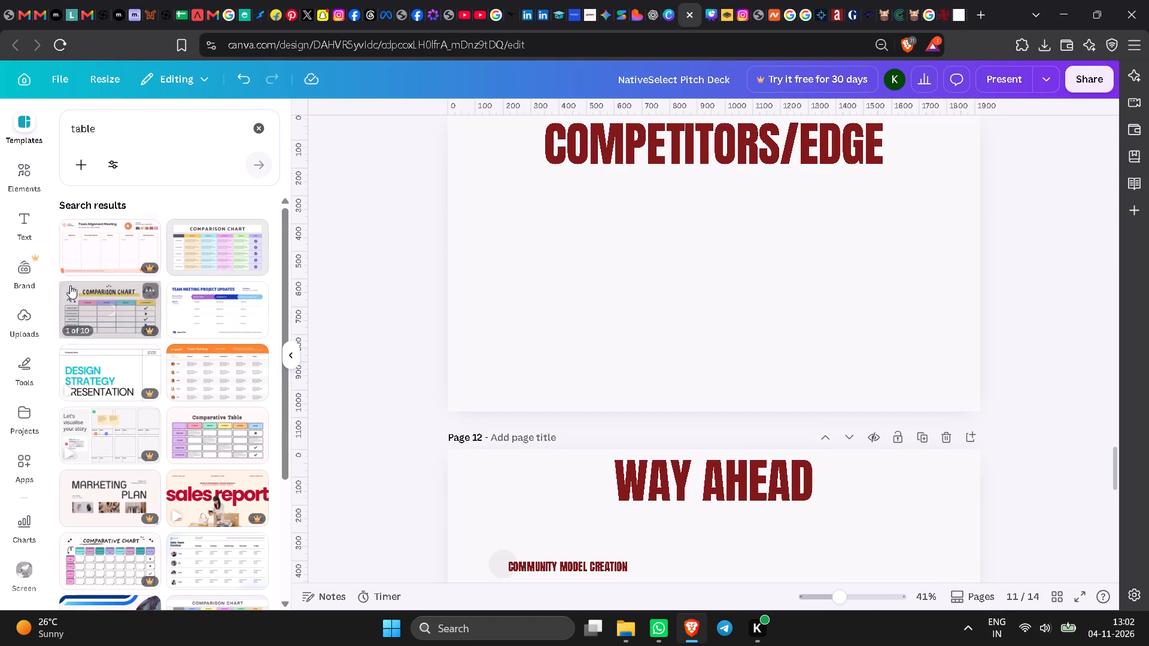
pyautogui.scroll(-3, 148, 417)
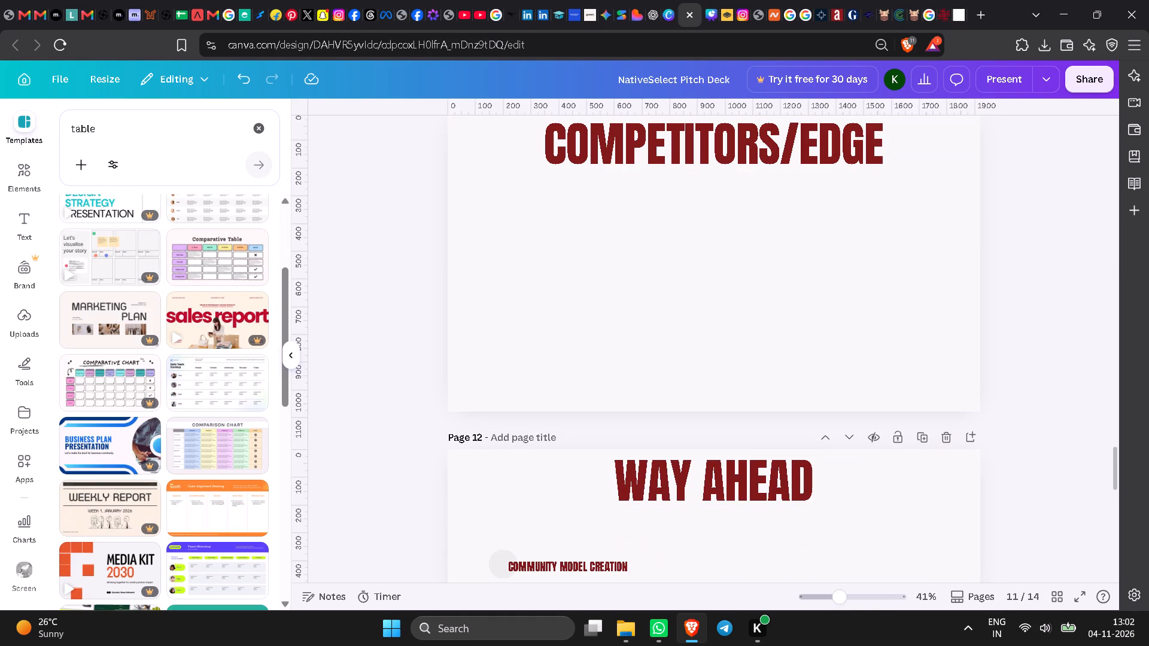
# Search the elements for "table" and insert the orange filled three-column table on the COMPETITORS/EDGE page.
pyautogui.click(20, 169)
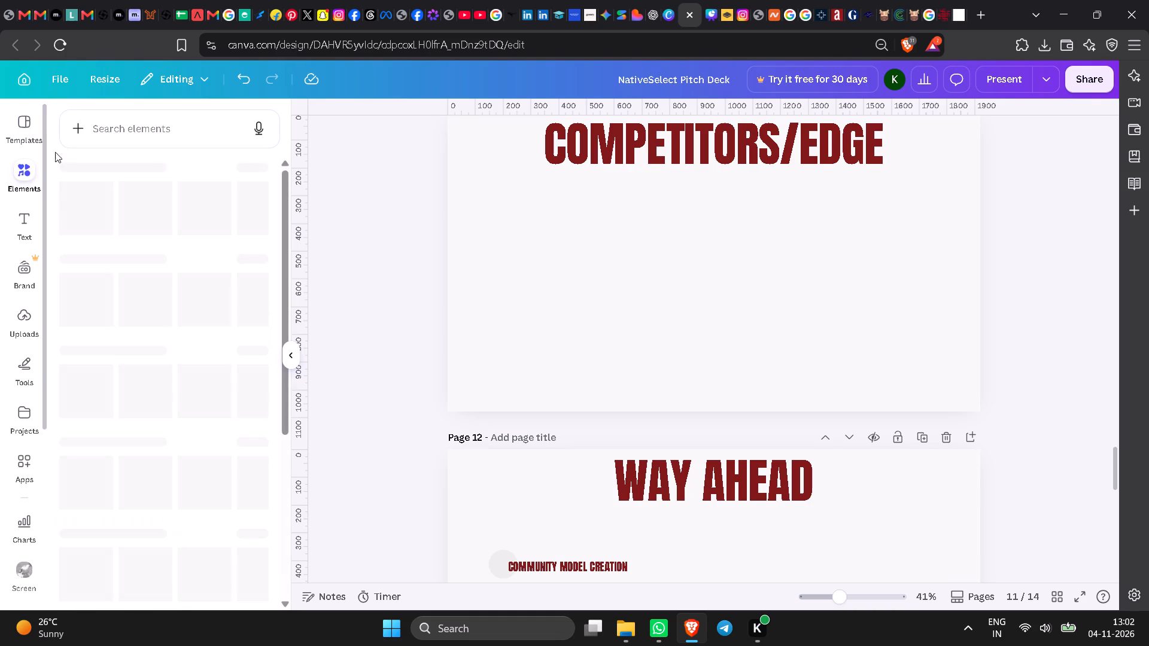
pyautogui.click(120, 124)
pyautogui.write('table')
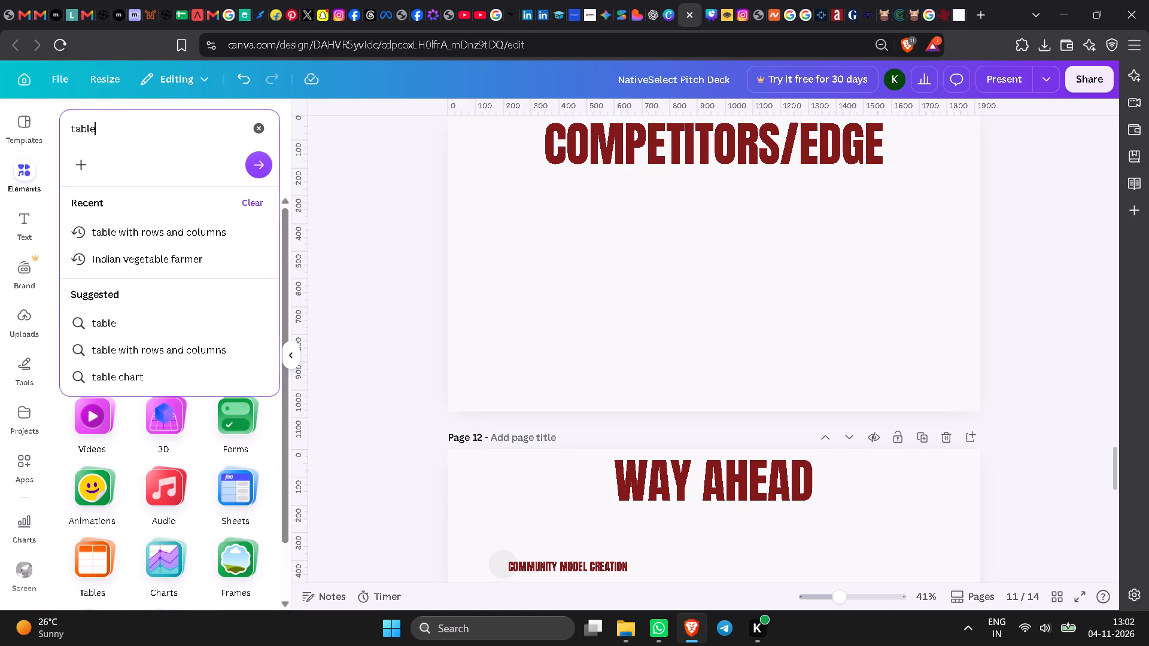
pyautogui.press('Return')
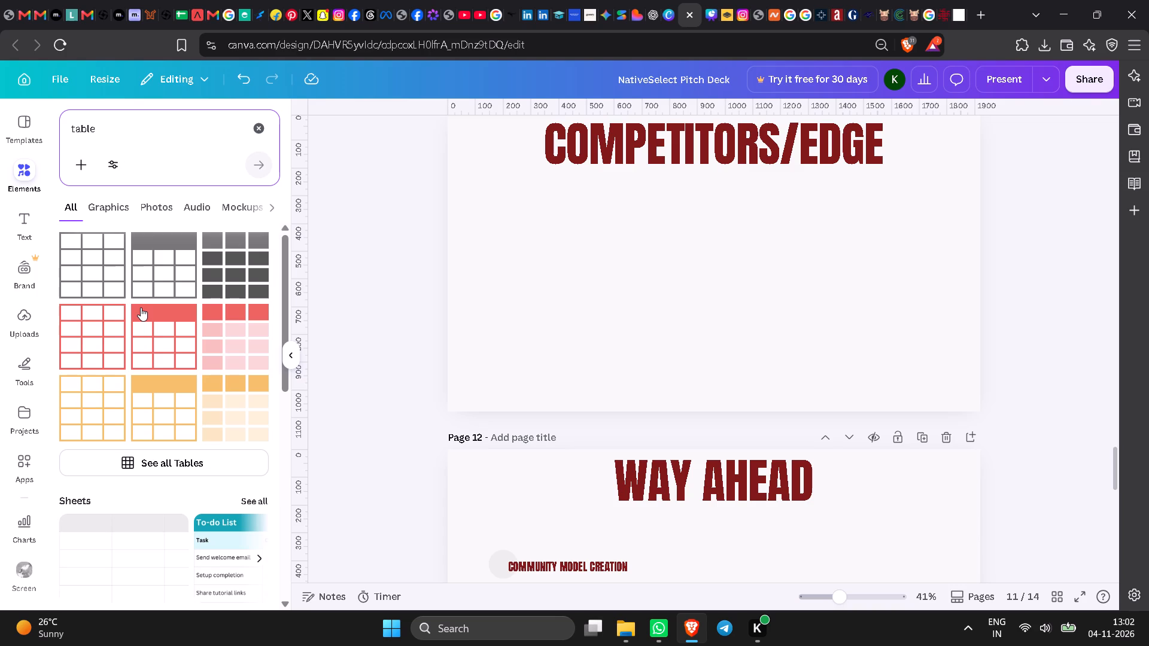
pyautogui.click(235, 410)
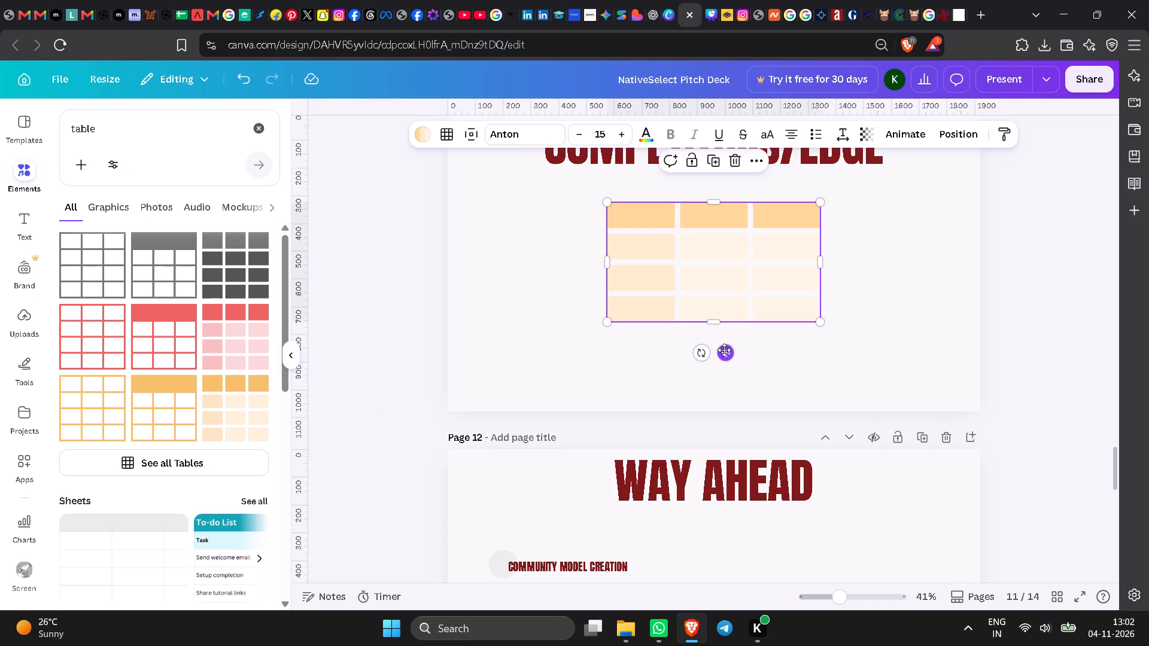
# Nudge the orange table slightly lower and enlarge it on both sides and downward to fill most of the area below the title.
pyautogui.moveTo(725, 350); pyautogui.dragTo(720, 361)
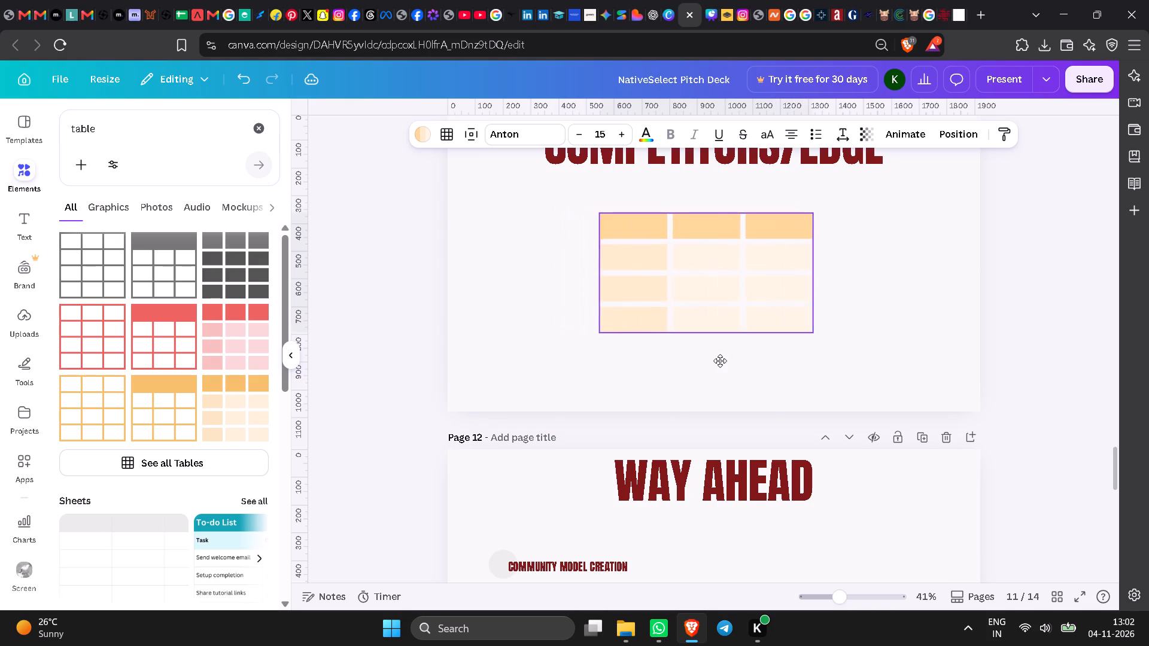
pyautogui.moveTo(720, 361); pyautogui.dragTo(720, 354)
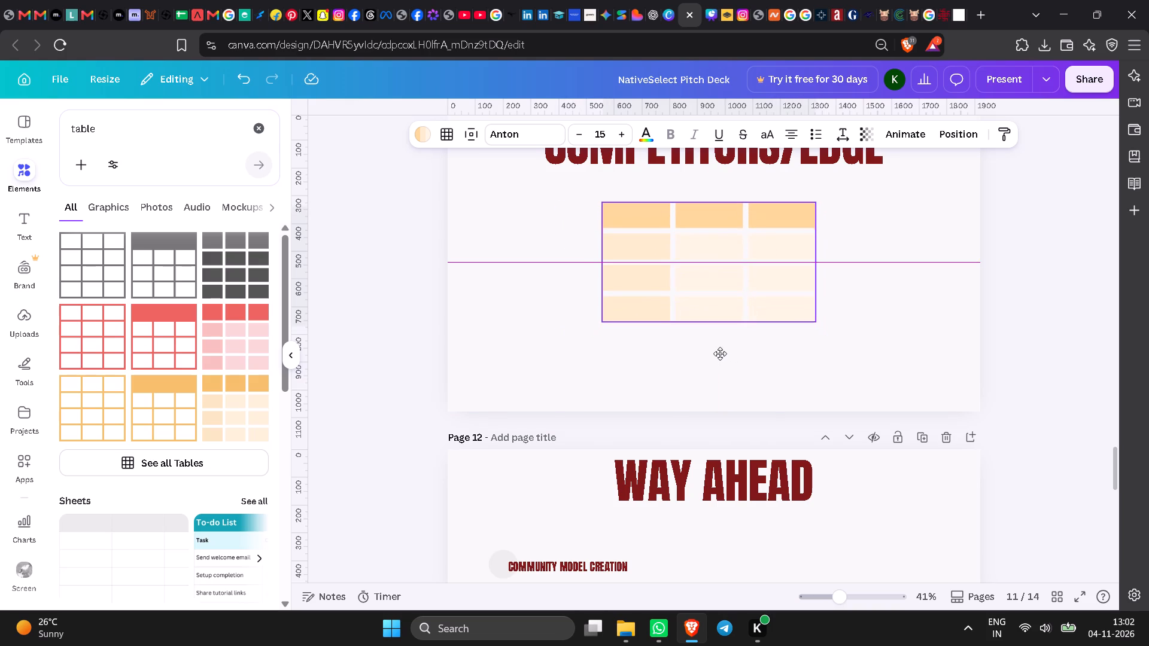
pyautogui.moveTo(720, 354); pyautogui.dragTo(728, 356)
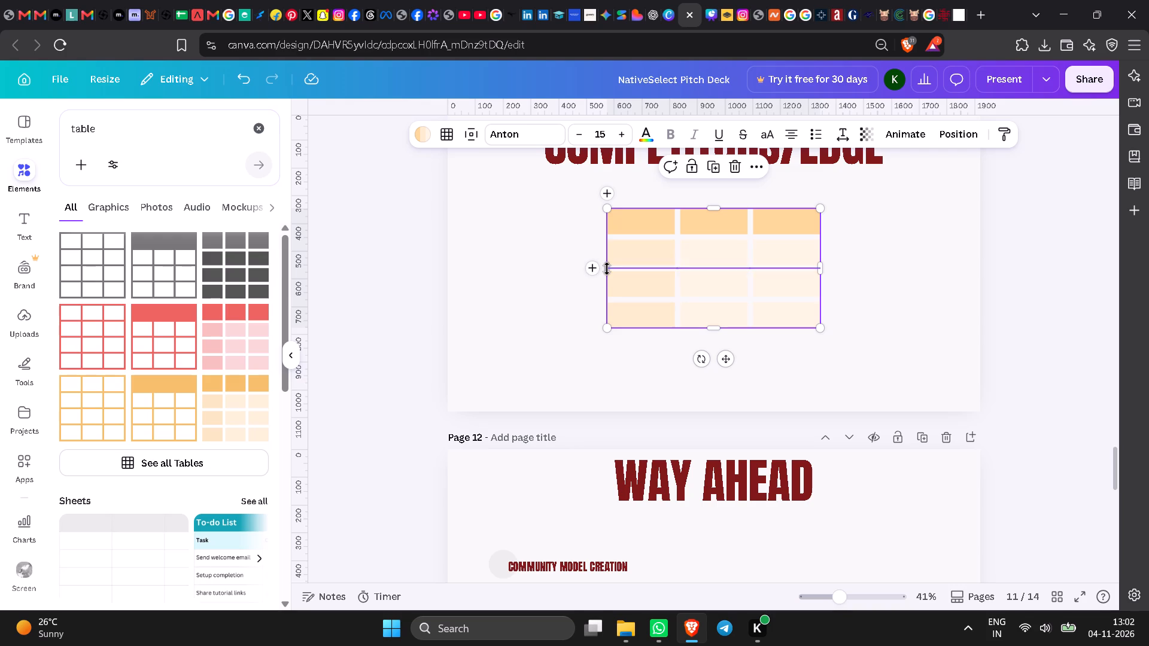
pyautogui.moveTo(604, 267); pyautogui.dragTo(496, 267)
pyautogui.moveTo(825, 271); pyautogui.dragTo(883, 273)
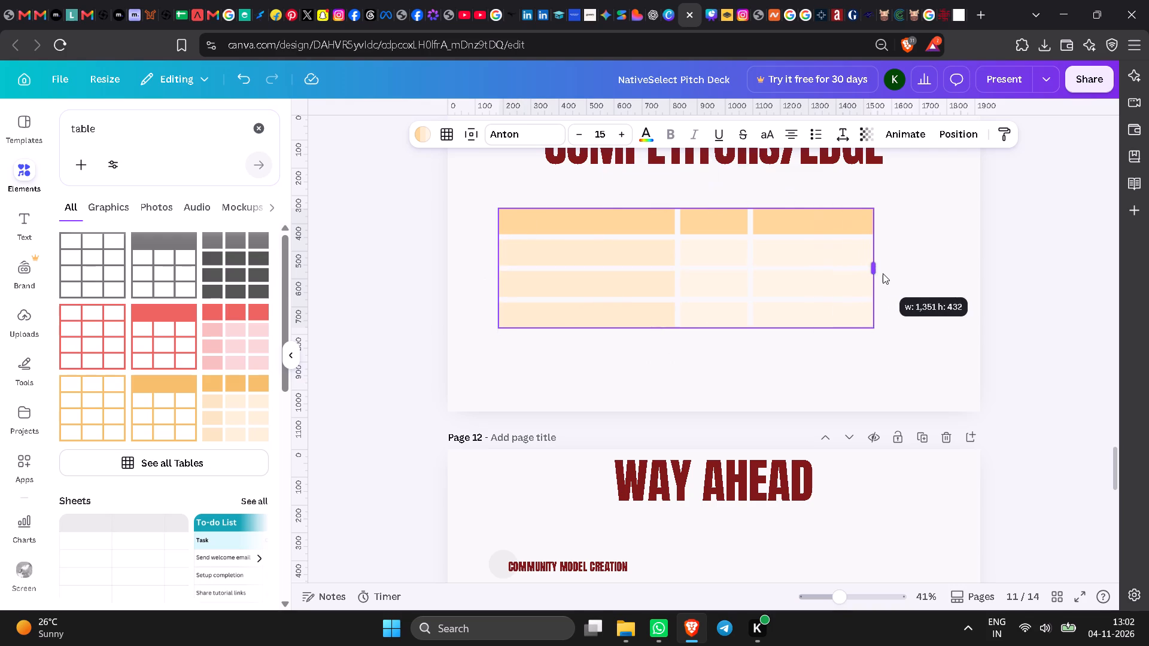
pyautogui.moveTo(883, 273); pyautogui.dragTo(885, 273)
pyautogui.moveTo(687, 329); pyautogui.dragTo(701, 381)
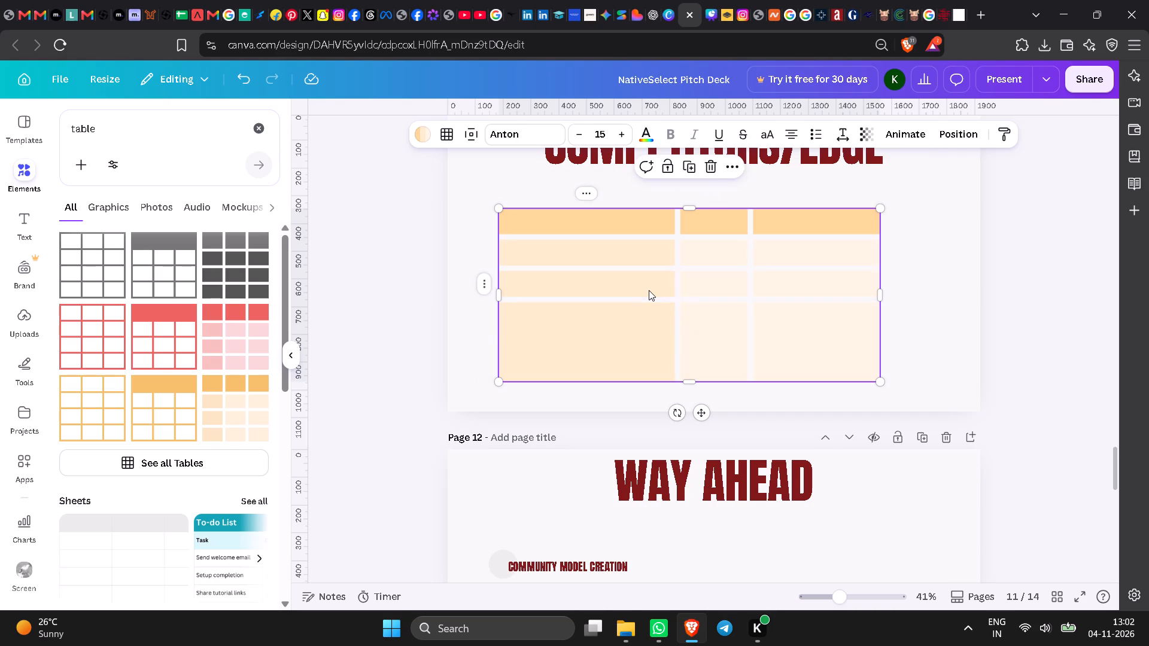
# Even out the table's body rows by lowering the divider above the last row and the divider below the second row.
pyautogui.click(649, 290)
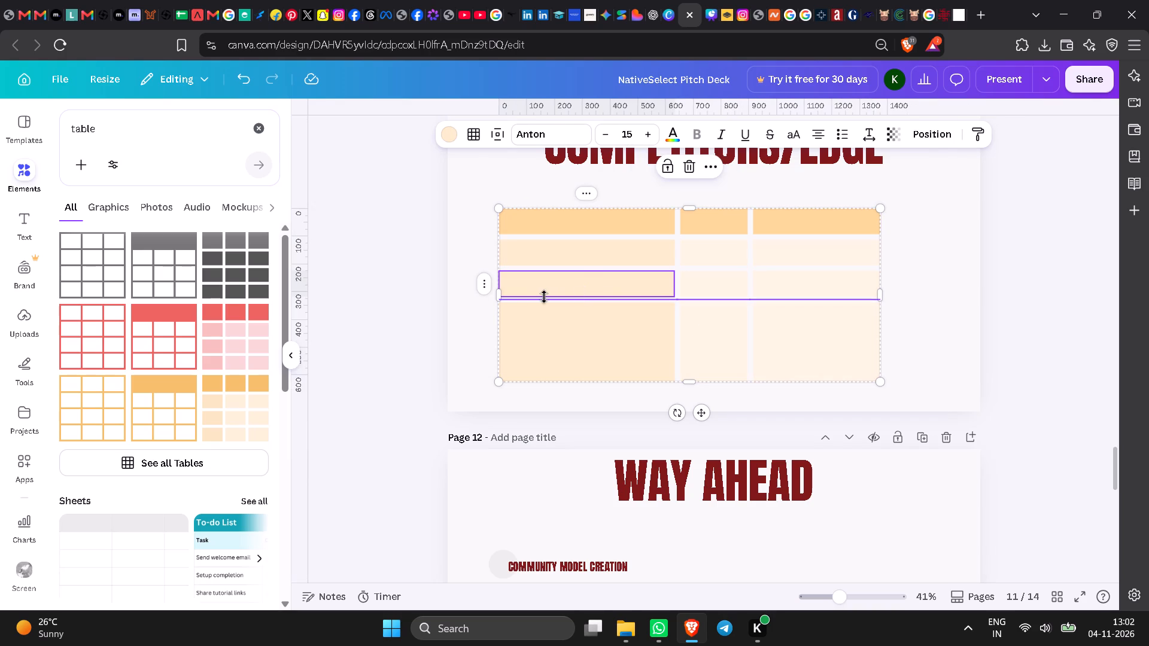
pyautogui.click(603, 328)
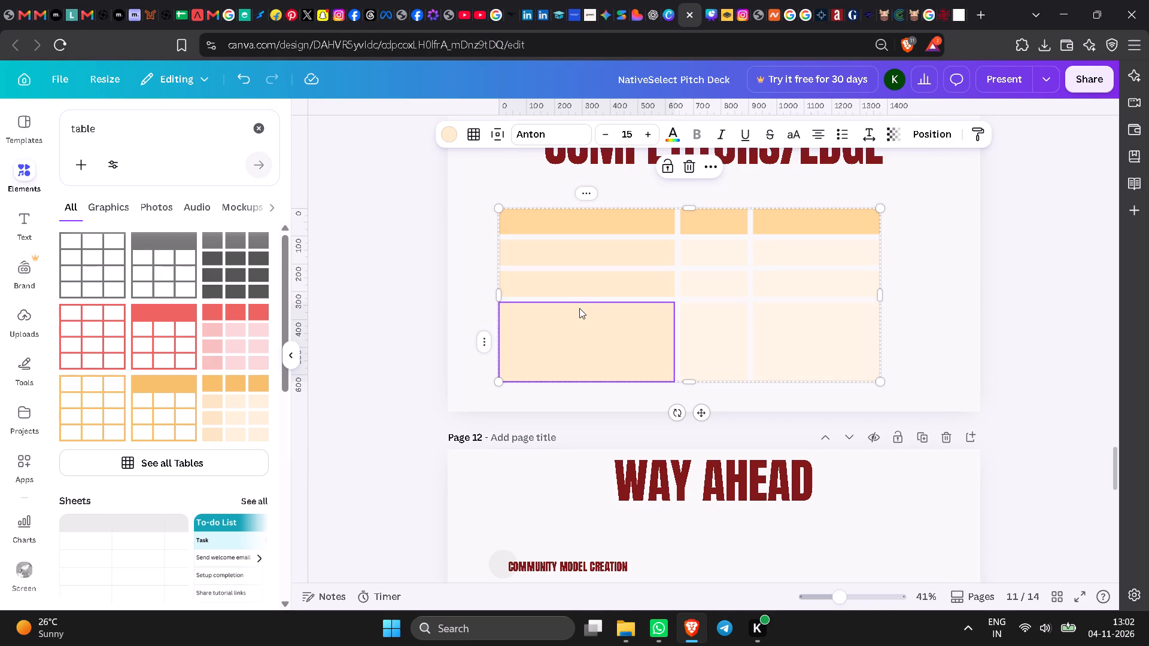
pyautogui.moveTo(574, 301); pyautogui.dragTo(573, 325)
pyautogui.click(577, 260)
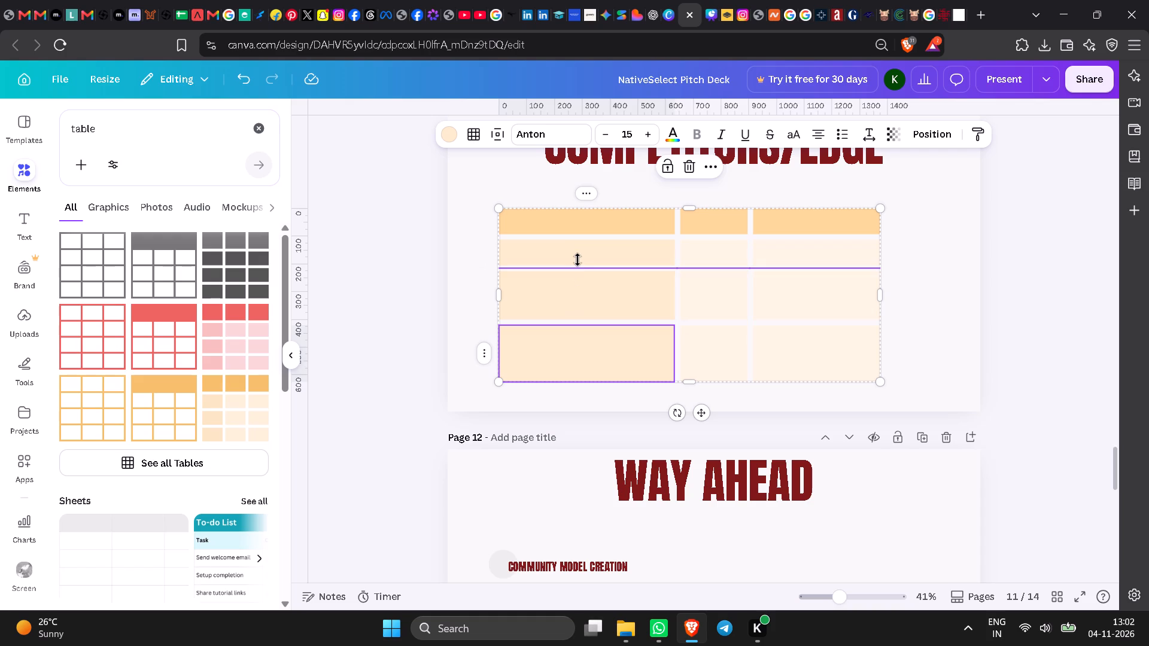
pyautogui.moveTo(582, 270); pyautogui.dragTo(585, 285)
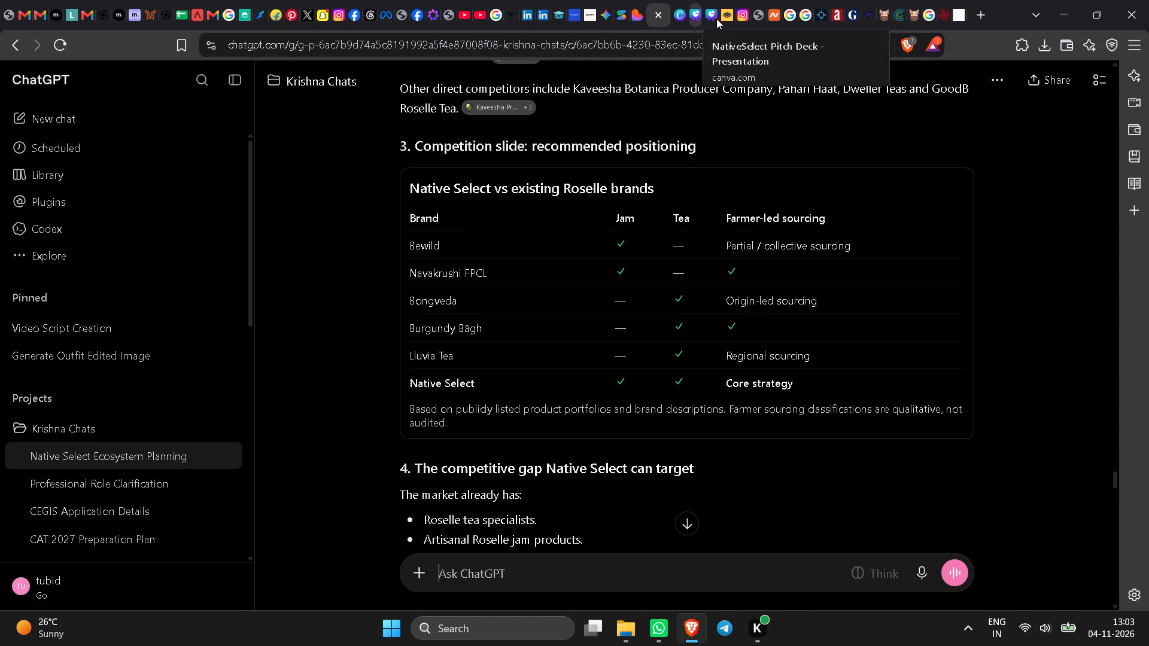
# Return to the Canva pitch deck and enter Brand in the table's first header cell.
pyautogui.click(700, 17)
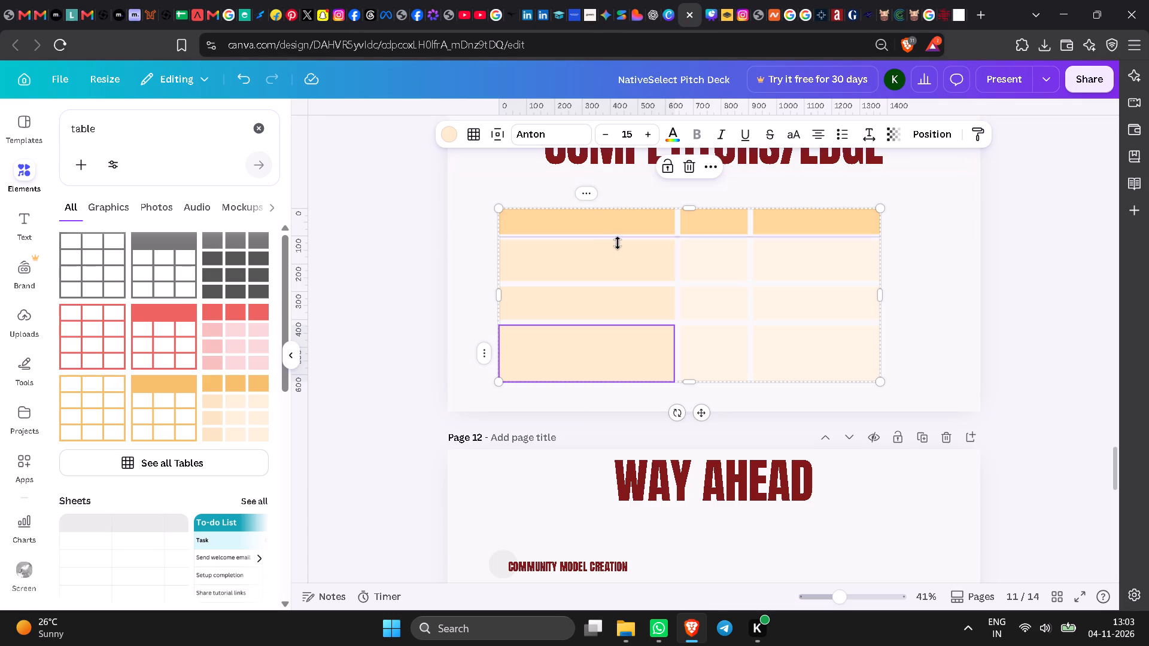
pyautogui.doubleClick(609, 217)
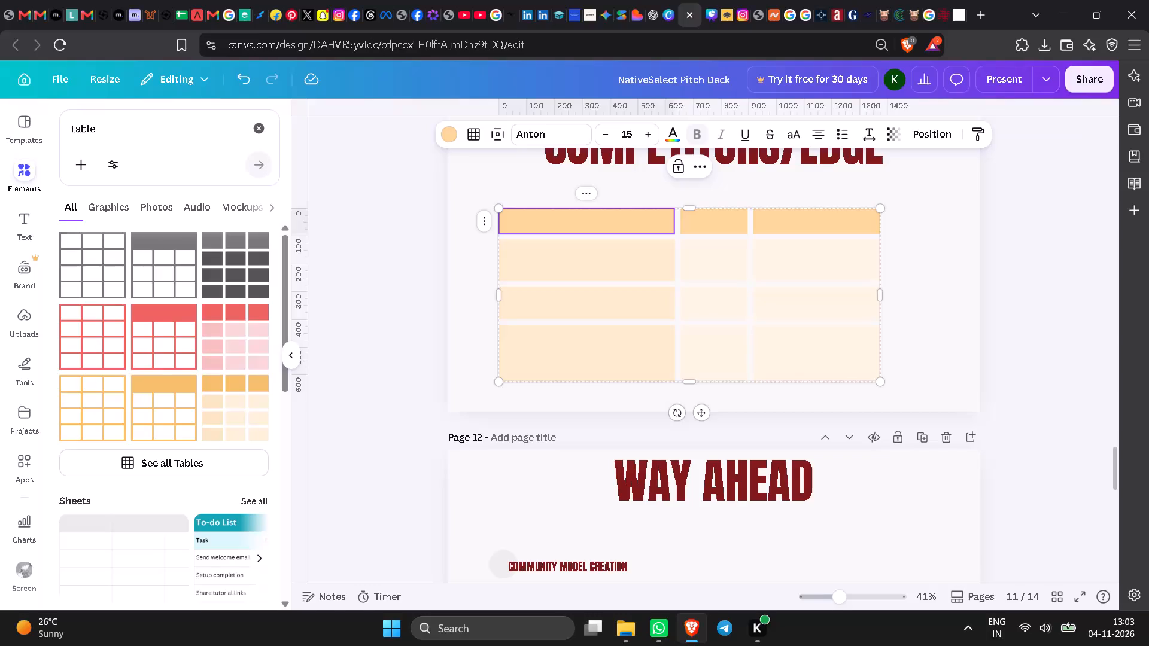
pyautogui.hotkey('shift', 'b')
pyautogui.press('r')
pyautogui.write('and')
# Set the font size of all three header cells in the table to 30.
pyautogui.click(630, 132)
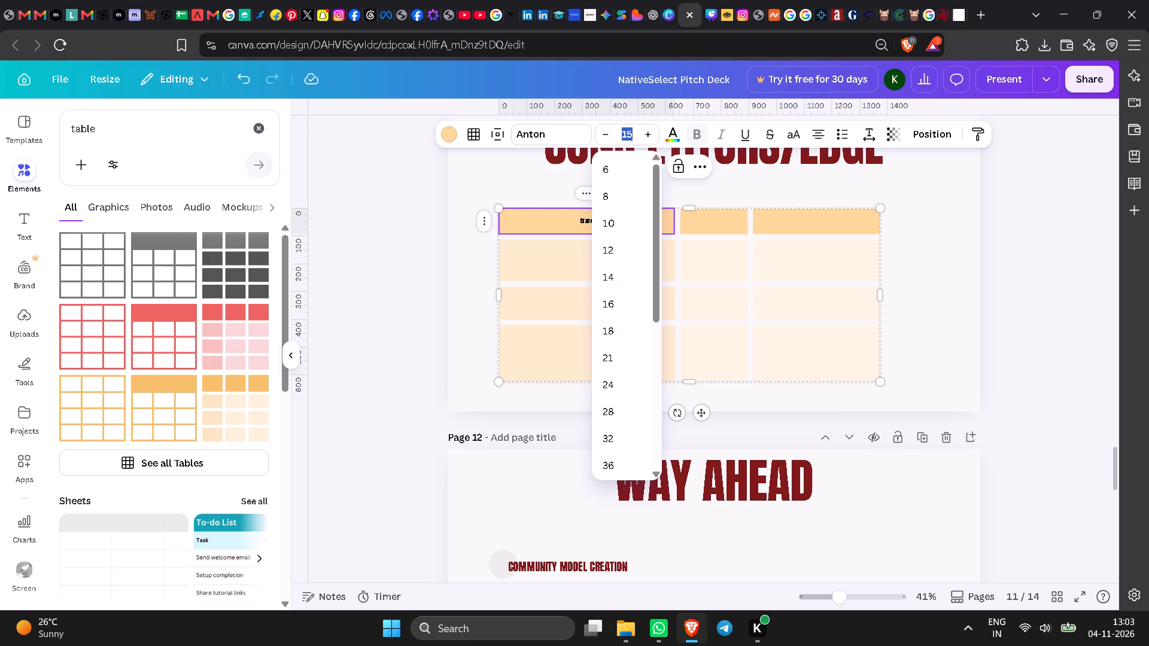
pyautogui.write('30')
pyautogui.press('Return')
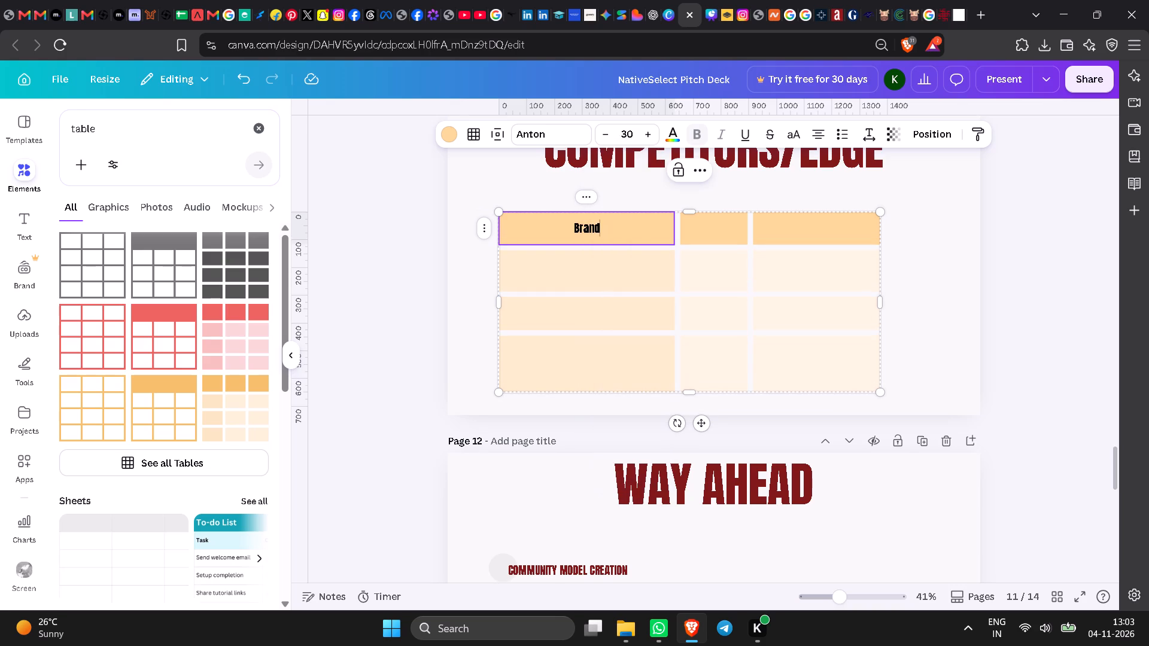
pyautogui.click(725, 230)
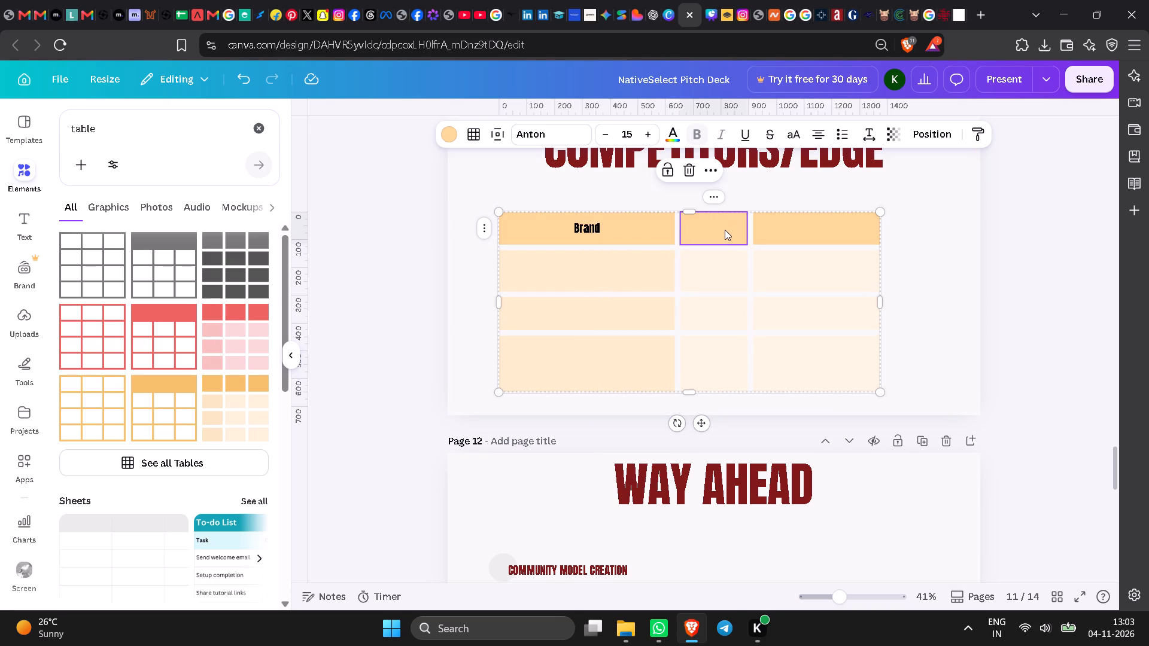
pyautogui.click(626, 135)
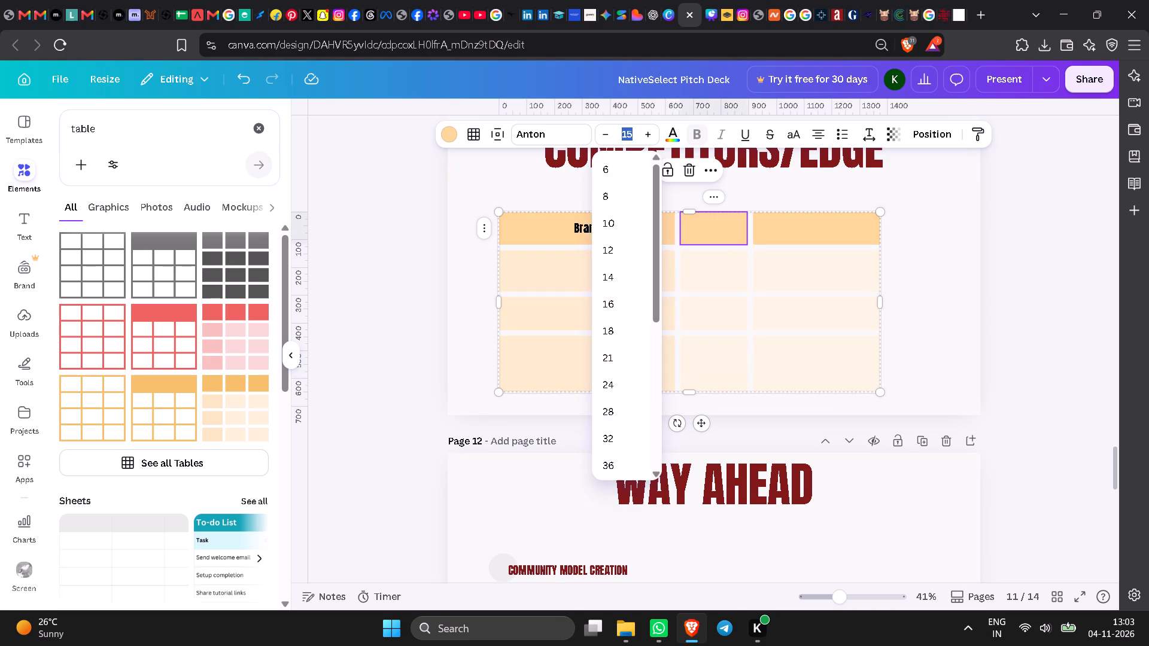
pyautogui.write('30')
pyautogui.press('Return')
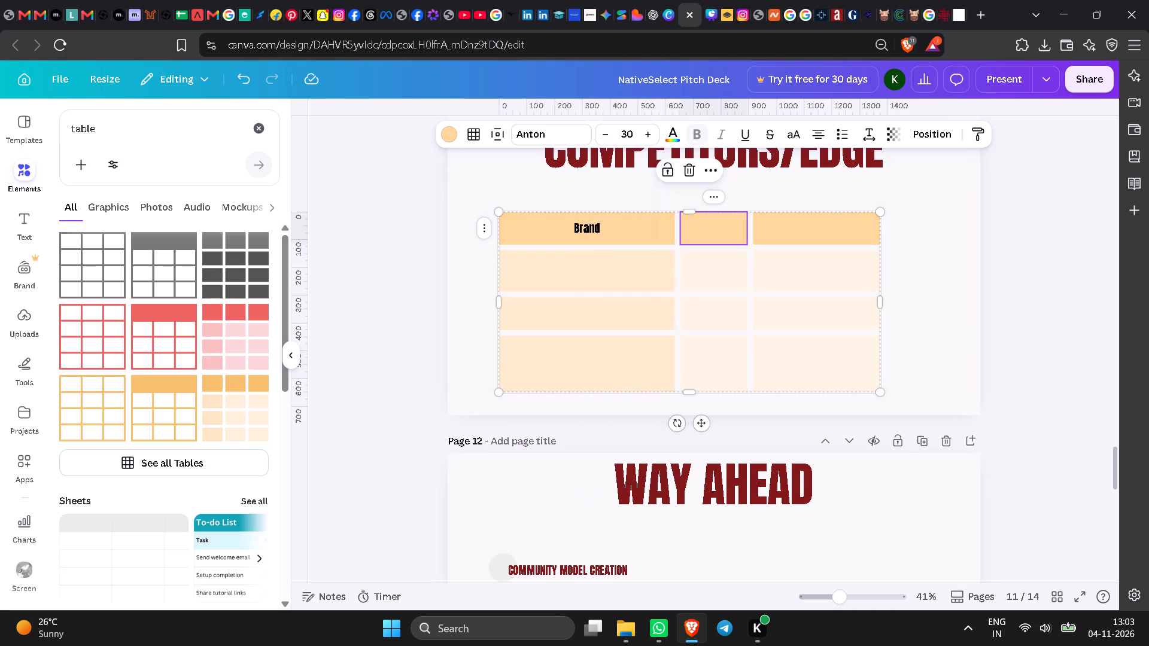
pyautogui.click(803, 234)
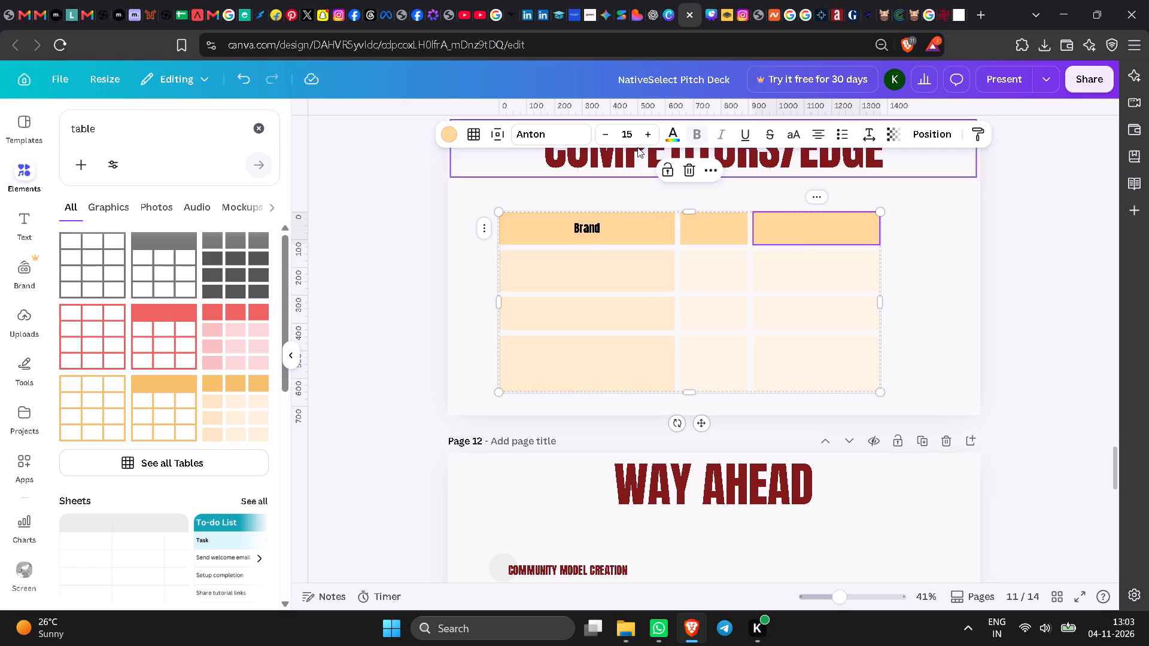
pyautogui.click(624, 130)
pyautogui.write('30')
pyautogui.press('Return')
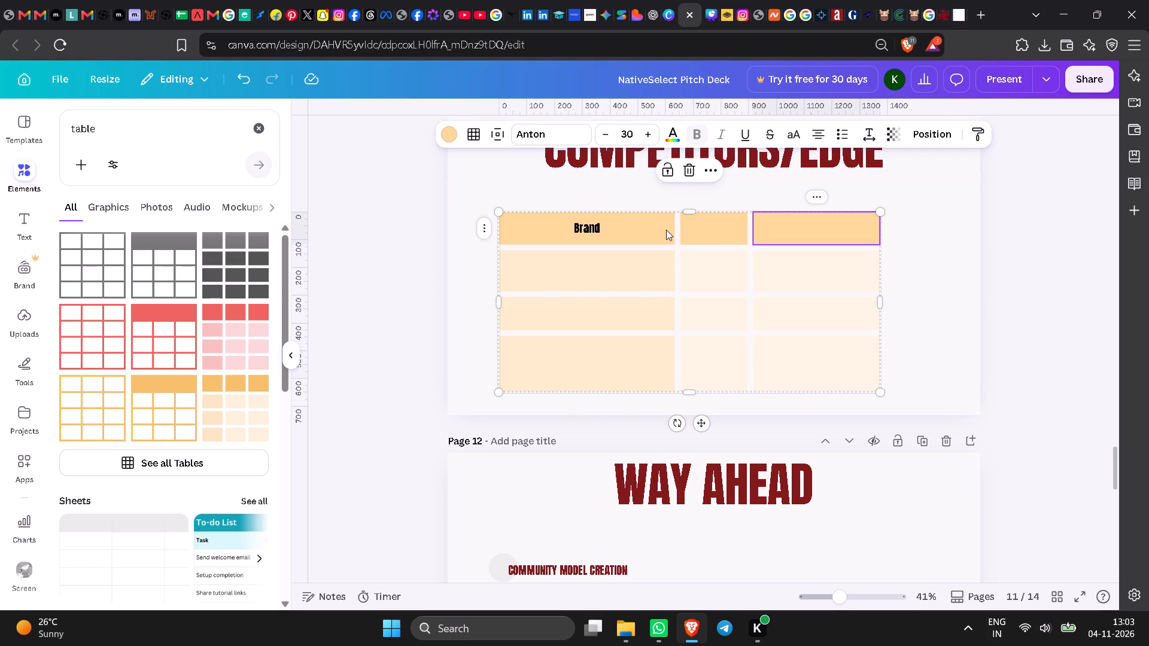
# Narrow the Brand column, enter Jam in the second header cell, and make the Jam column narrower than the Brand column.
pyautogui.moveTo(676, 229); pyautogui.dragTo(610, 228)
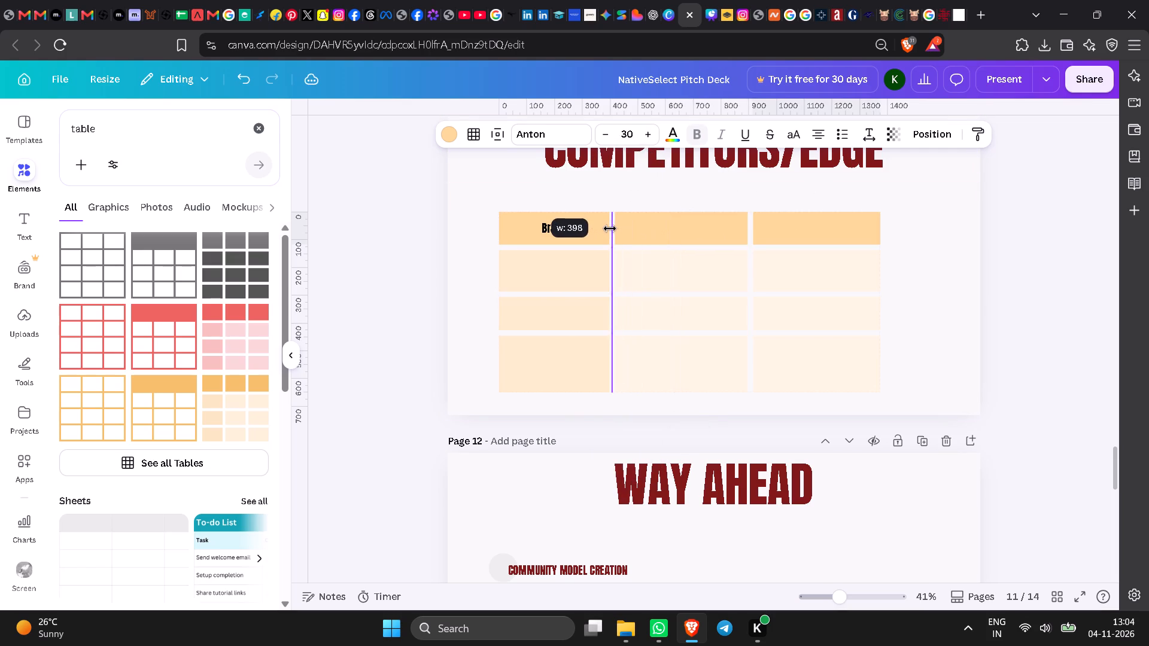
pyautogui.doubleClick(653, 230)
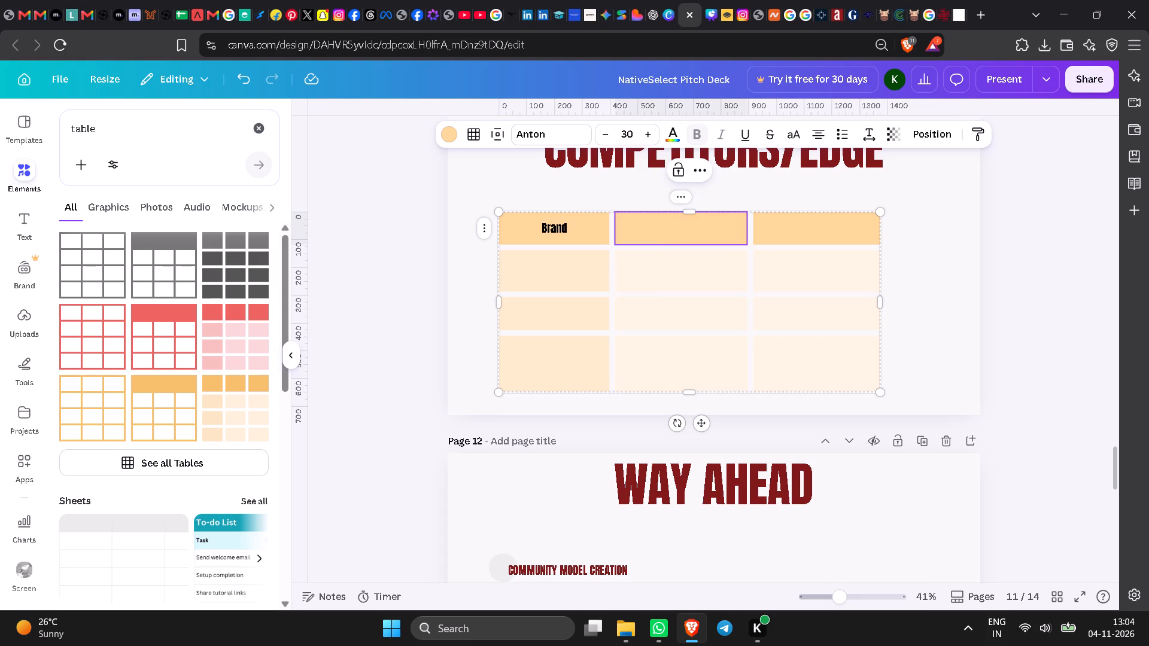
pyautogui.write('Jam')
pyautogui.moveTo(747, 225); pyautogui.dragTo(725, 225)
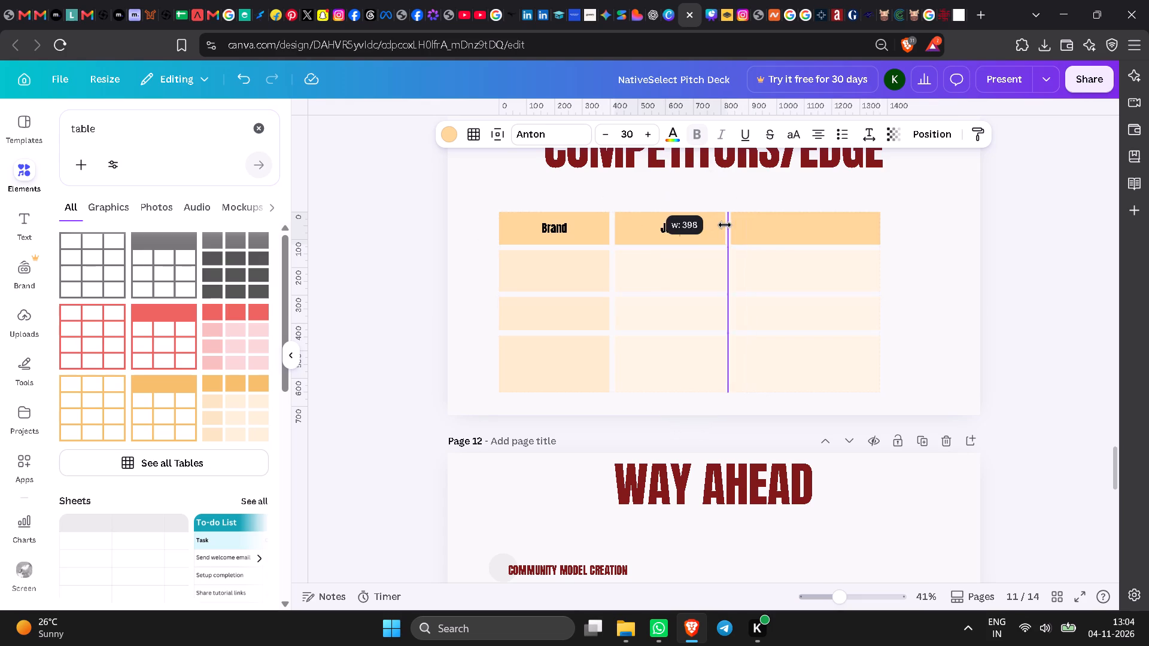
pyautogui.moveTo(725, 225); pyautogui.dragTo(658, 217)
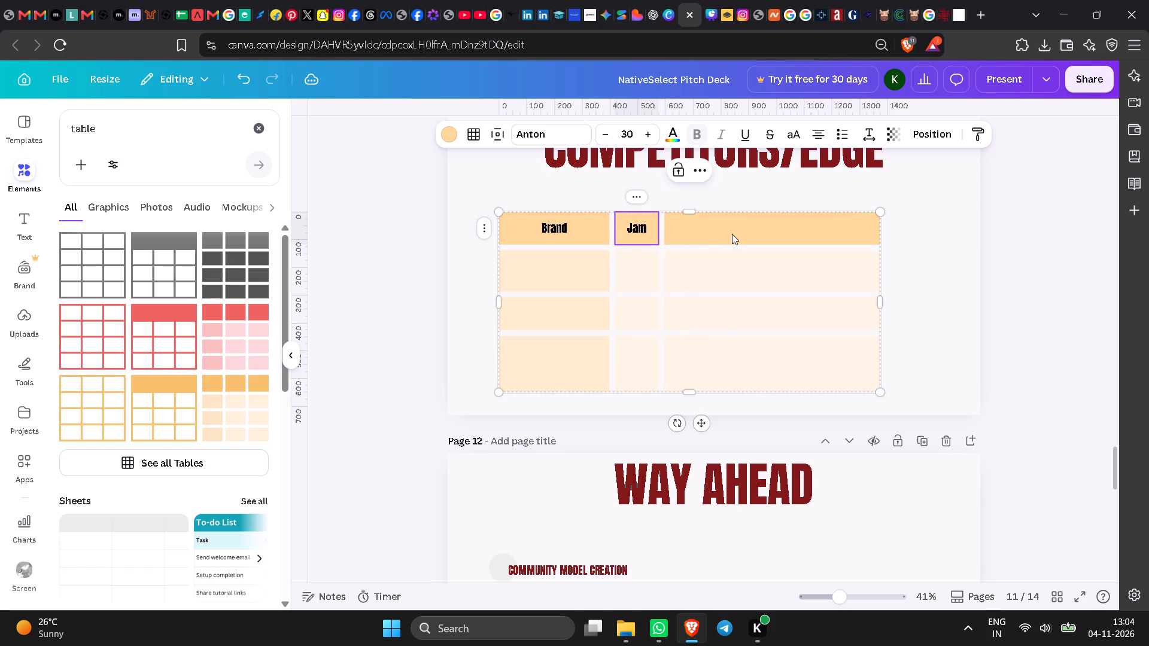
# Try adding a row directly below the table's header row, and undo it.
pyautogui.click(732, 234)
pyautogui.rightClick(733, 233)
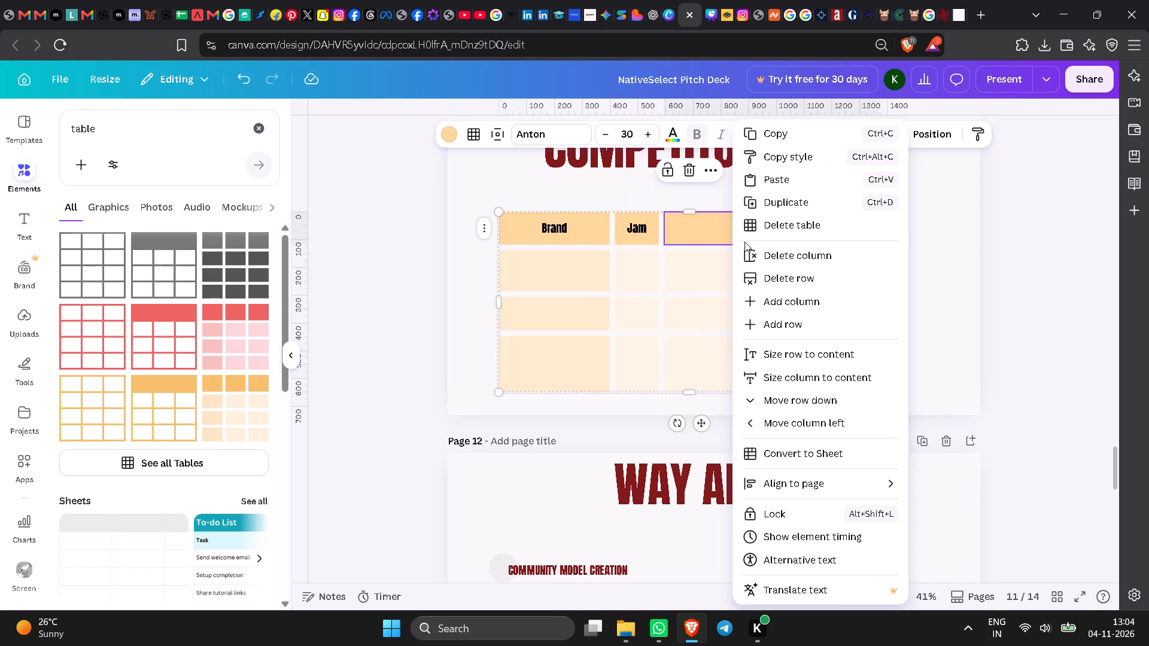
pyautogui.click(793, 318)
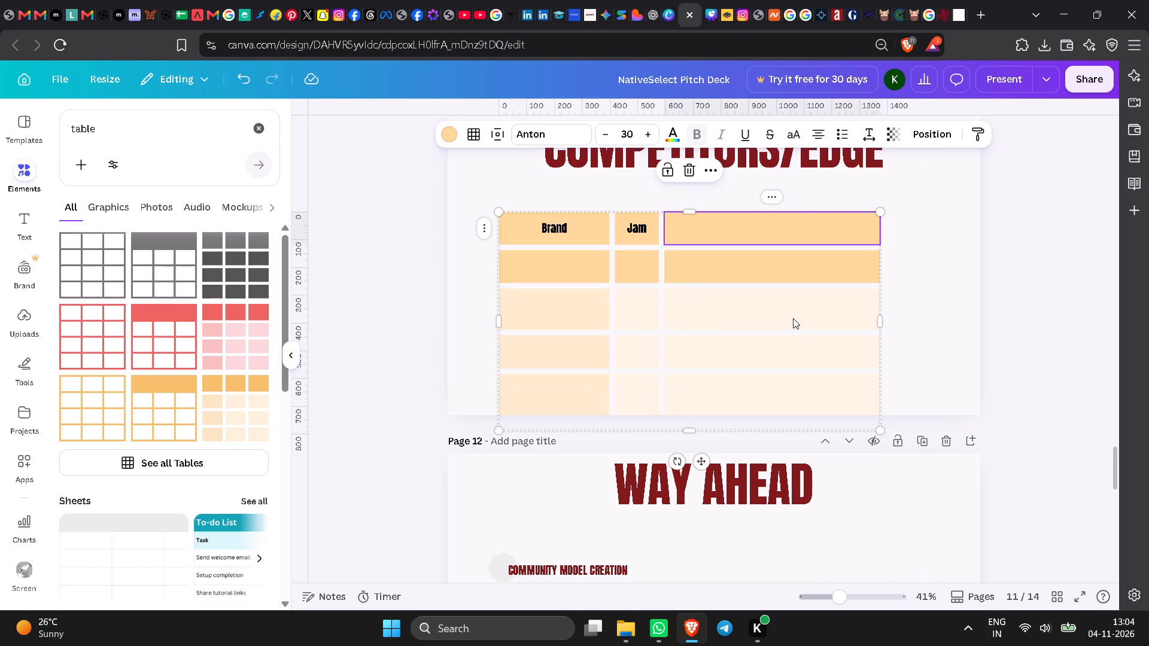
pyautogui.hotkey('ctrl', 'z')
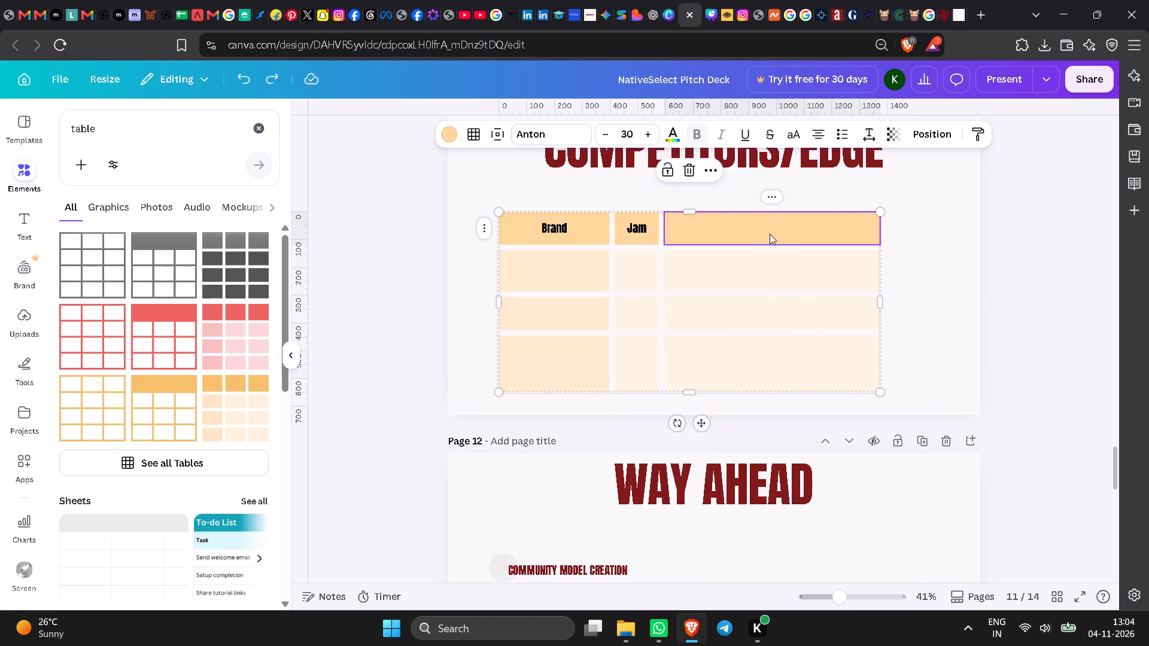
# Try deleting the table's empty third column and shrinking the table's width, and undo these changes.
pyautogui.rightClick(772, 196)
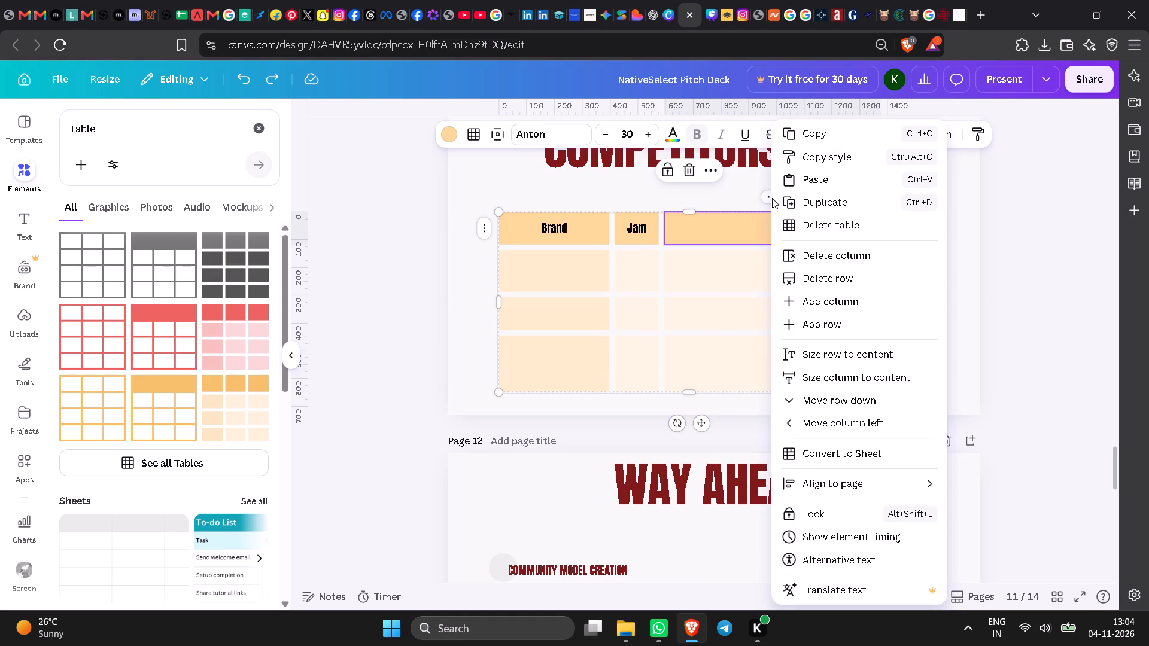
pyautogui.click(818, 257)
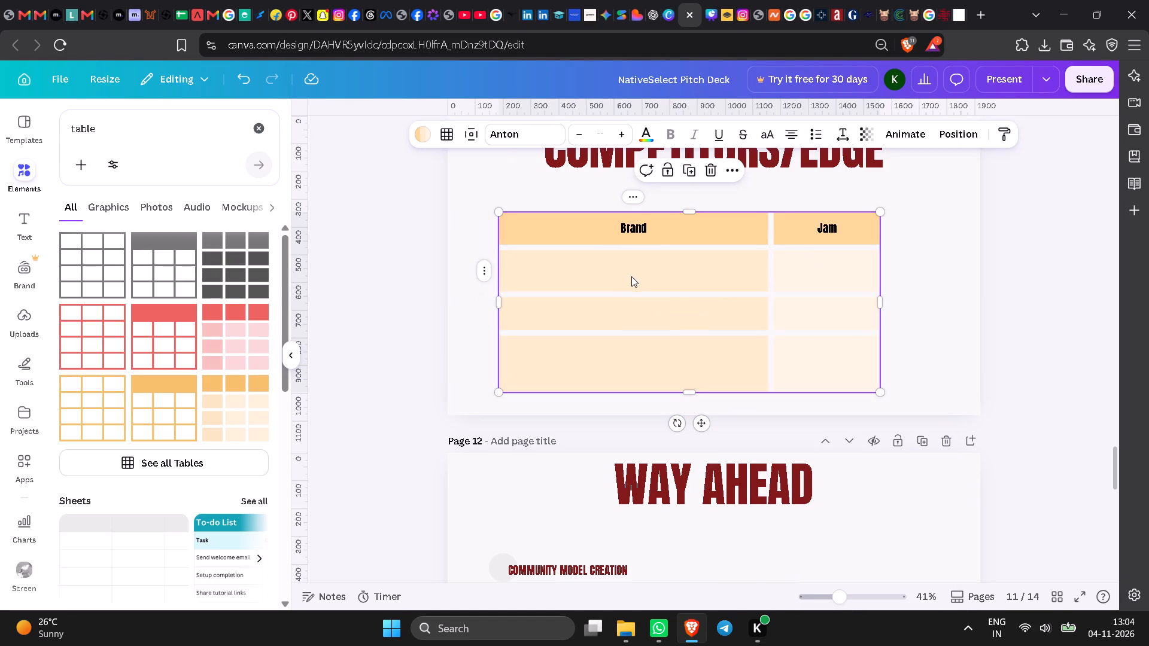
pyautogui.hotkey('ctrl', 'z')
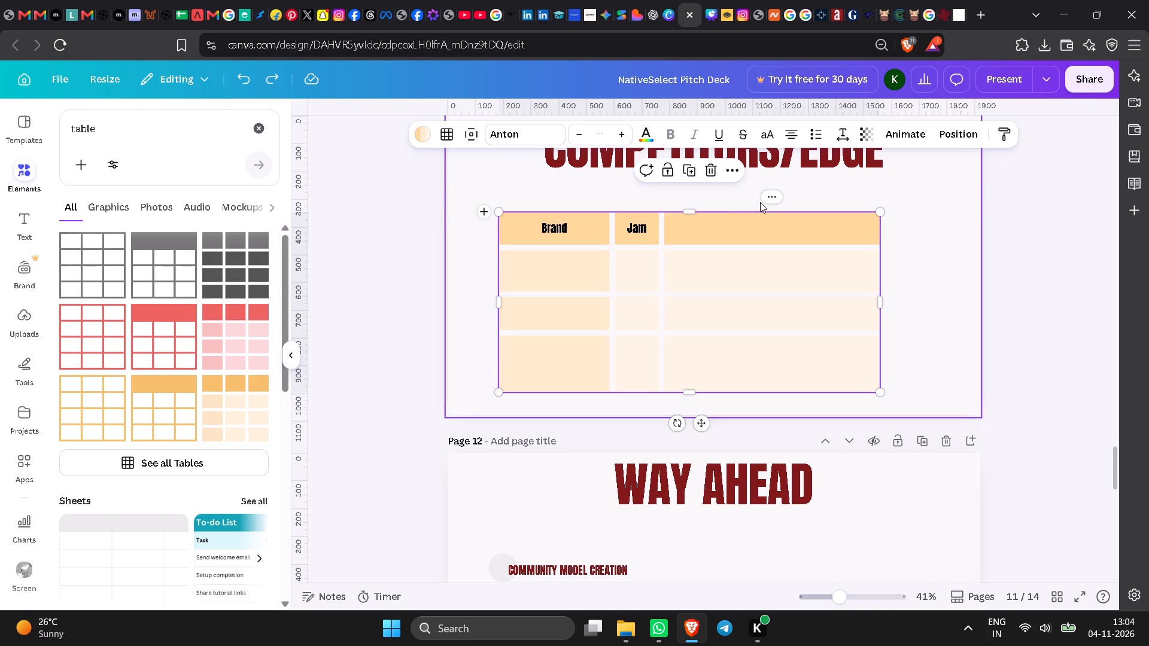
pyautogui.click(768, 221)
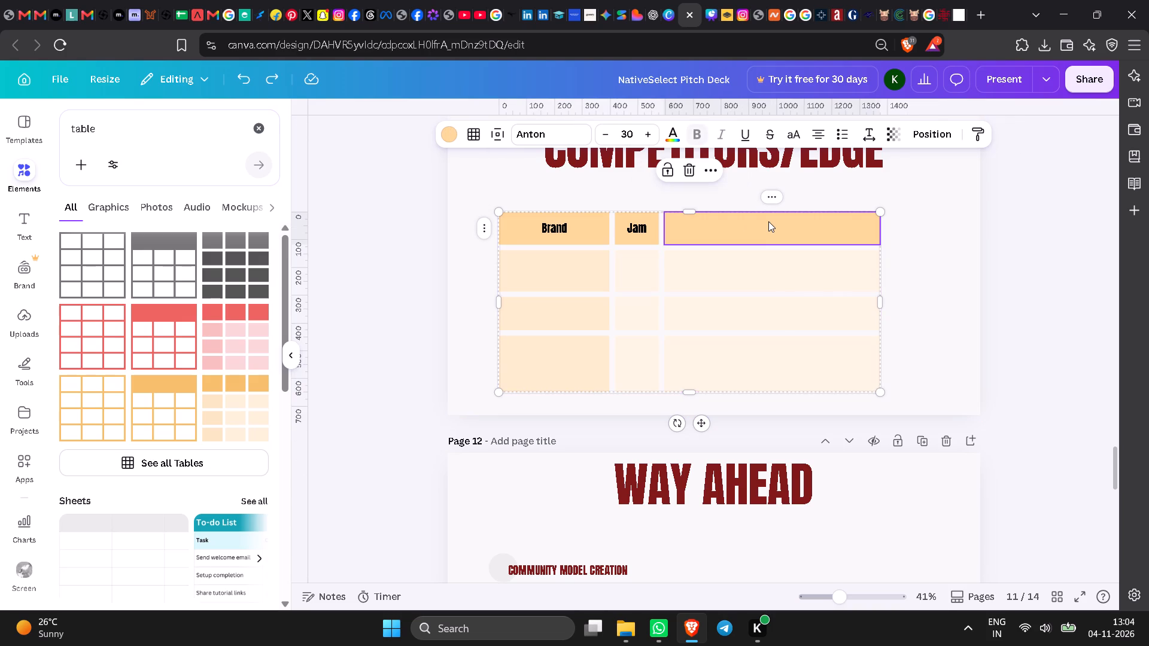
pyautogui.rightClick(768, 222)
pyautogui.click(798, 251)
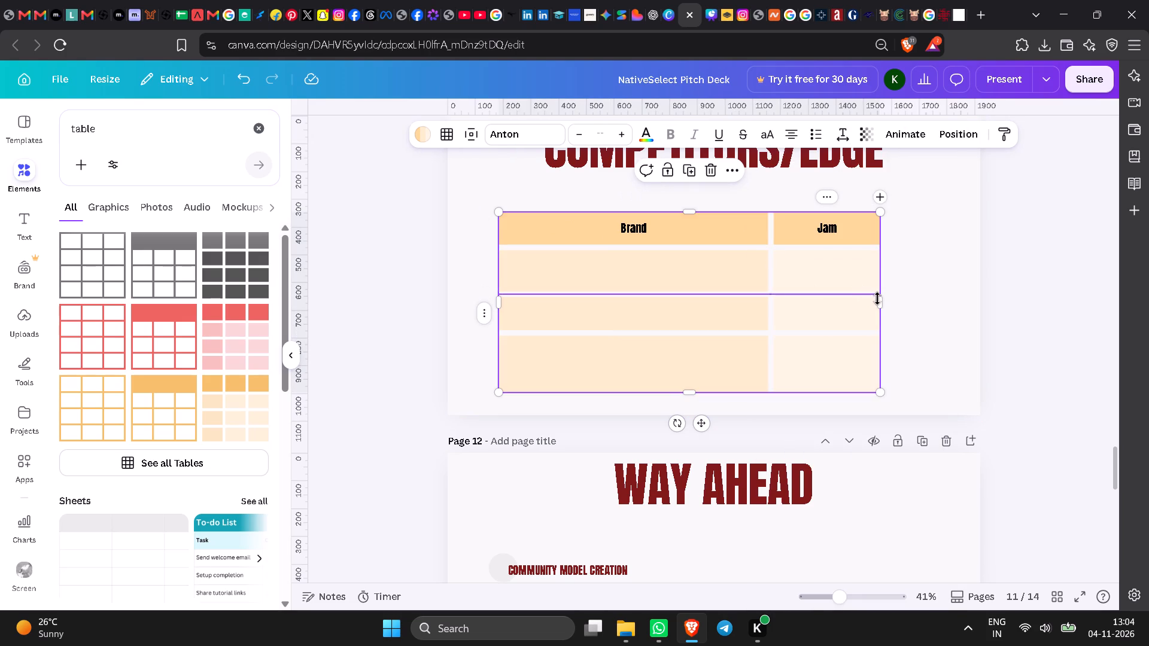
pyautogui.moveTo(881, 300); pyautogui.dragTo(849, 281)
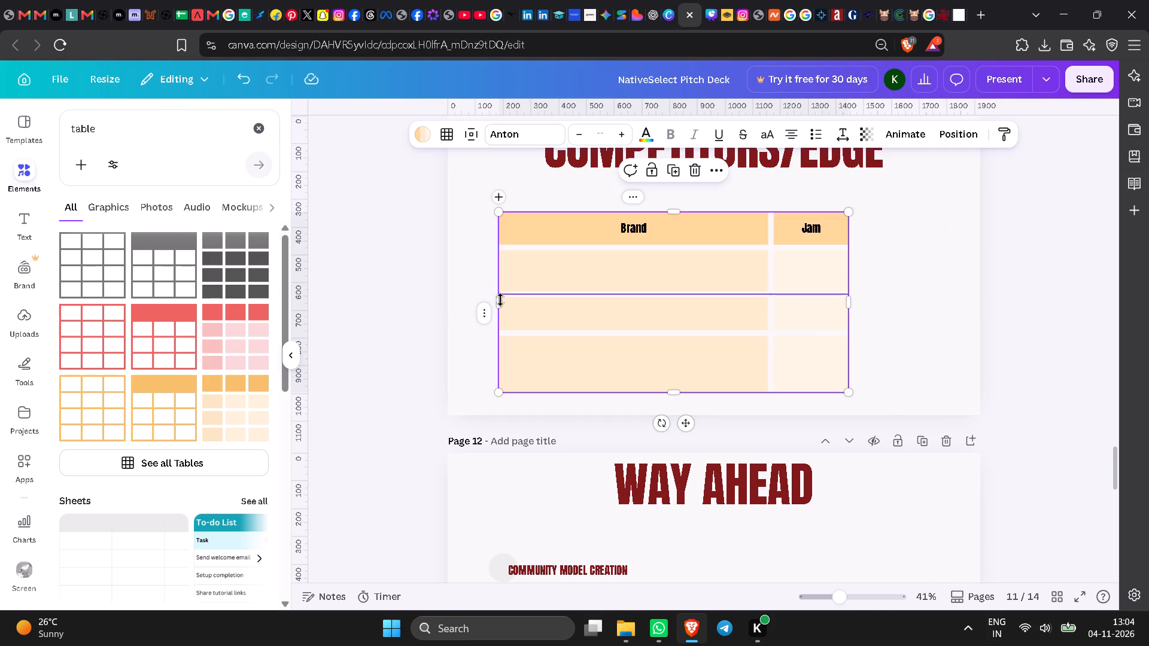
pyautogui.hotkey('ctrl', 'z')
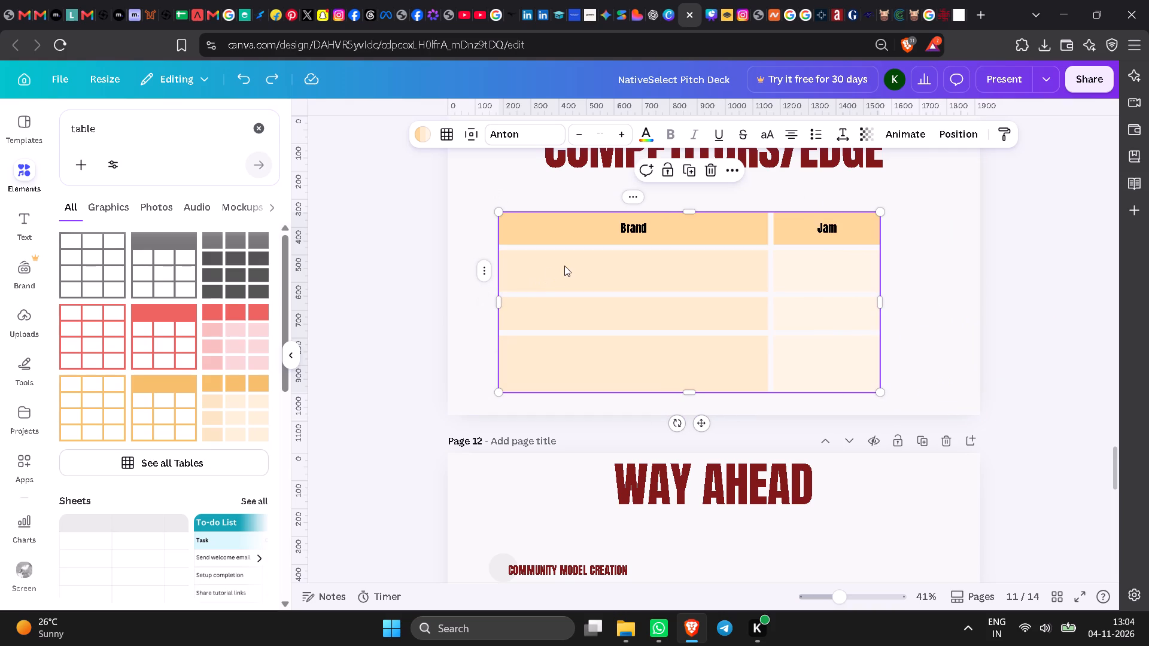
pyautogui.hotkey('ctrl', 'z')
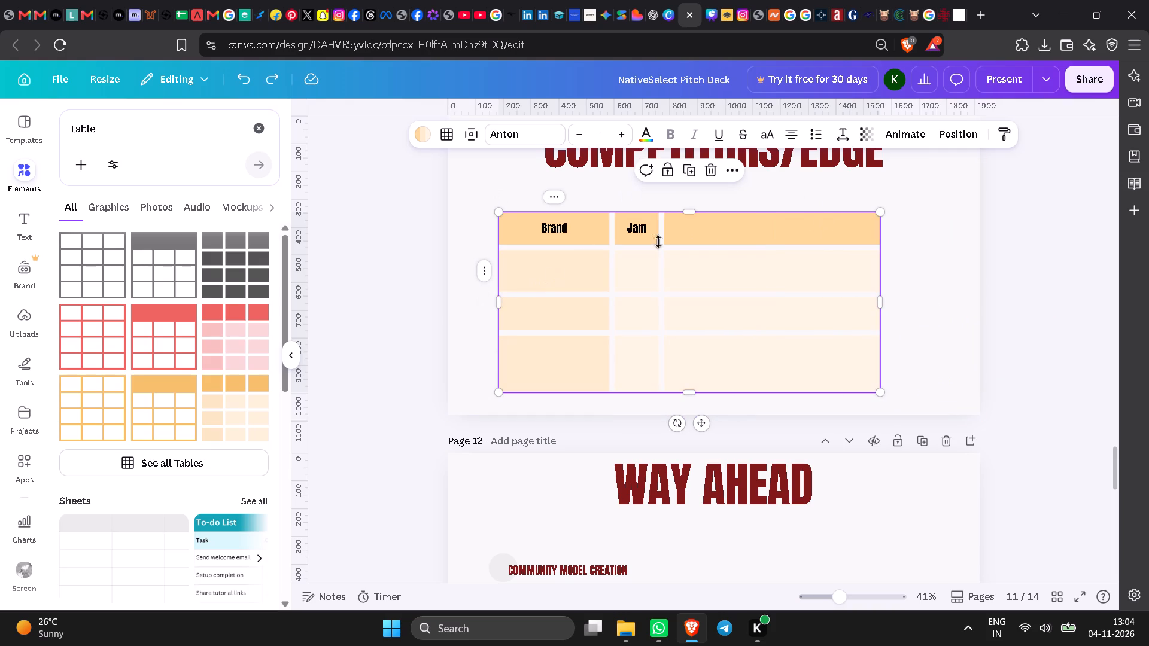
# Add a fourth column after the empty third column and widen the Jam column so its heading fits on one line.
pyautogui.click(758, 287)
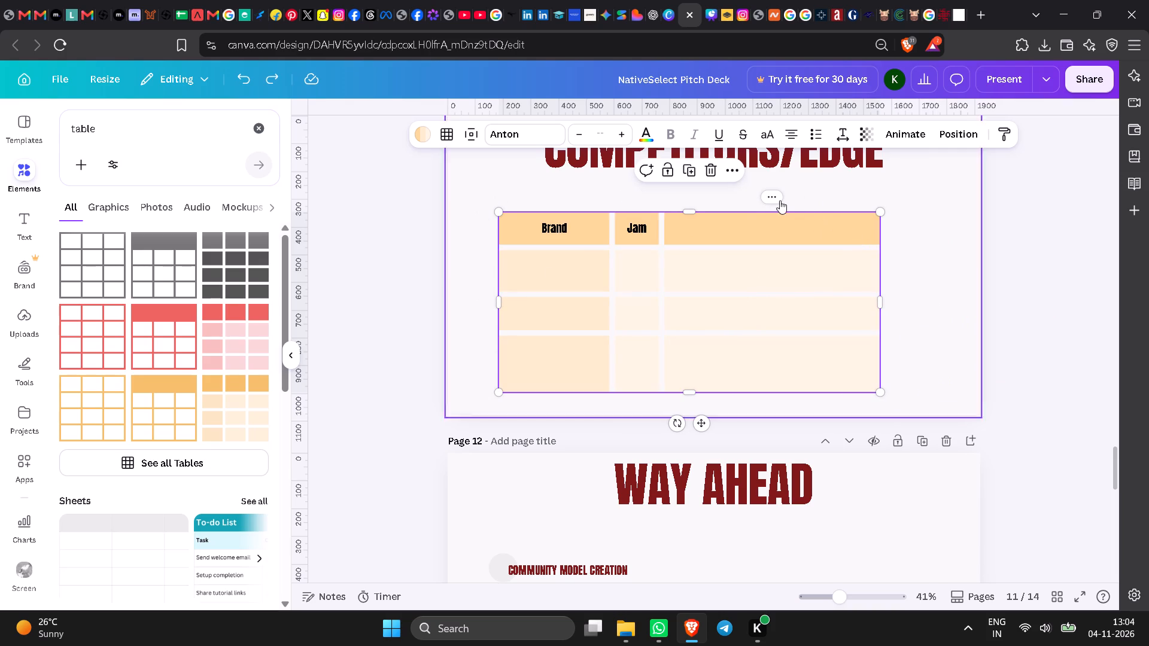
pyautogui.rightClick(767, 193)
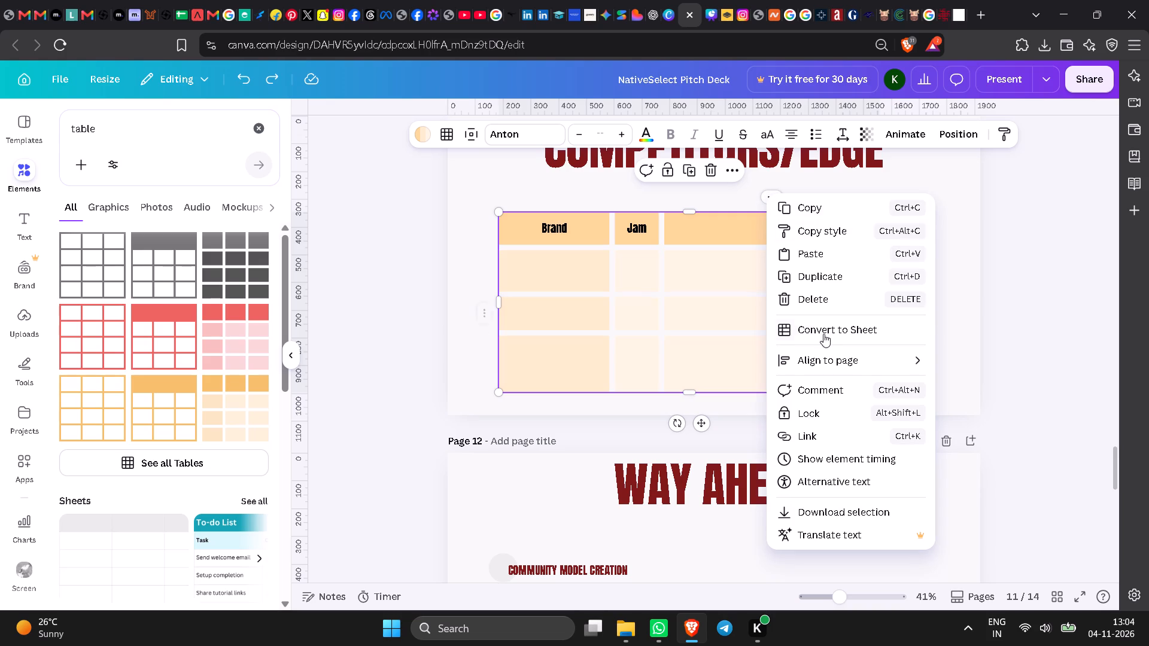
pyautogui.click(729, 195)
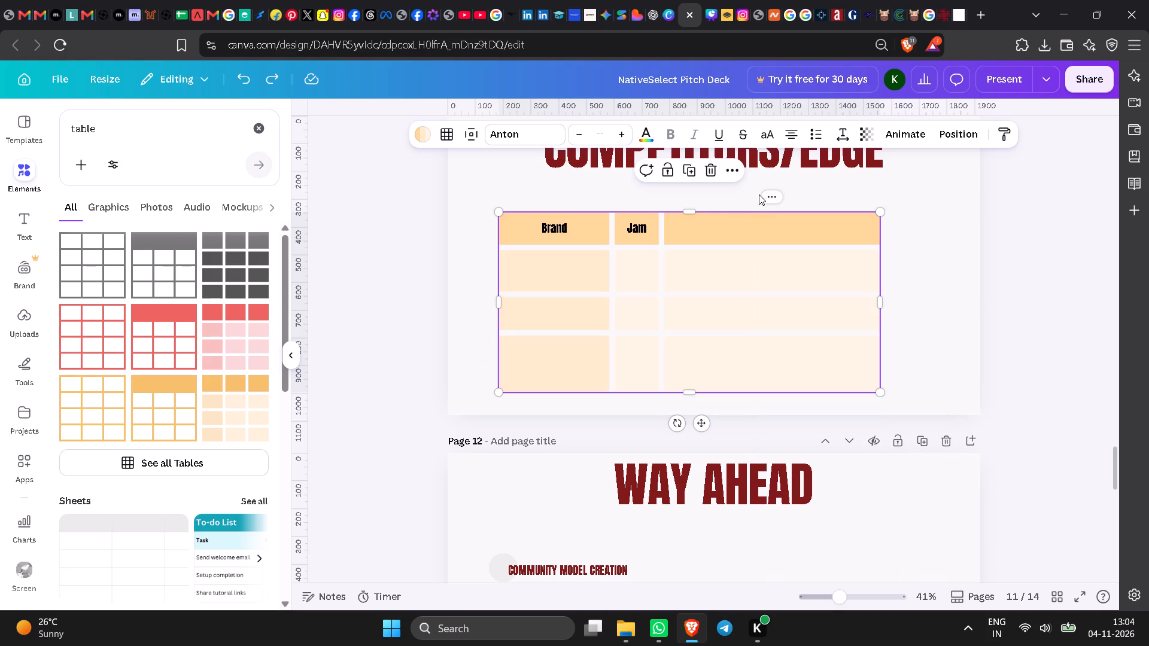
pyautogui.rightClick(770, 199)
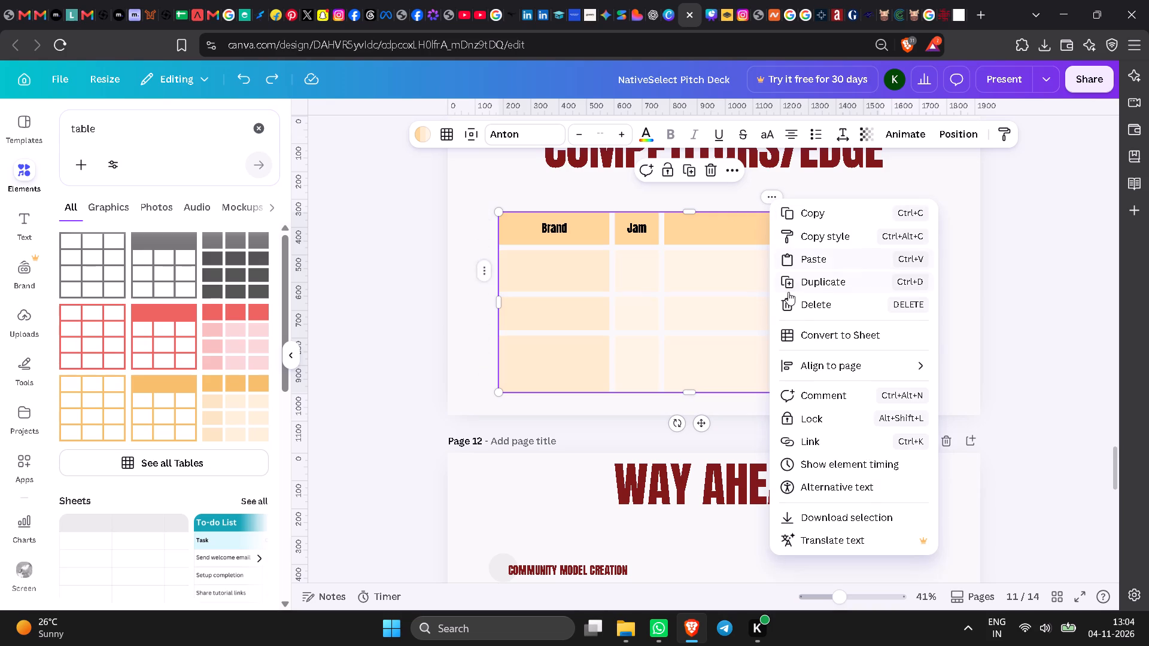
pyautogui.click(710, 276)
pyautogui.click(774, 225)
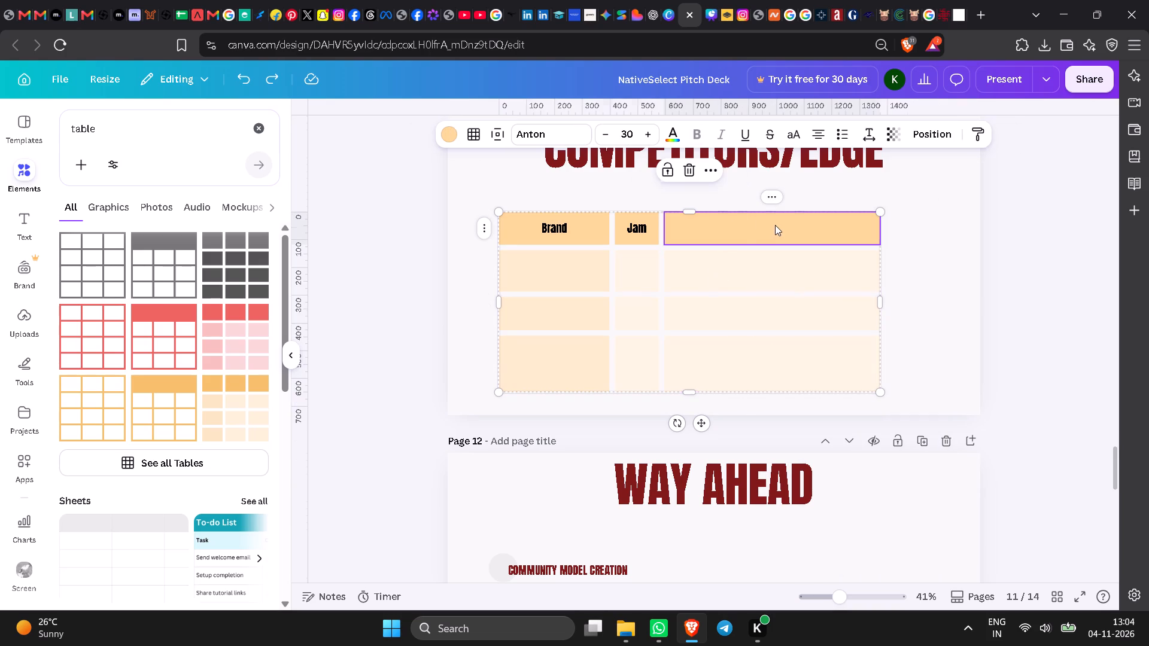
pyautogui.rightClick(779, 226)
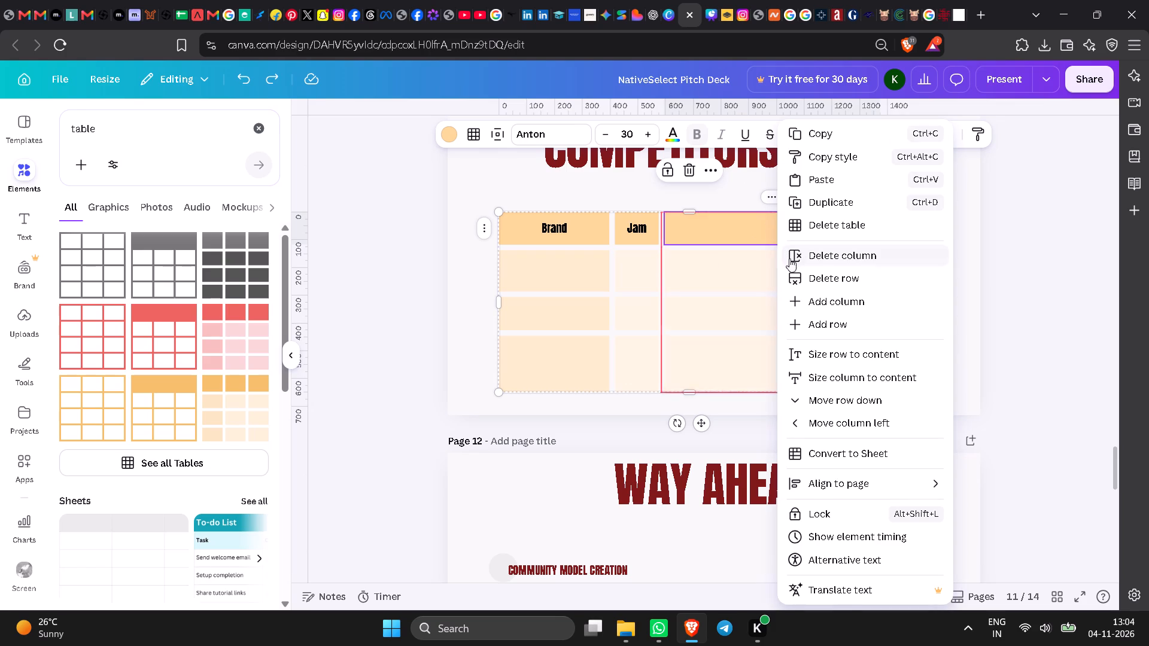
pyautogui.click(833, 291)
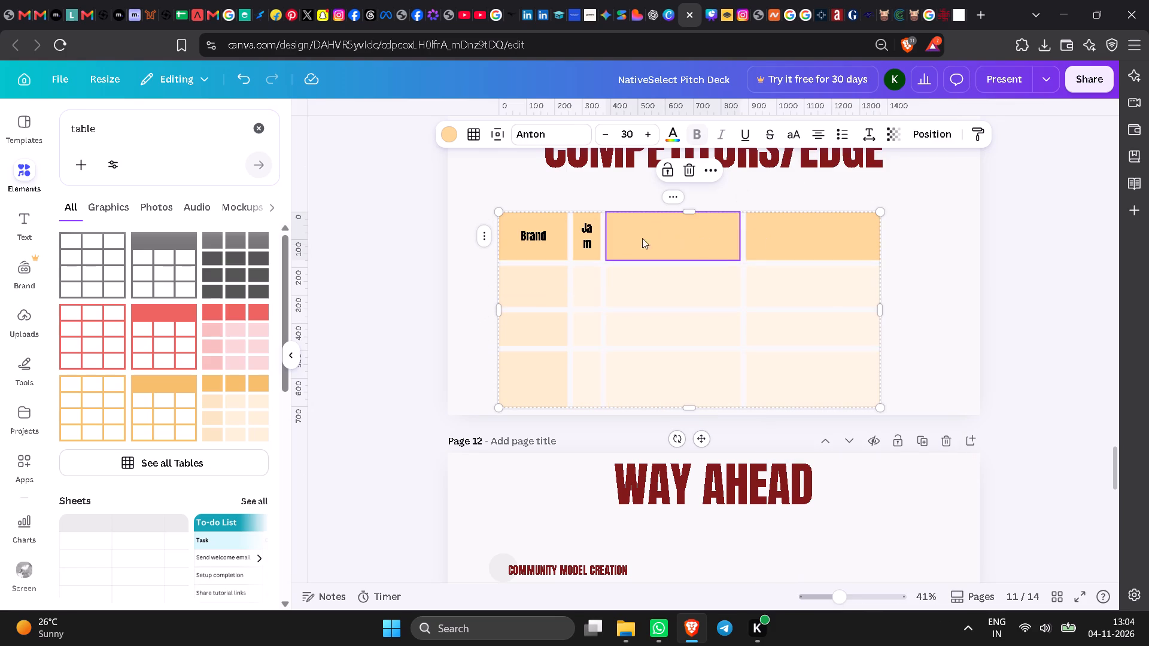
pyautogui.moveTo(604, 236); pyautogui.dragTo(634, 233)
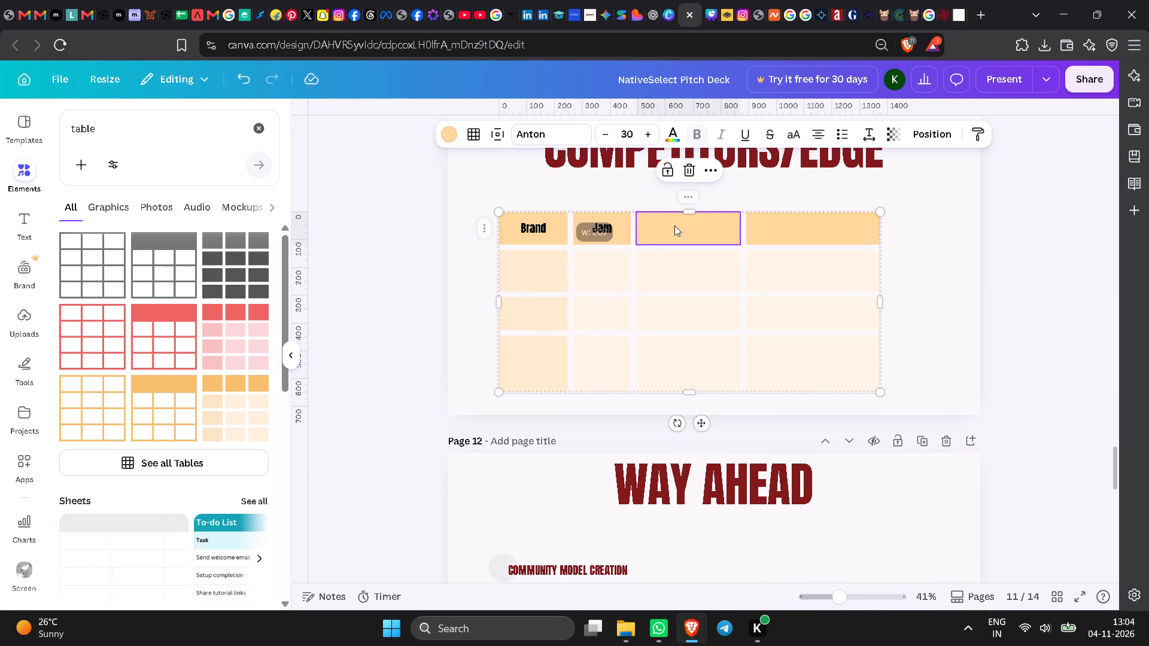
# Enter Tea in the third header cell and Farmer in the fourth header cell.
pyautogui.doubleClick(701, 225)
pyautogui.click(701, 225)
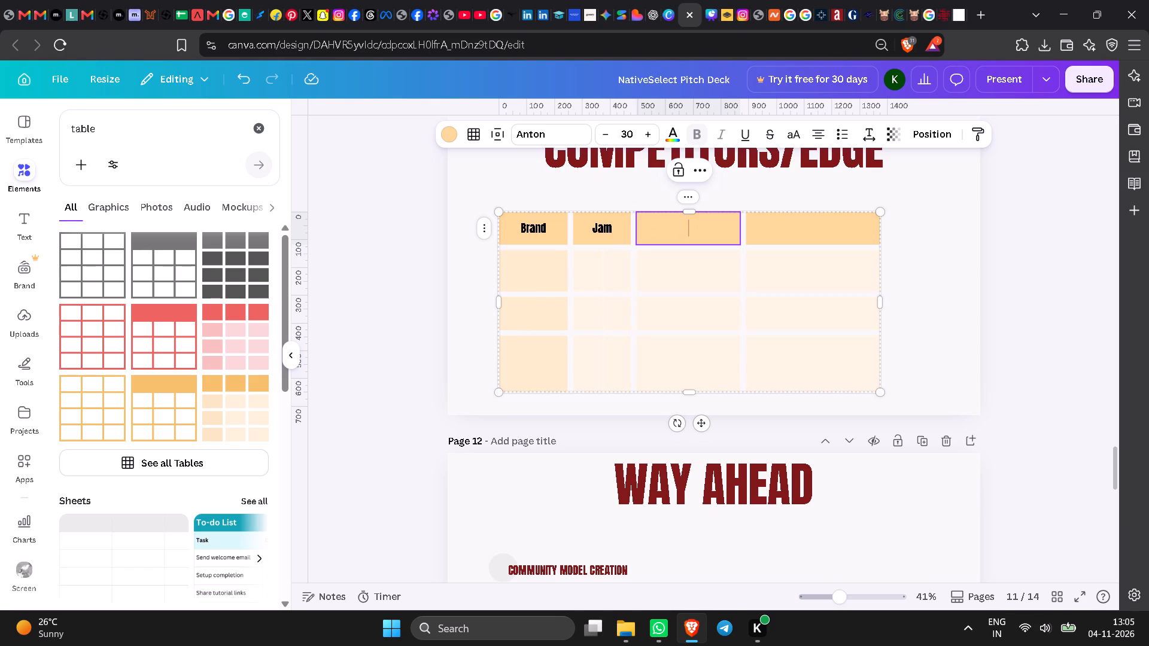
pyautogui.write('Tea')
pyautogui.doubleClick(812, 229)
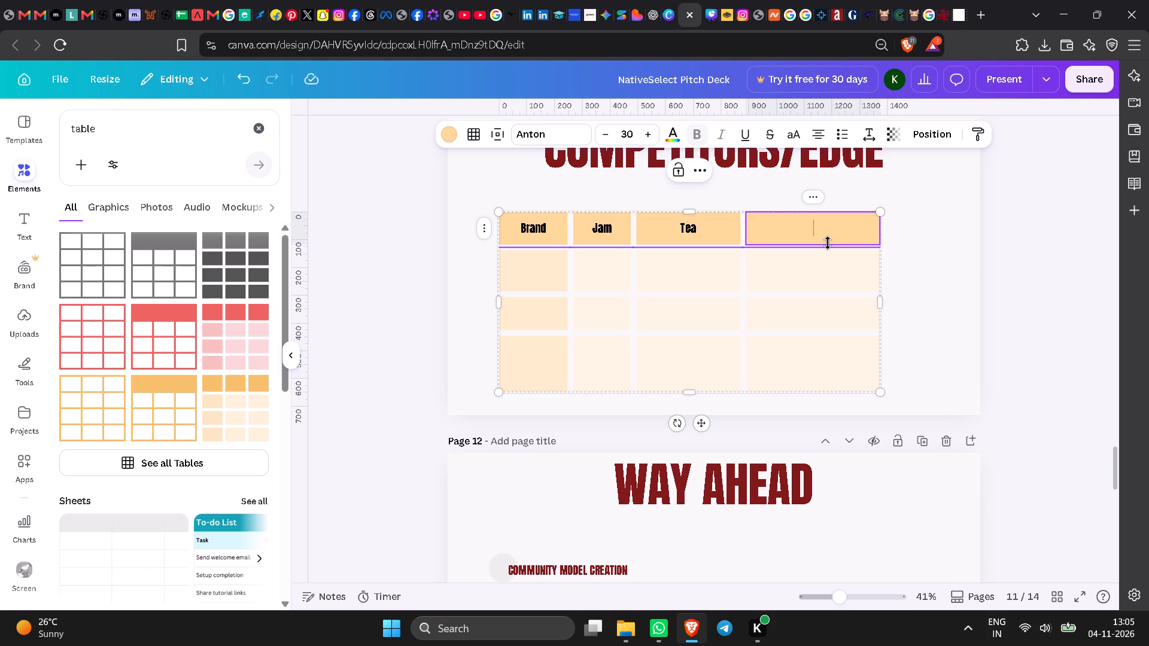
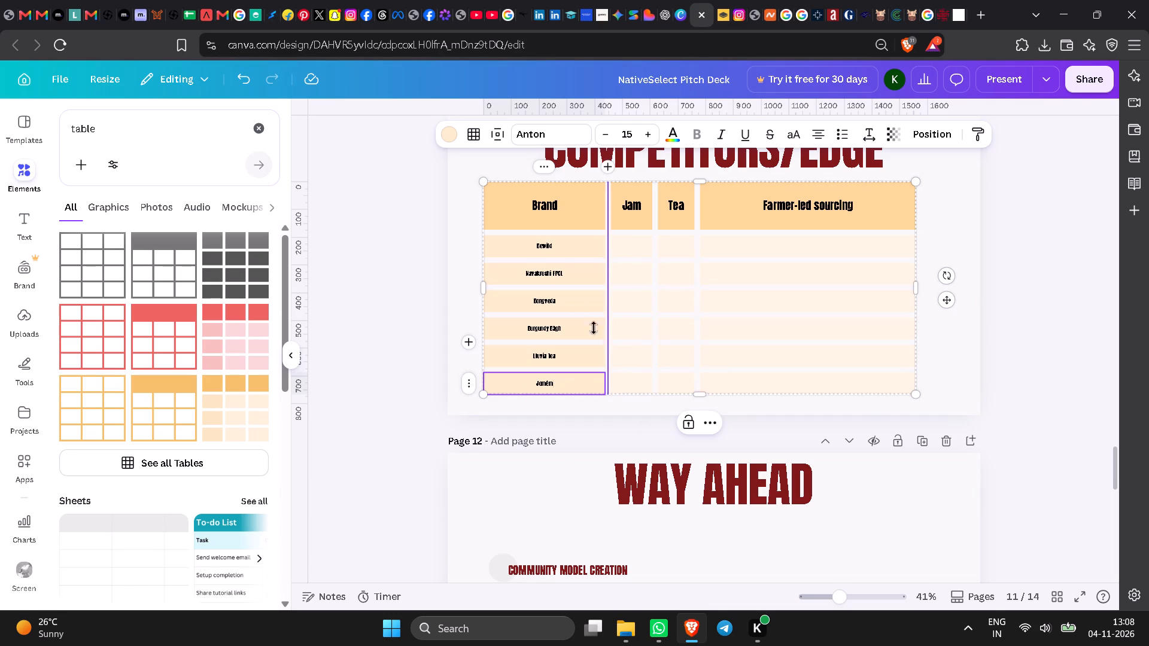
# Reduce the height of the competitor table's header row to about 117.
pyautogui.click(554, 246)
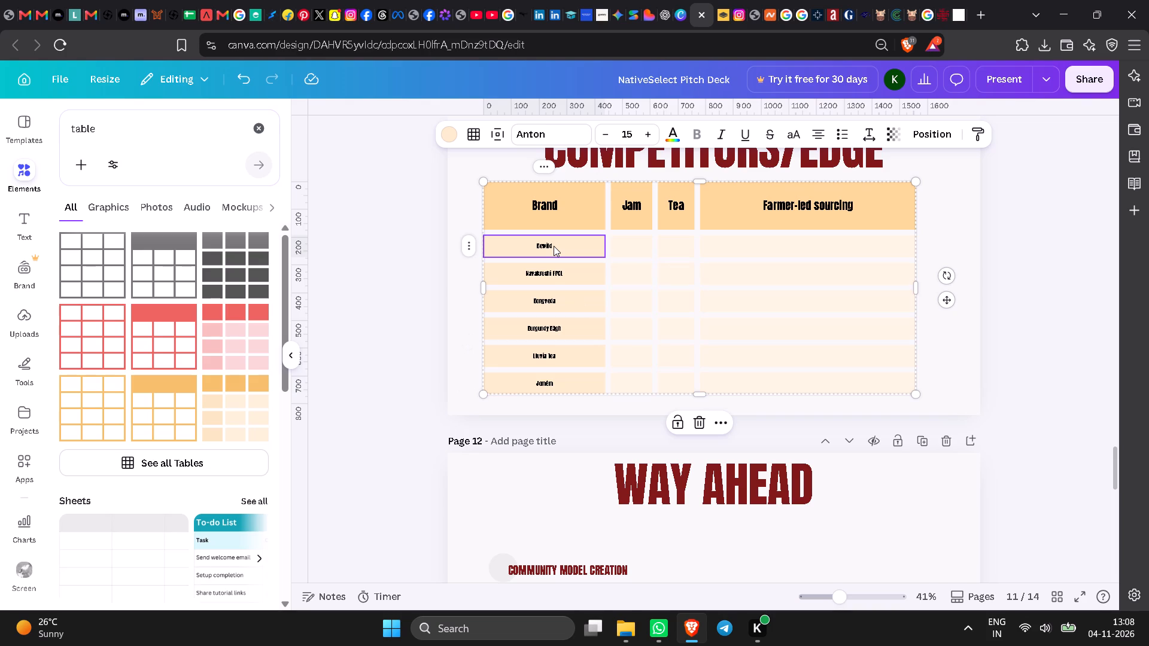
pyautogui.moveTo(568, 229); pyautogui.dragTo(572, 212)
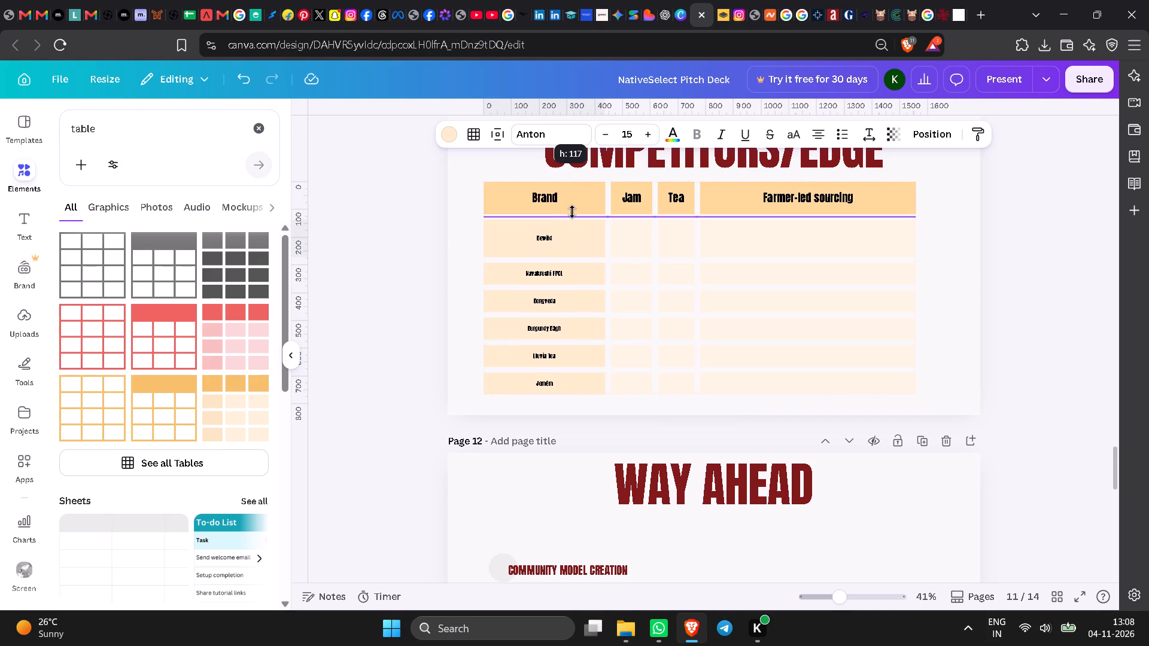
pyautogui.moveTo(572, 212); pyautogui.dragTo(573, 209)
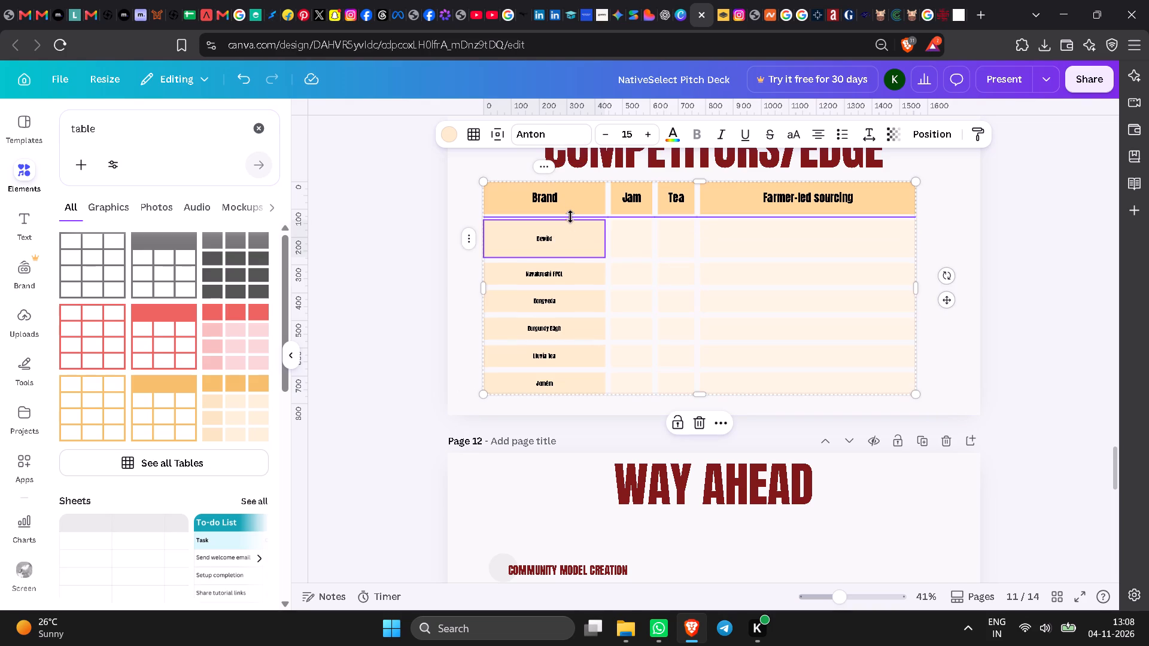
pyautogui.moveTo(570, 217); pyautogui.dragTo(570, 205)
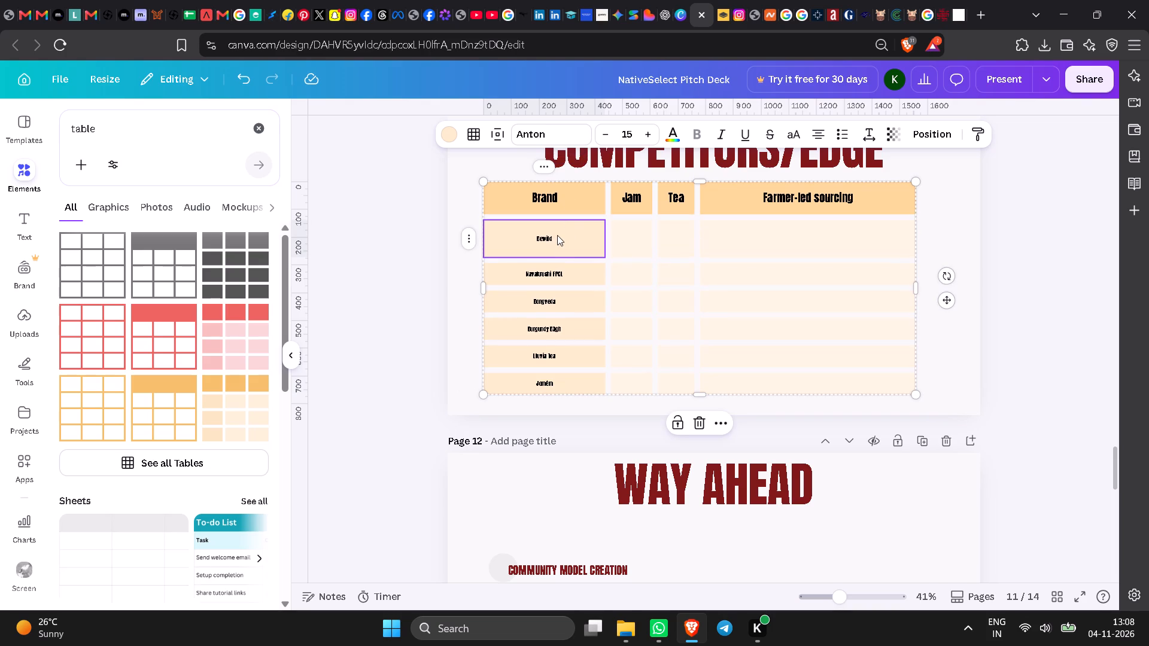
# Set the font size of the Bewild, Navakrushi FPCL and Bongveda brand names to 20.
pyautogui.click(557, 235)
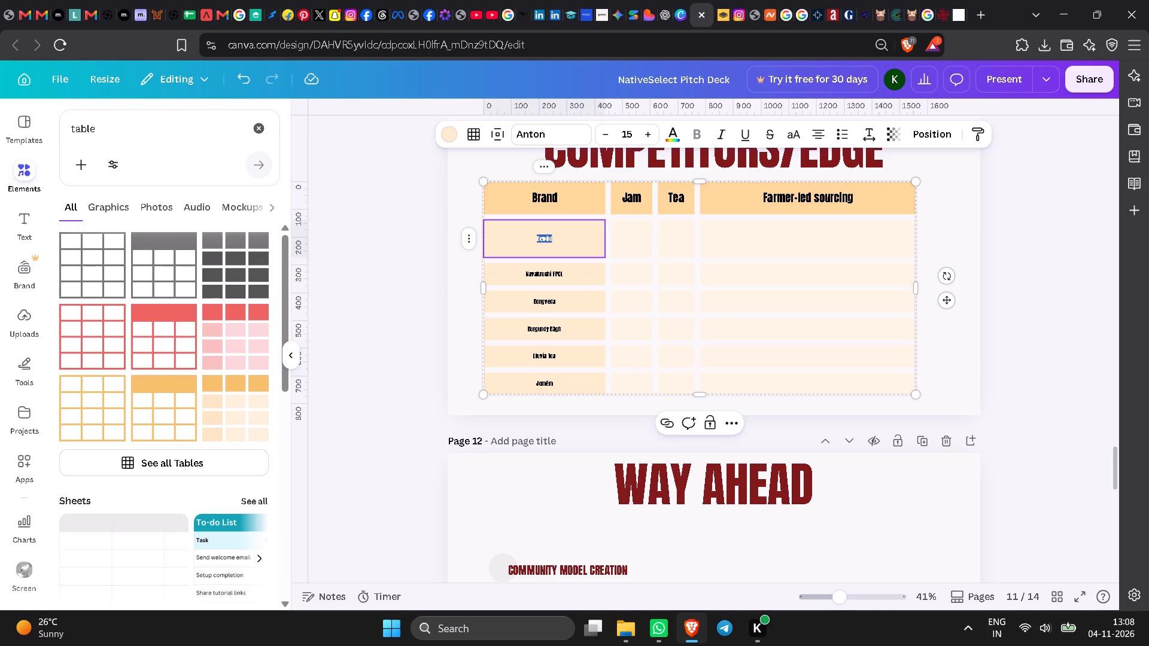
pyautogui.click(631, 133)
pyautogui.write('20')
pyautogui.press('Return')
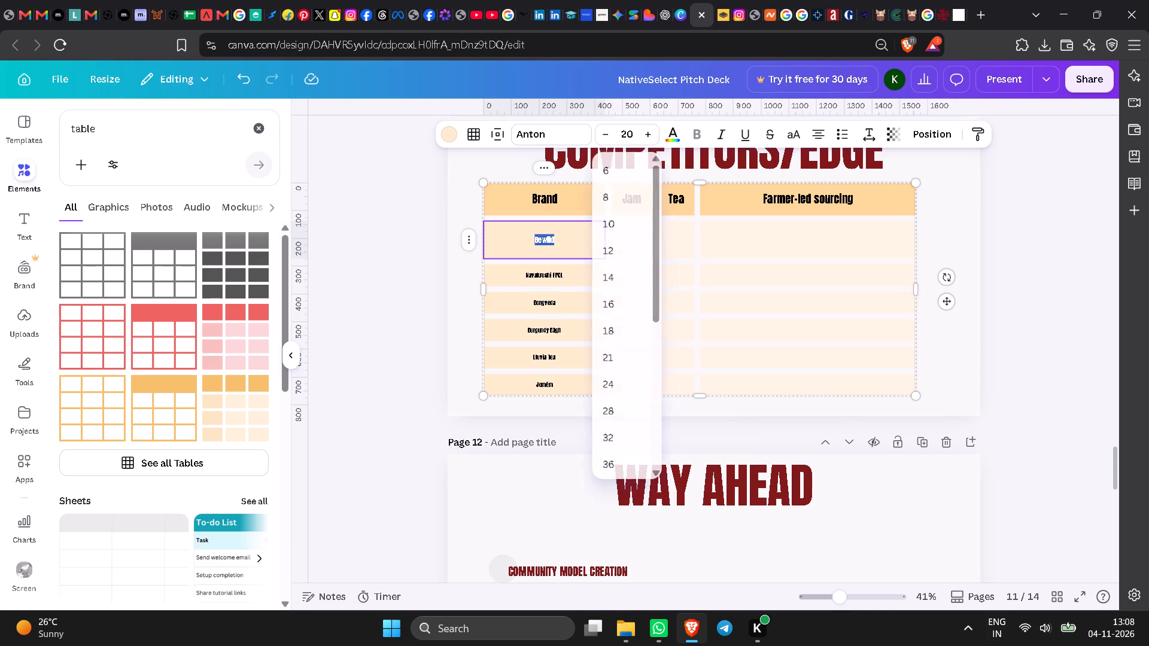
pyautogui.click(555, 278)
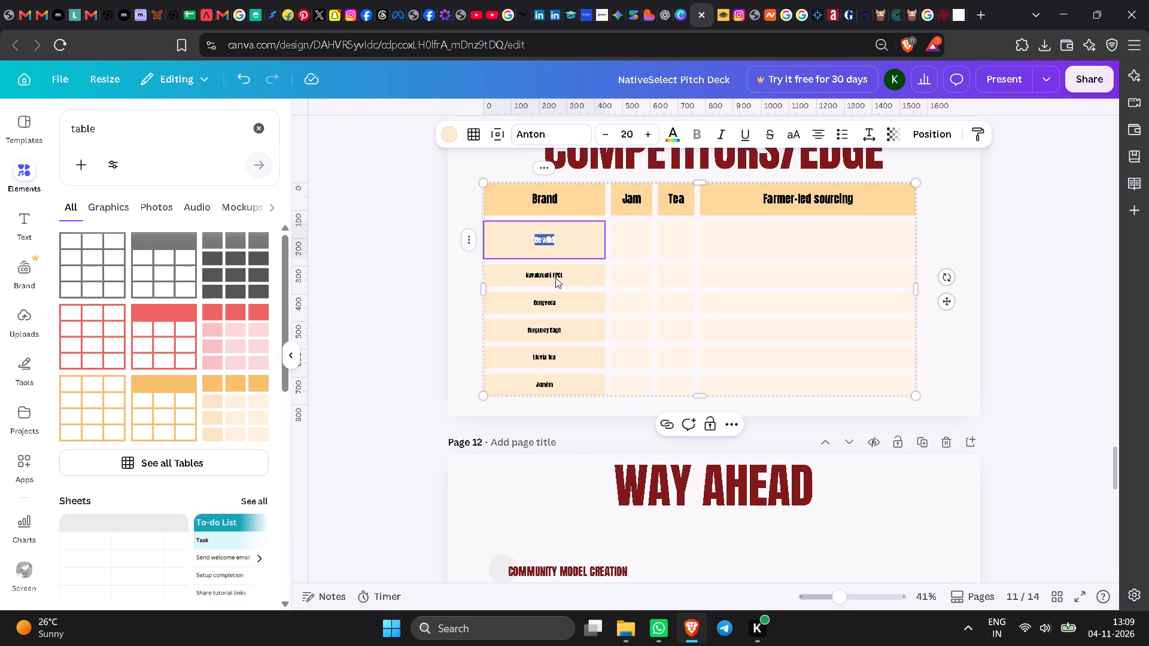
pyautogui.click(636, 130)
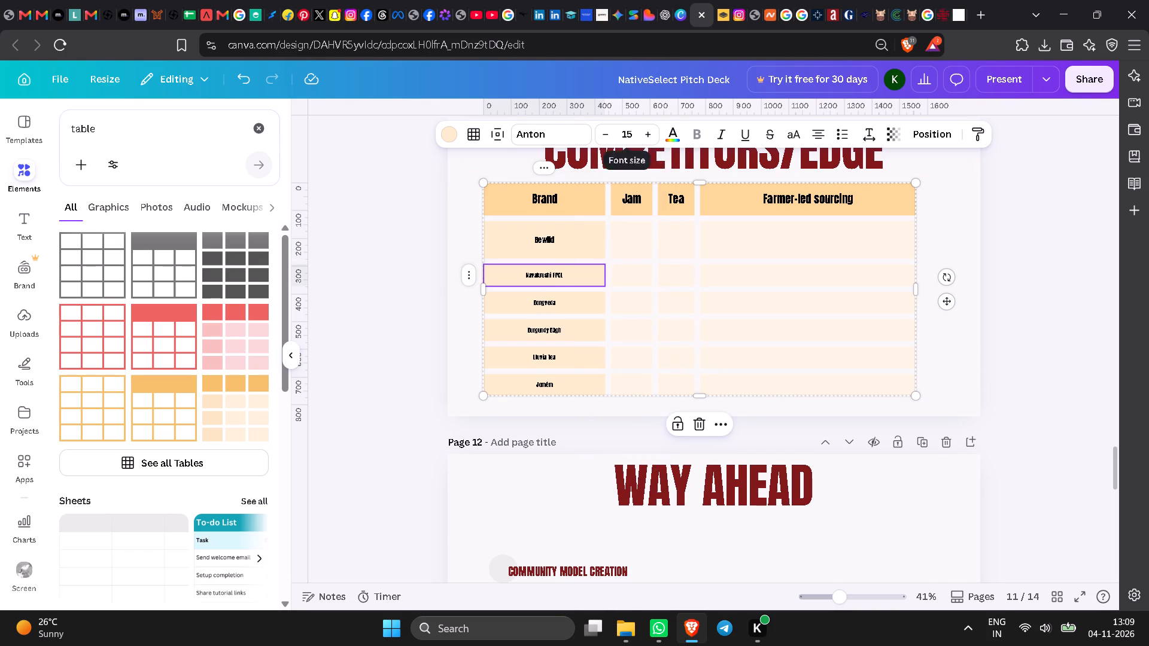
pyautogui.write('20')
pyautogui.press('Return')
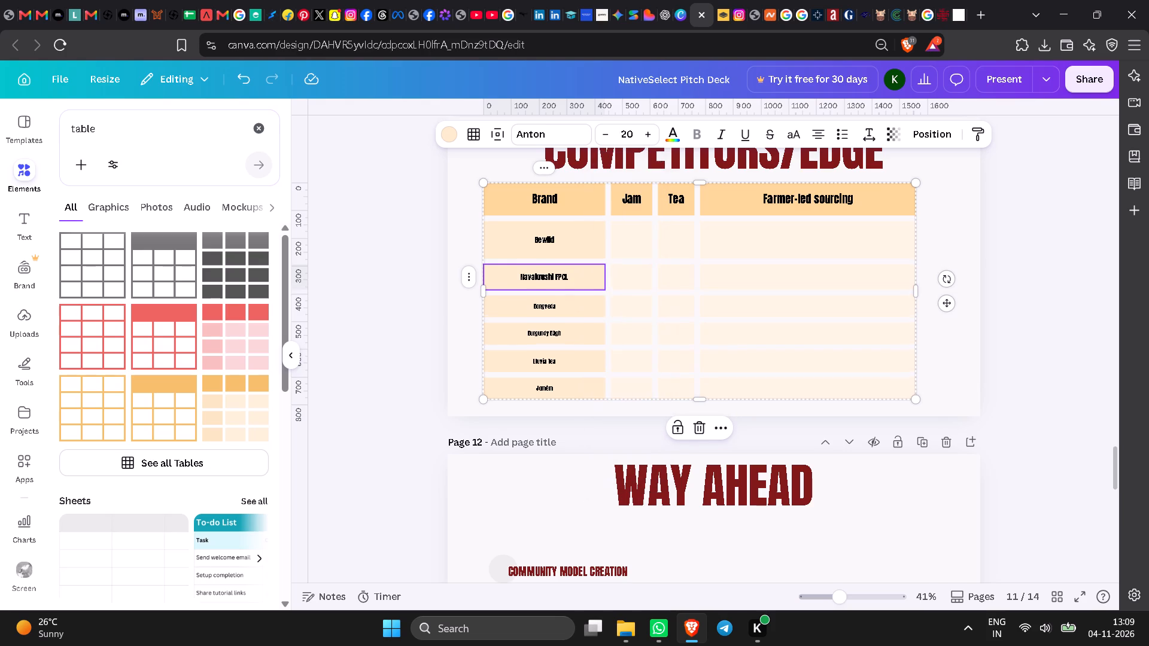
pyautogui.click(550, 303)
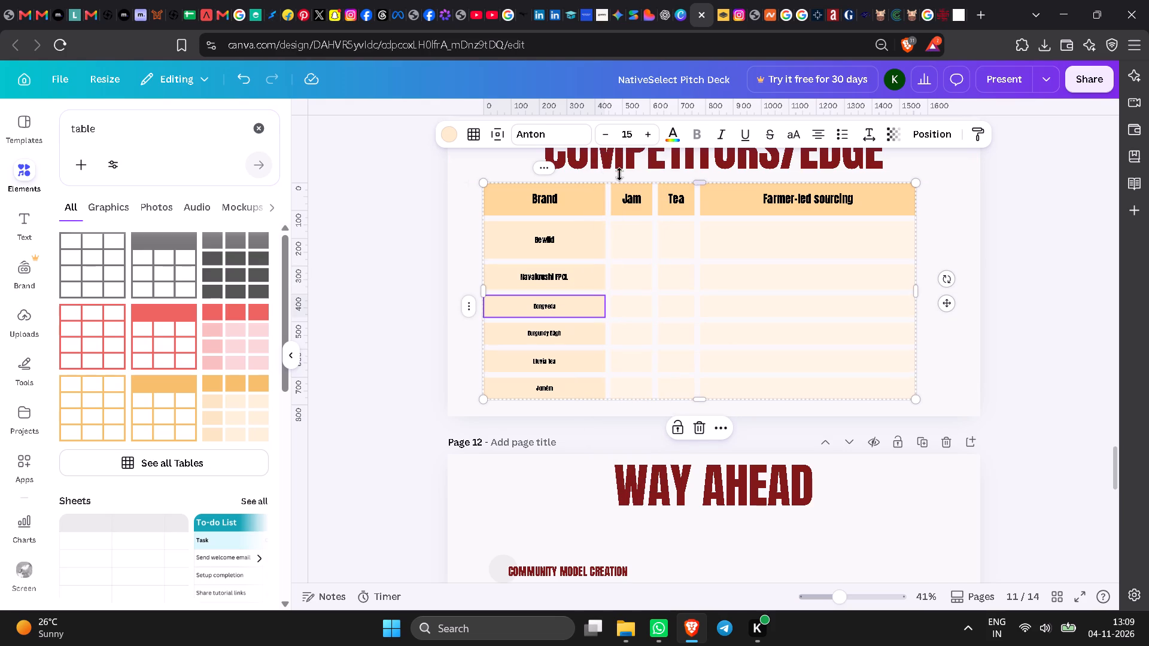
pyautogui.click(626, 127)
pyautogui.write('20')
pyautogui.press('Return')
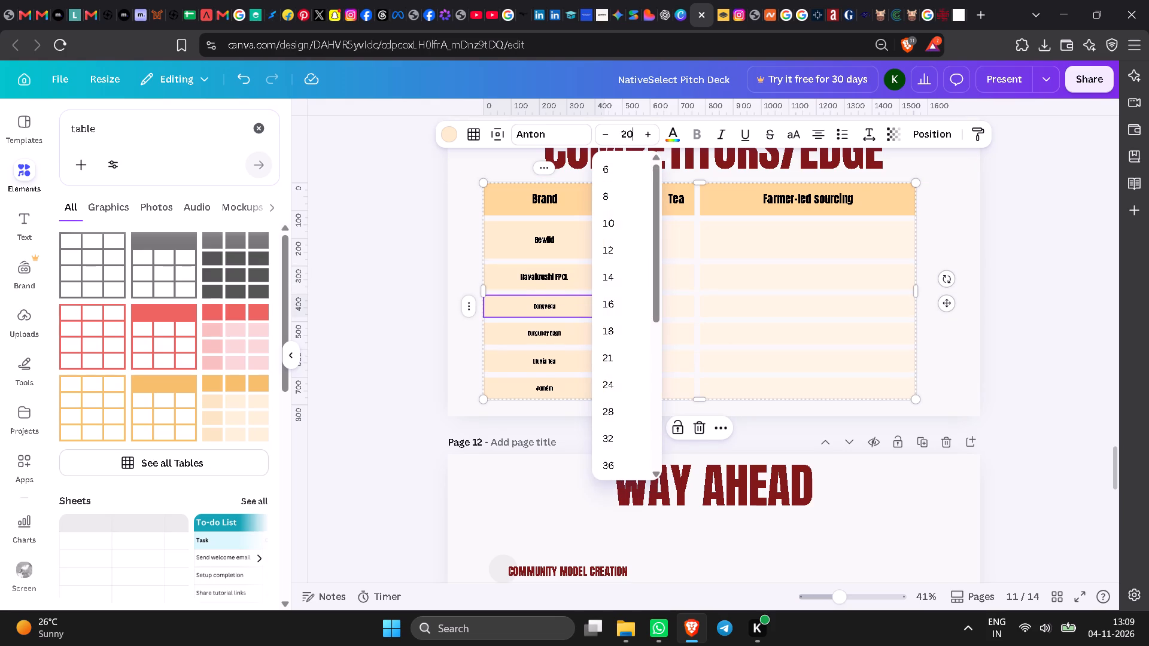
# Set the font size of the Burgundy Bāgh, Lluvia Tea and Jomém brand names to 20.
pyautogui.click(551, 340)
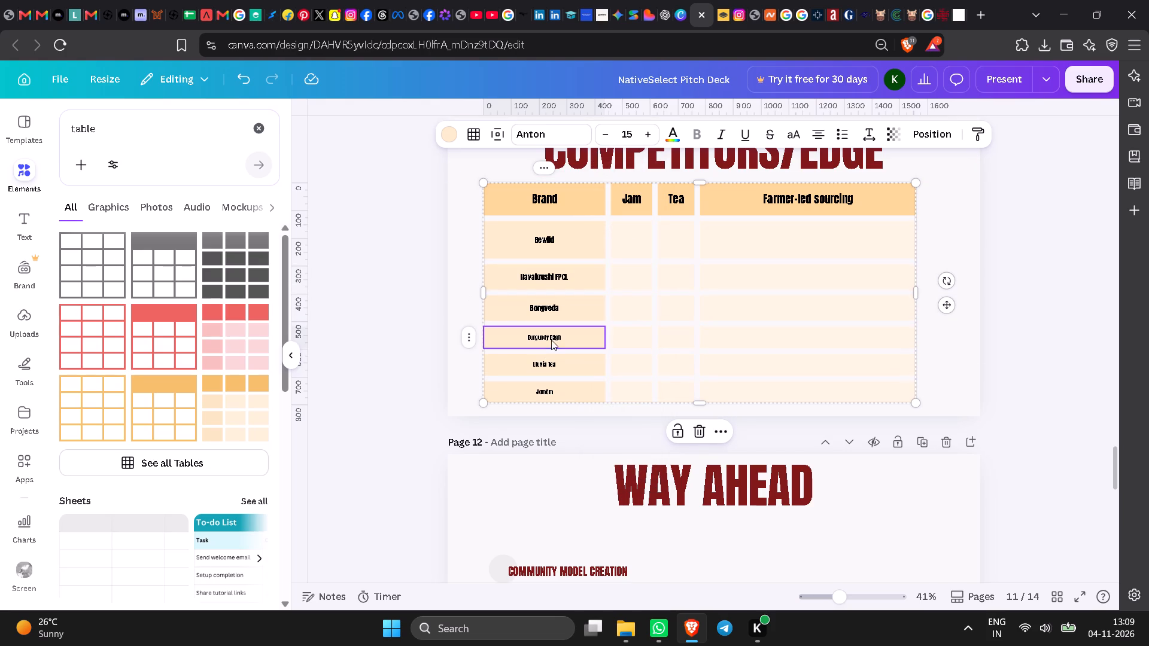
pyautogui.click(628, 130)
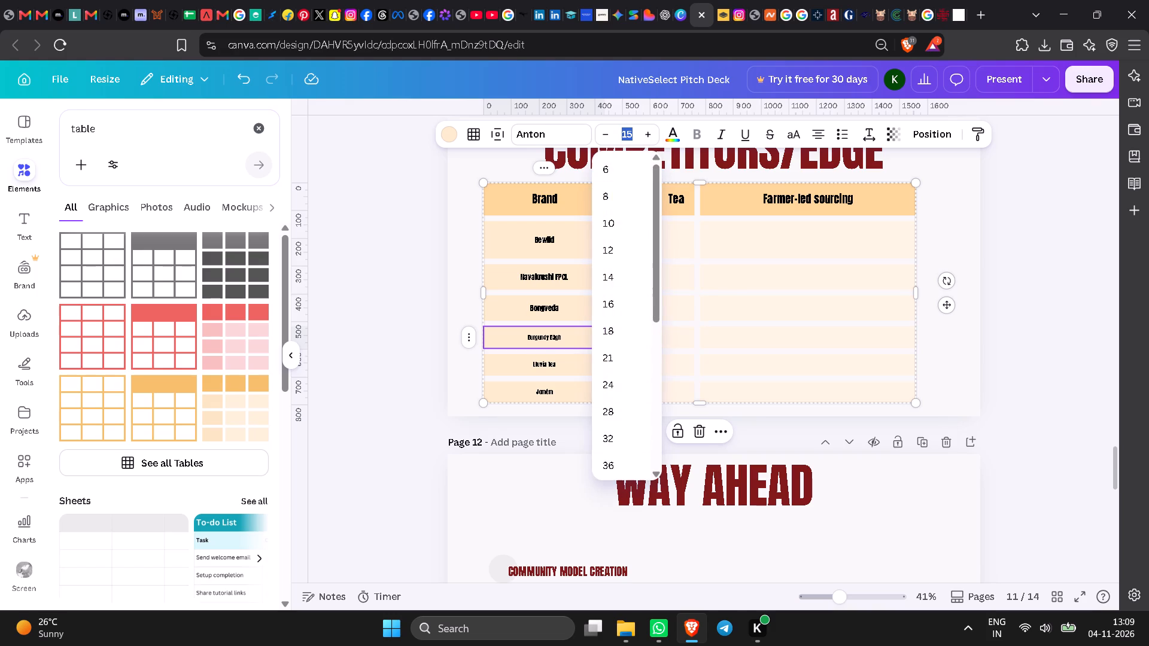
pyautogui.write('20')
pyautogui.press('Return')
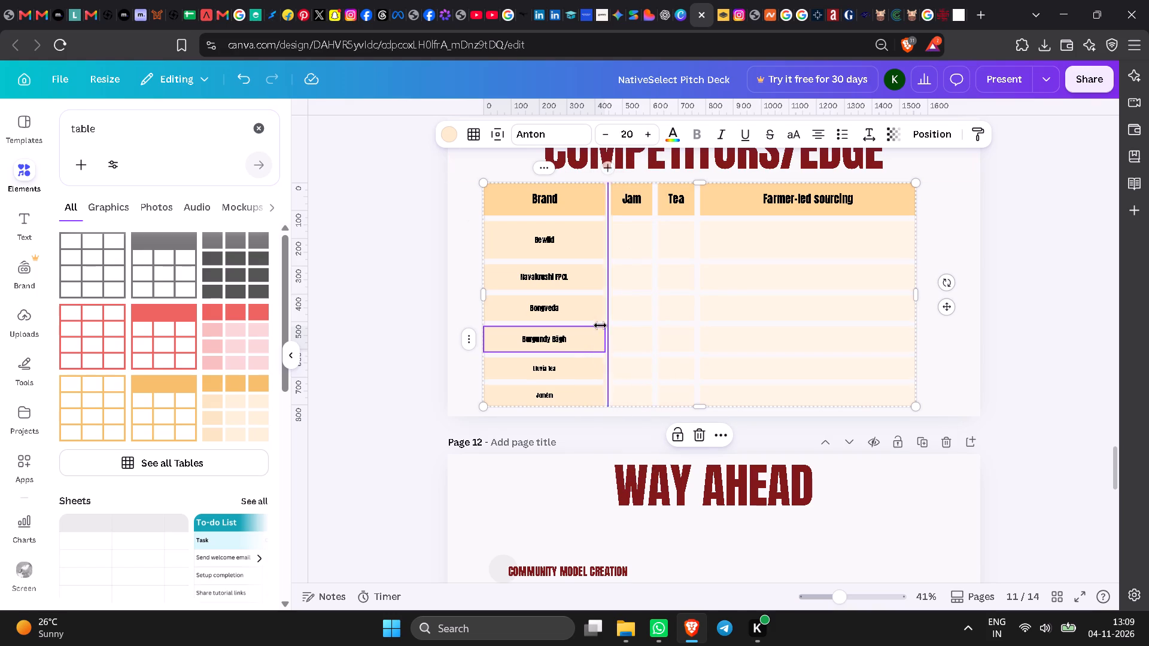
pyautogui.click(569, 369)
pyautogui.click(623, 131)
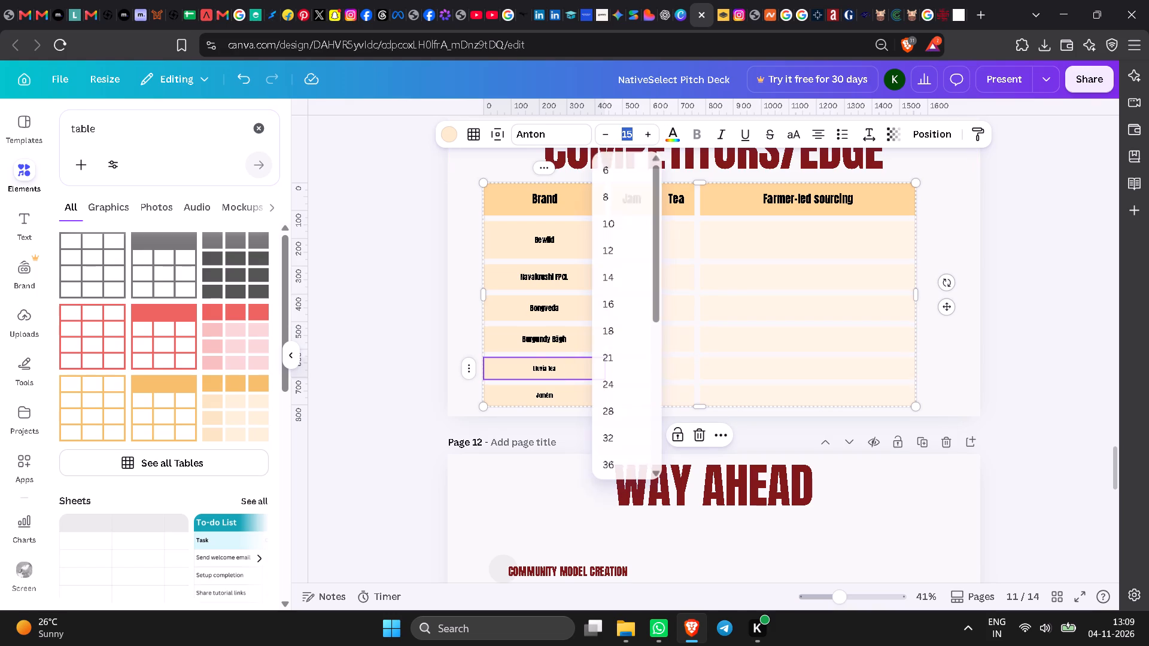
pyautogui.write('20')
pyautogui.press('Return')
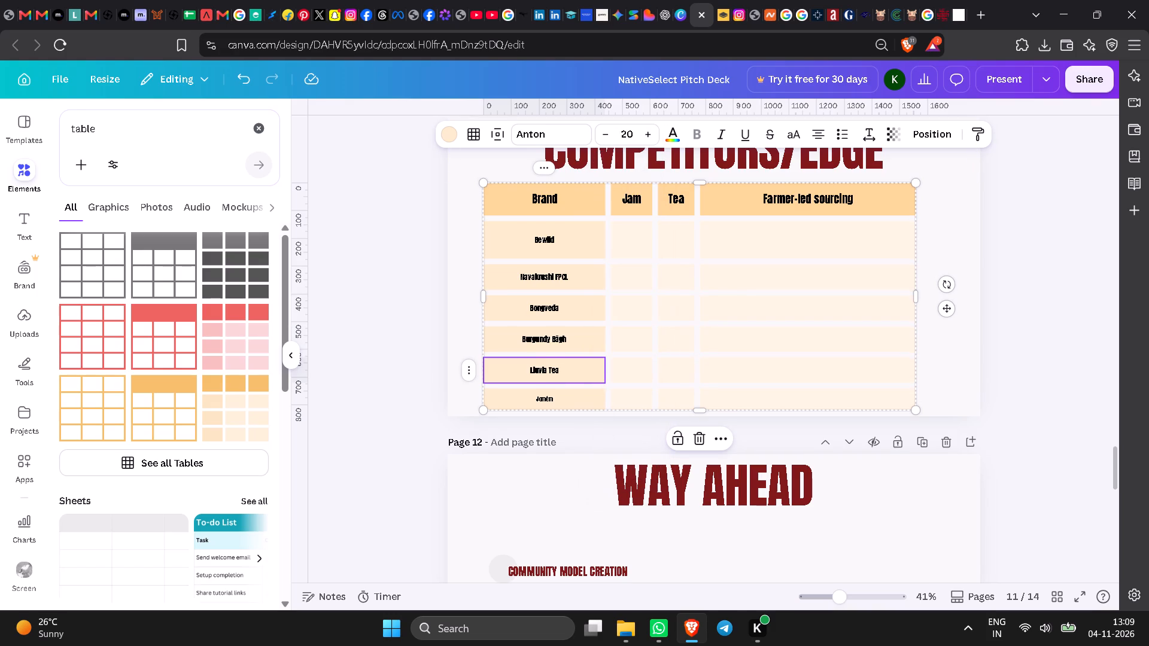
pyautogui.click(559, 400)
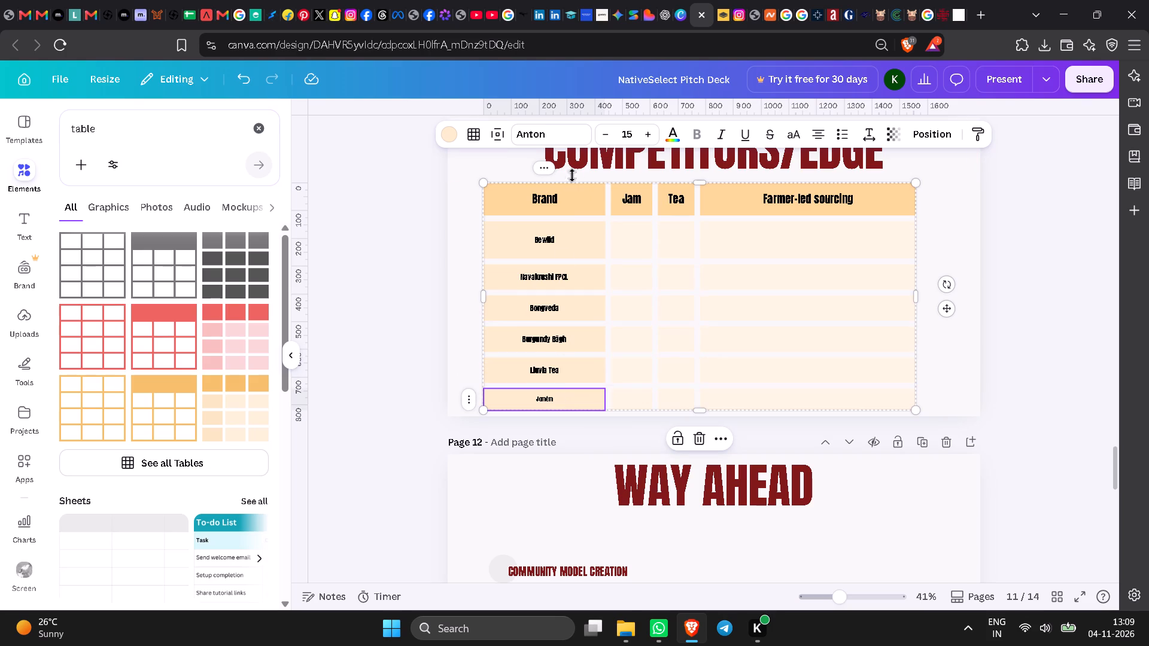
pyautogui.click(629, 133)
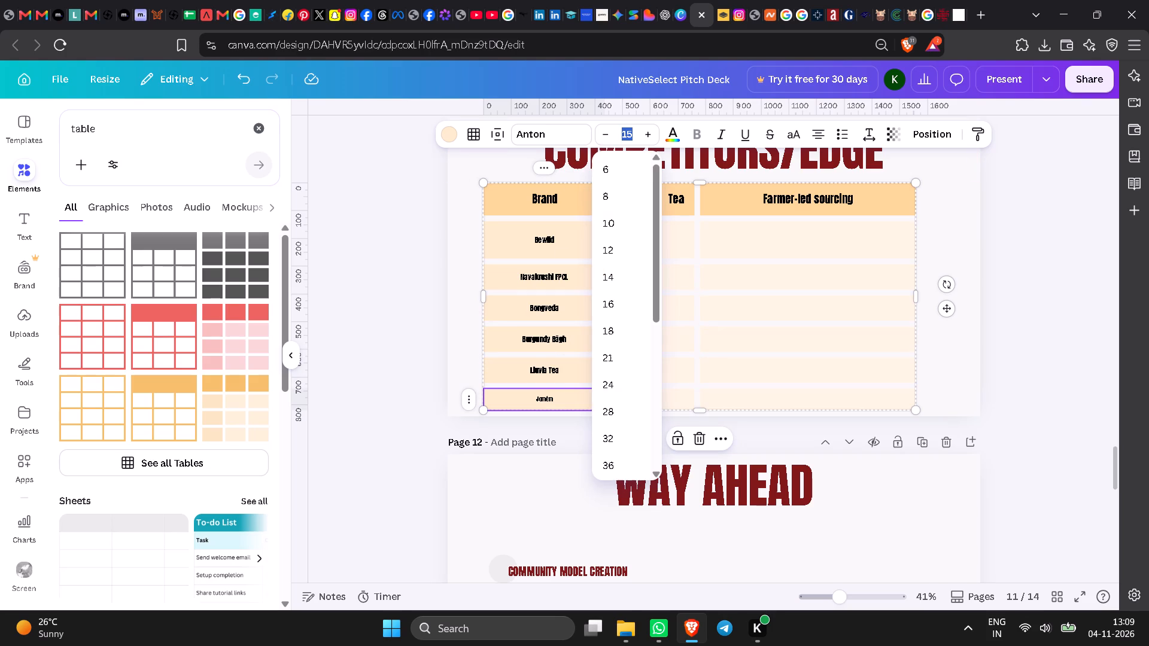
pyautogui.write('20')
pyautogui.press('Return')
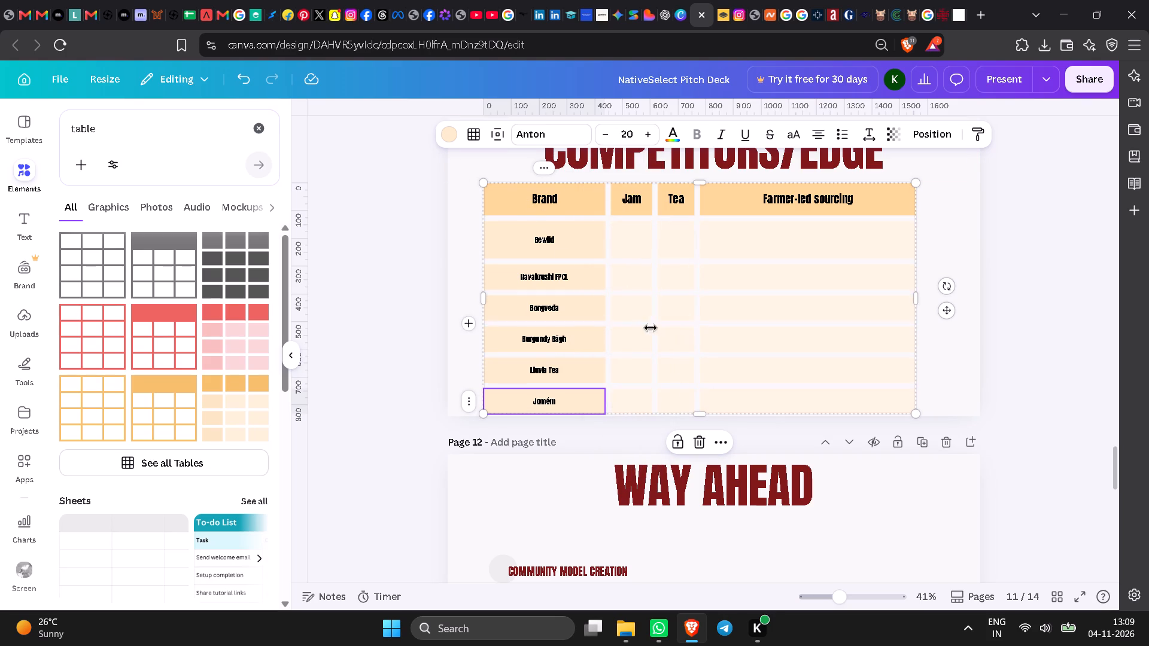
# Reduce the heights of the six brand rows, Bewild through Jomém, to about 91 each.
pyautogui.moveTo(574, 256); pyautogui.dragTo(576, 246)
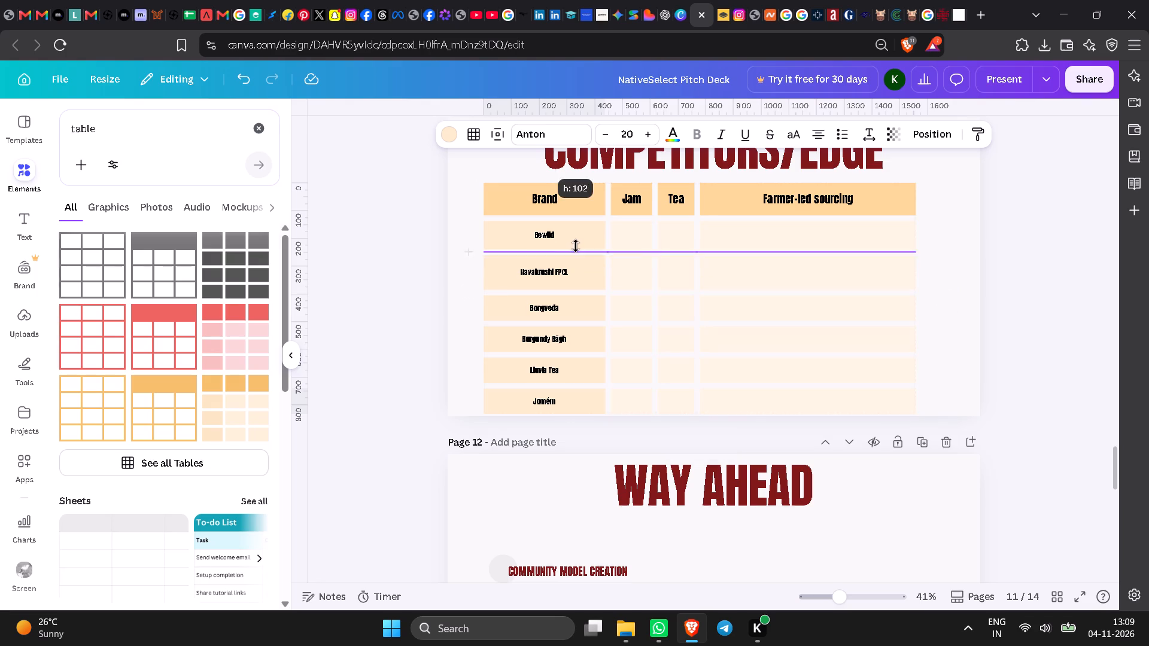
pyautogui.moveTo(576, 246); pyautogui.dragTo(577, 238)
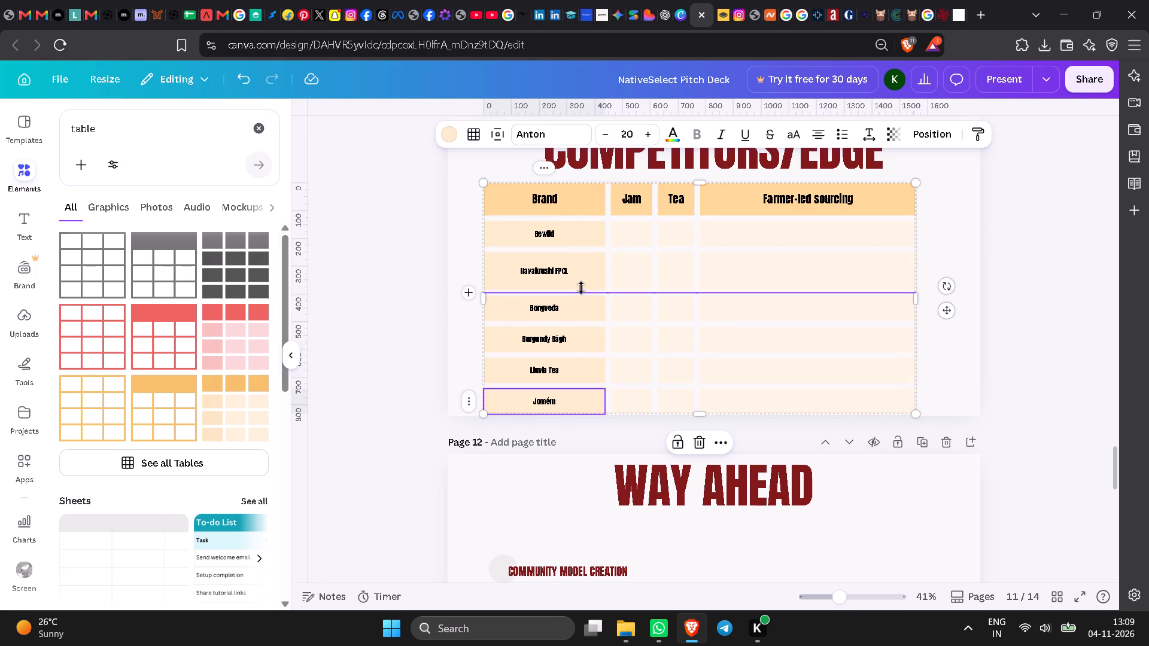
pyautogui.moveTo(581, 288); pyautogui.dragTo(579, 264)
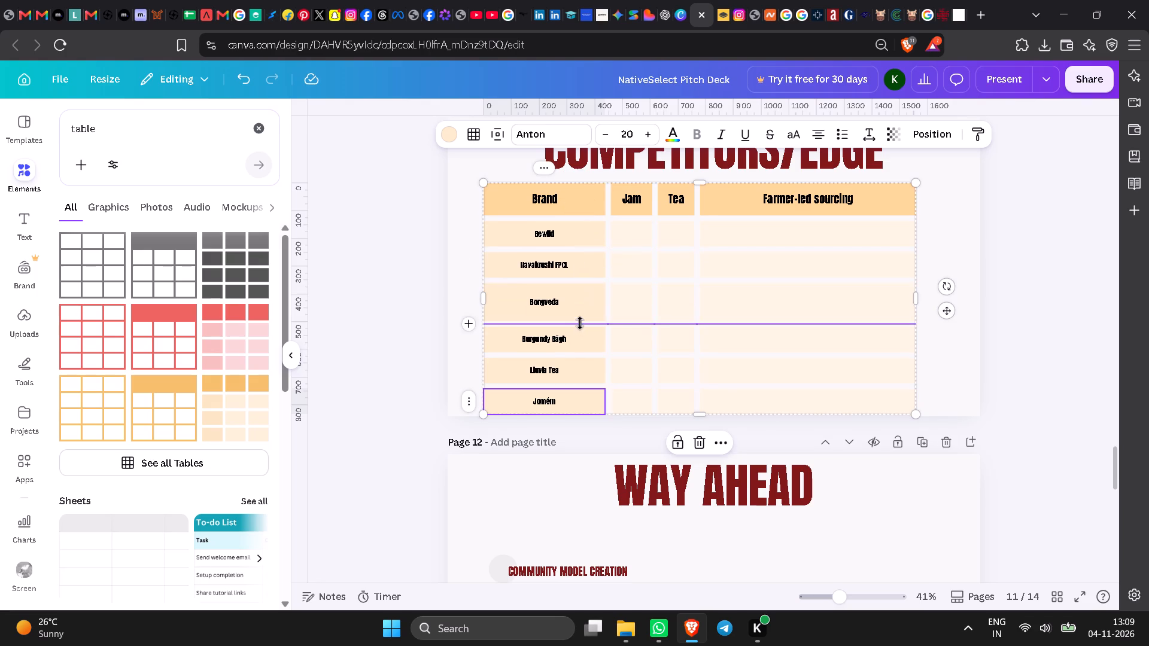
pyautogui.moveTo(580, 322); pyautogui.dragTo(580, 293)
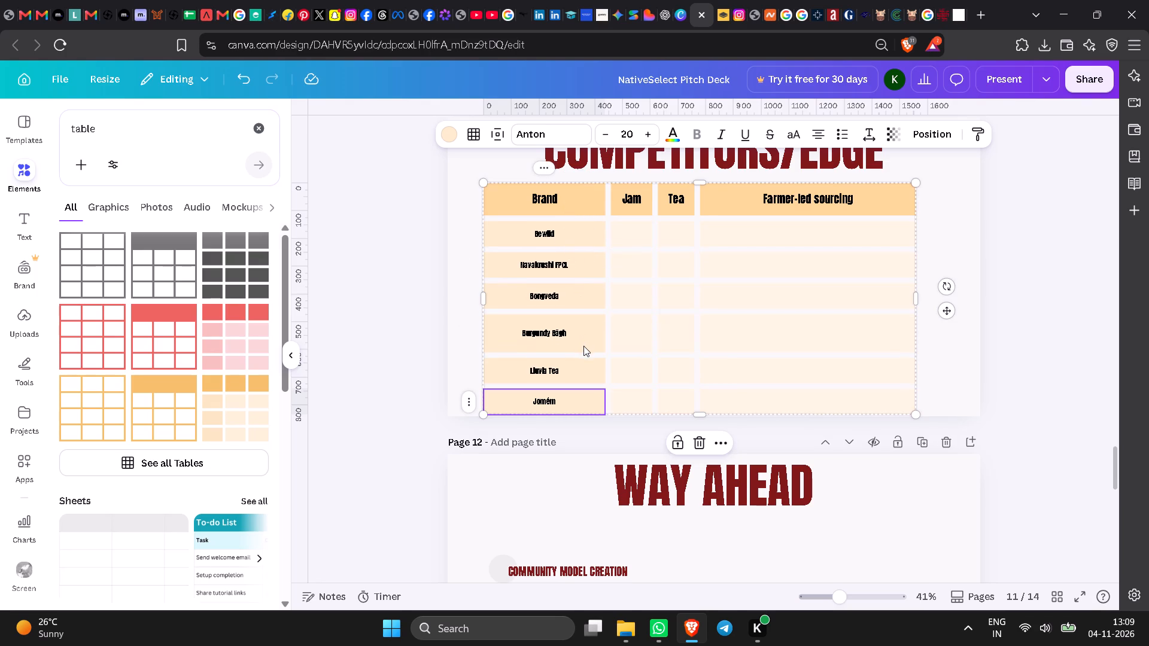
pyautogui.click(583, 346)
pyautogui.moveTo(585, 353); pyautogui.dragTo(588, 322)
pyautogui.click(580, 367)
pyautogui.moveTo(582, 386); pyautogui.dragTo(582, 359)
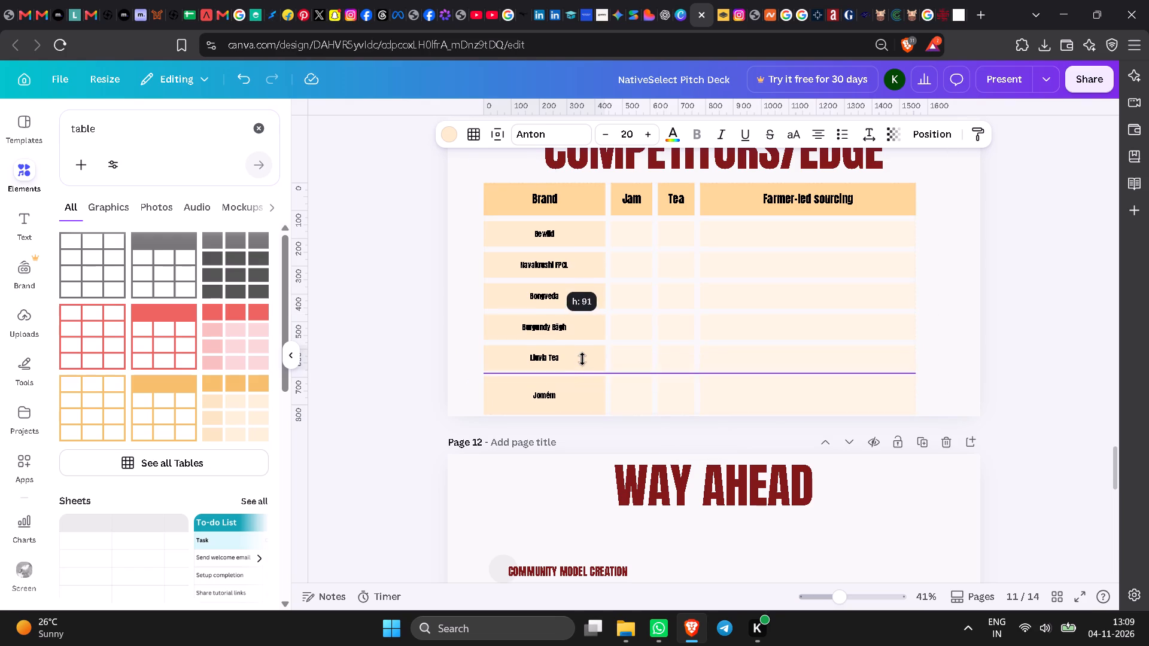
pyautogui.moveTo(582, 359); pyautogui.dragTo(582, 357)
pyautogui.click(580, 401)
pyautogui.moveTo(583, 413); pyautogui.dragTo(585, 386)
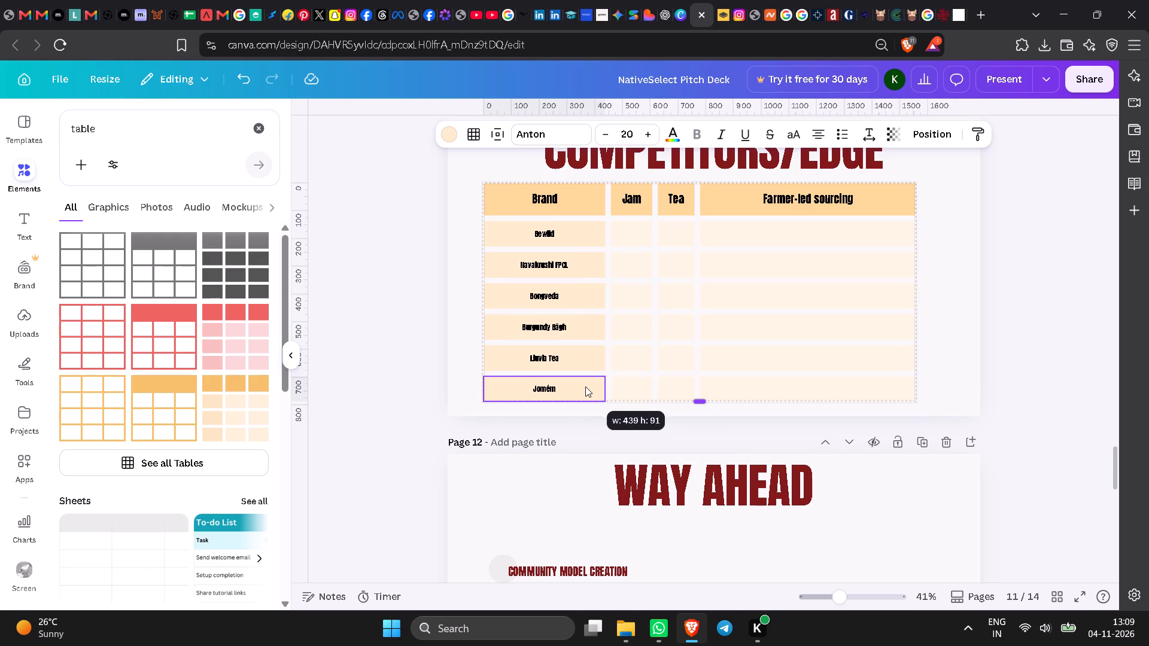
pyautogui.moveTo(585, 386); pyautogui.dragTo(585, 385)
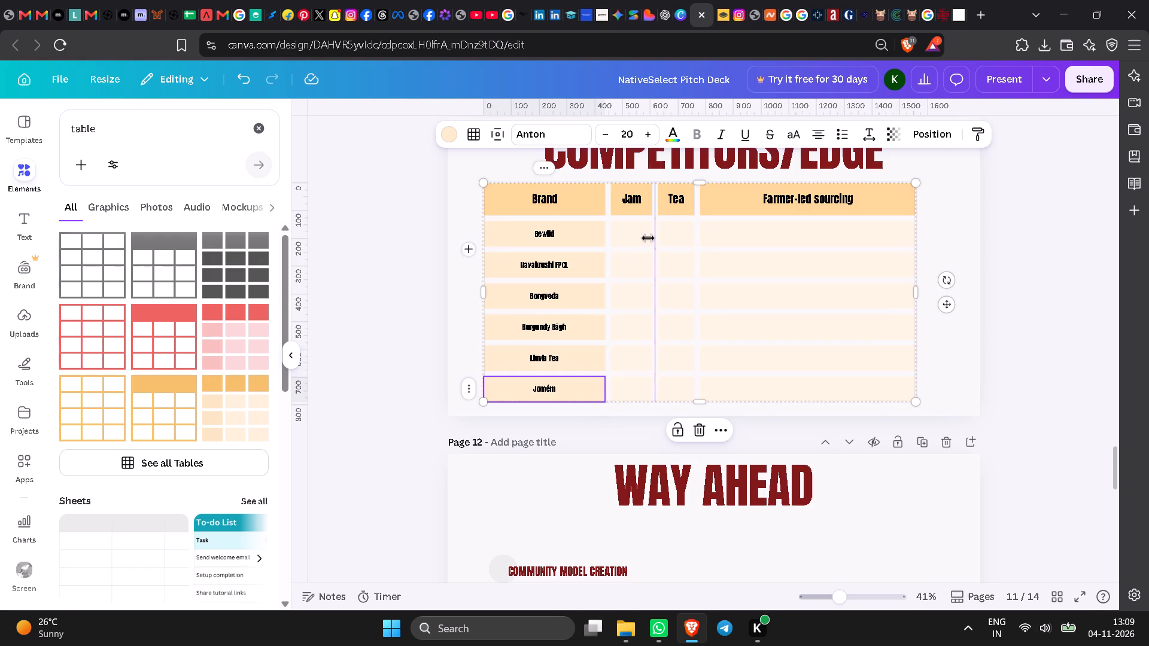
# Narrow the Jam and Tea columns to roughly equal widths, giving the freed space to the Farmer-led sourcing column.
pyautogui.moveTo(653, 217); pyautogui.dragTo(648, 215)
pyautogui.moveTo(697, 212); pyautogui.dragTo(692, 211)
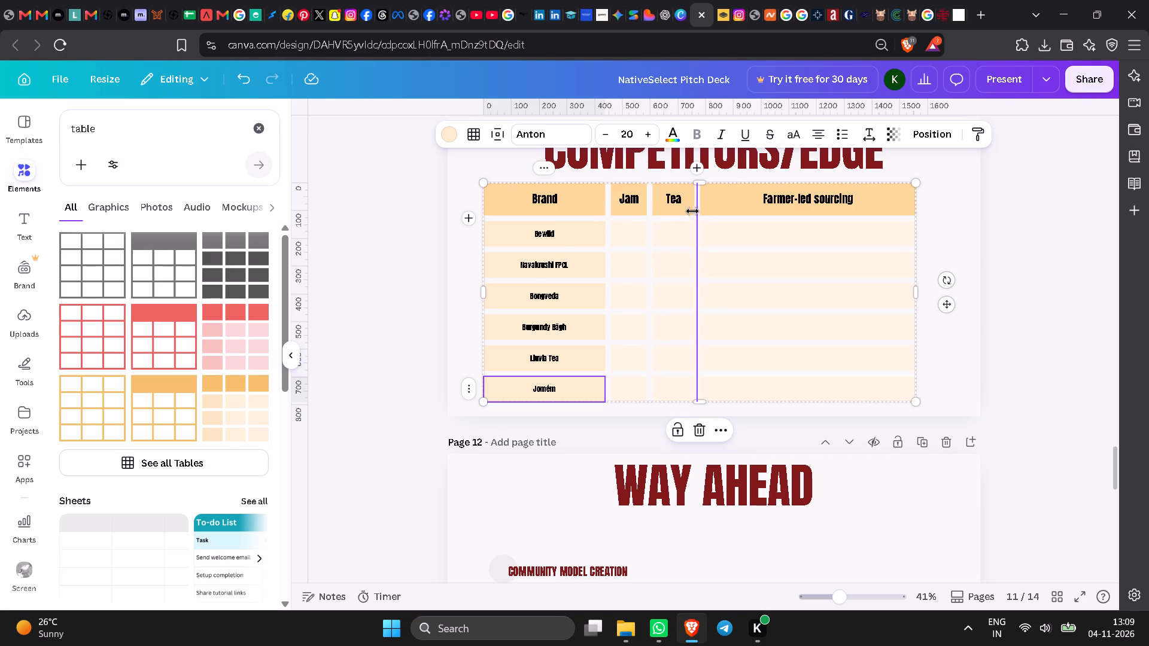
pyautogui.moveTo(692, 211); pyautogui.dragTo(691, 211)
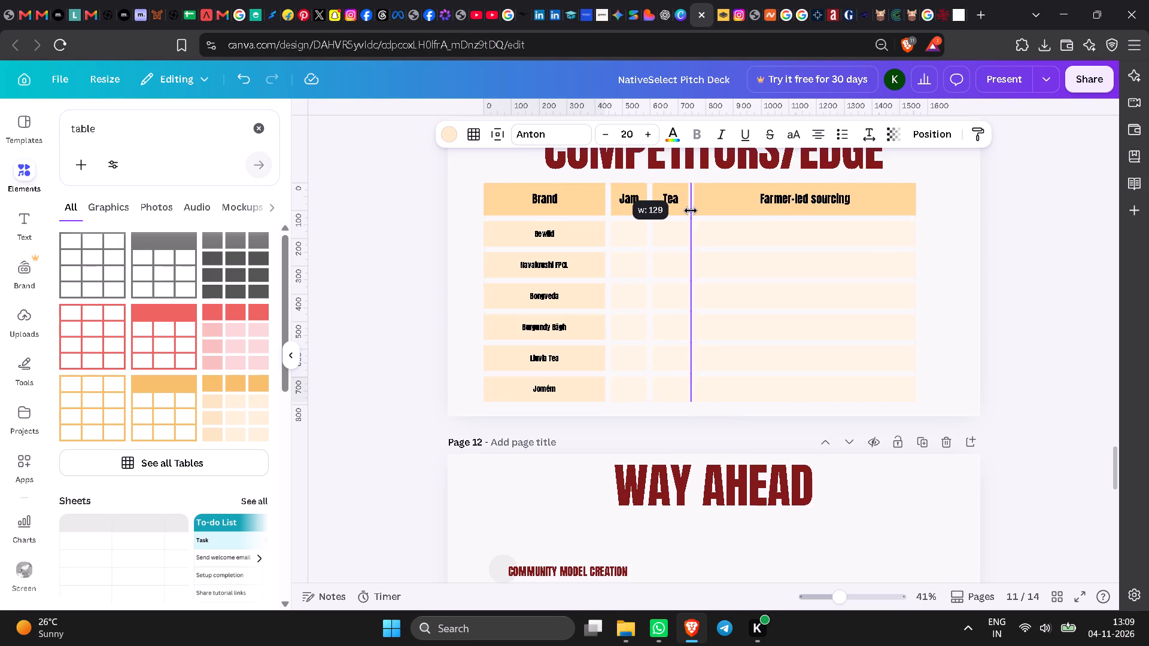
pyautogui.moveTo(691, 211); pyautogui.dragTo(684, 211)
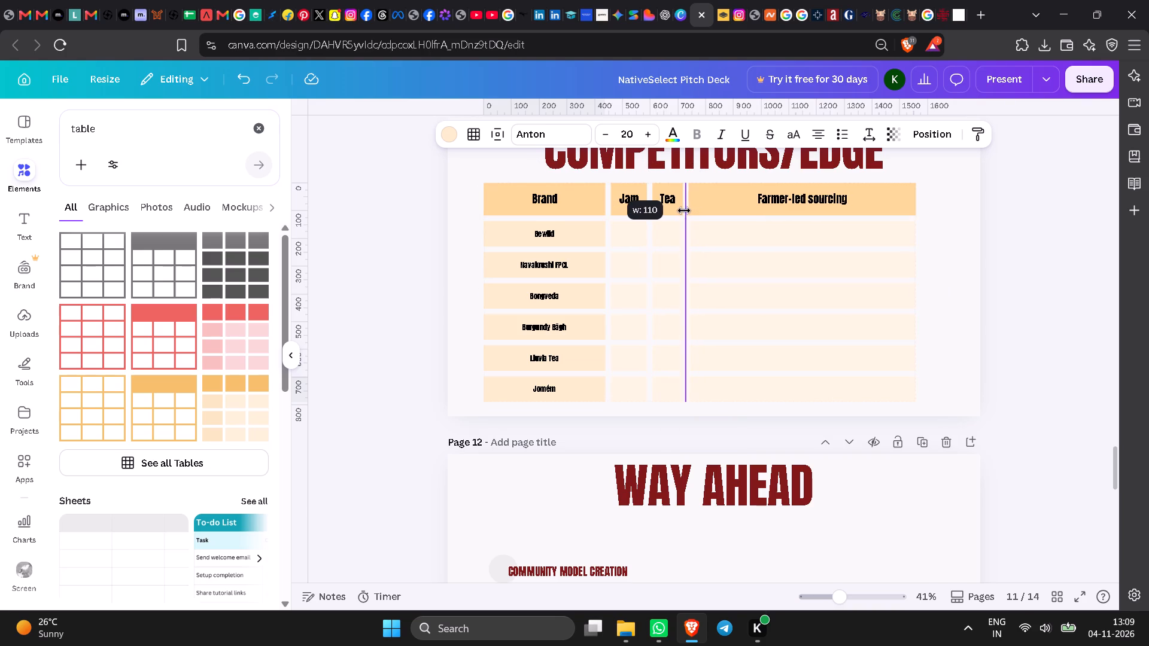
pyautogui.moveTo(684, 211); pyautogui.dragTo(683, 211)
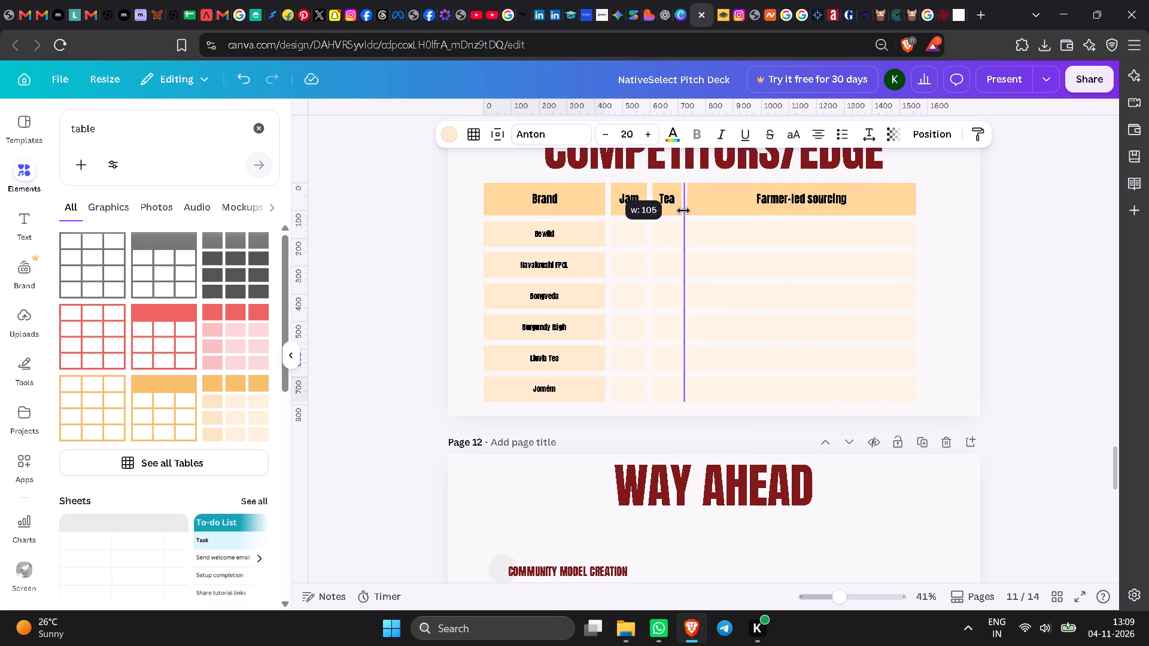
pyautogui.moveTo(683, 211); pyautogui.dragTo(685, 211)
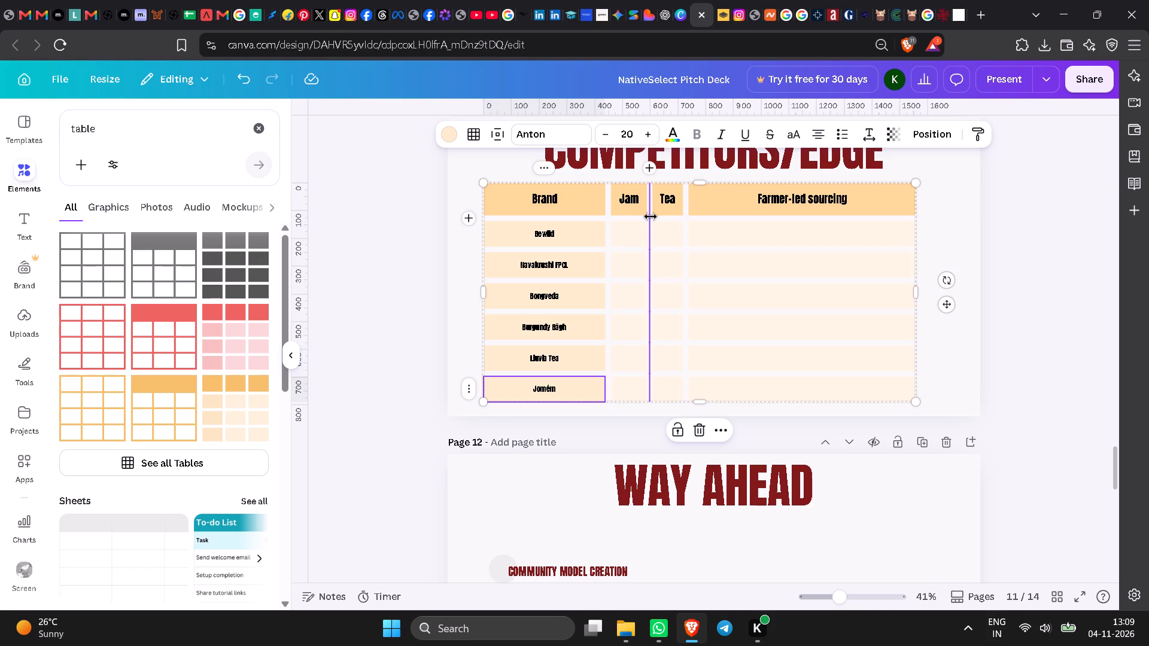
pyautogui.click(649, 213)
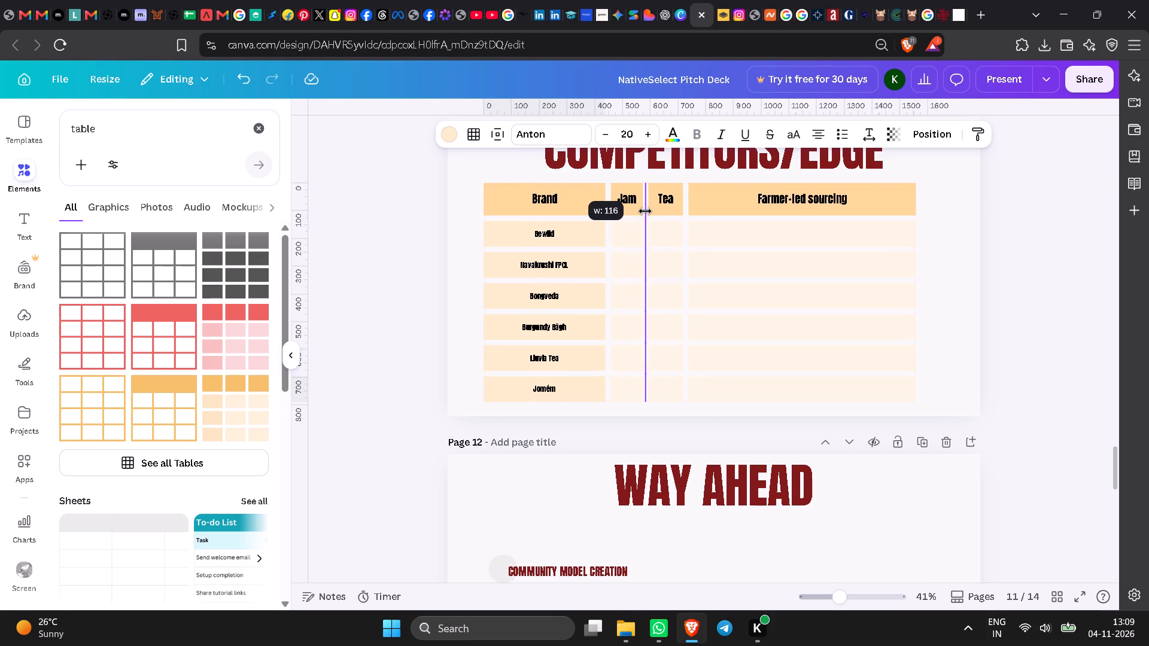
pyautogui.click(648, 212)
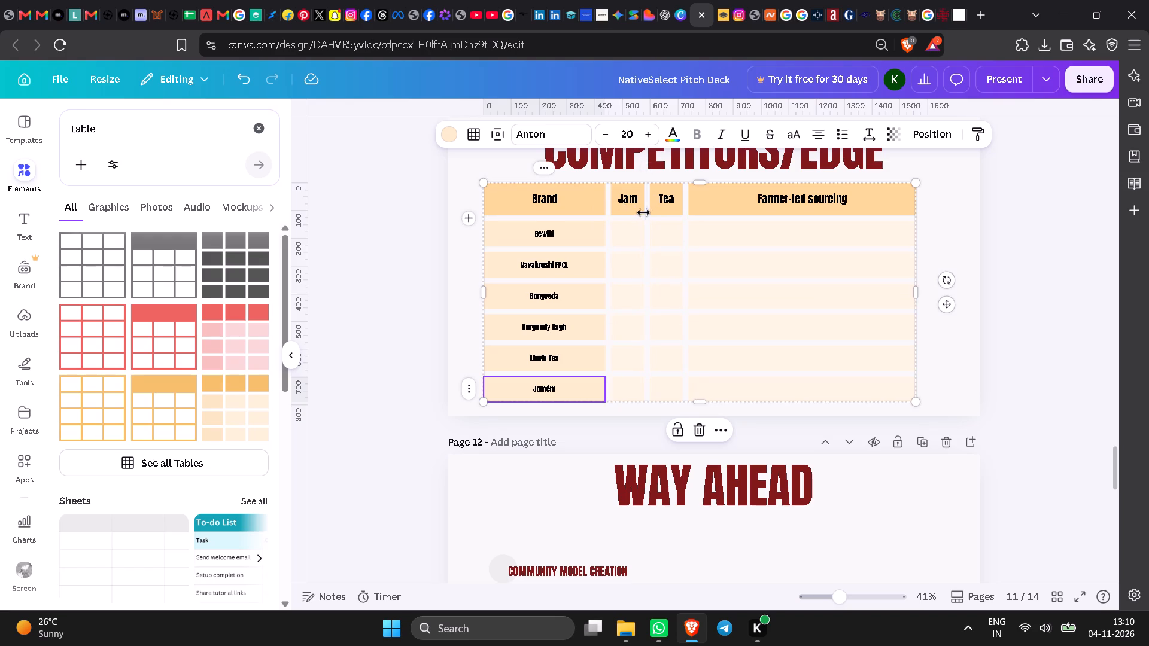
# Size the Brand column to its content.
pyautogui.rightClick(648, 214)
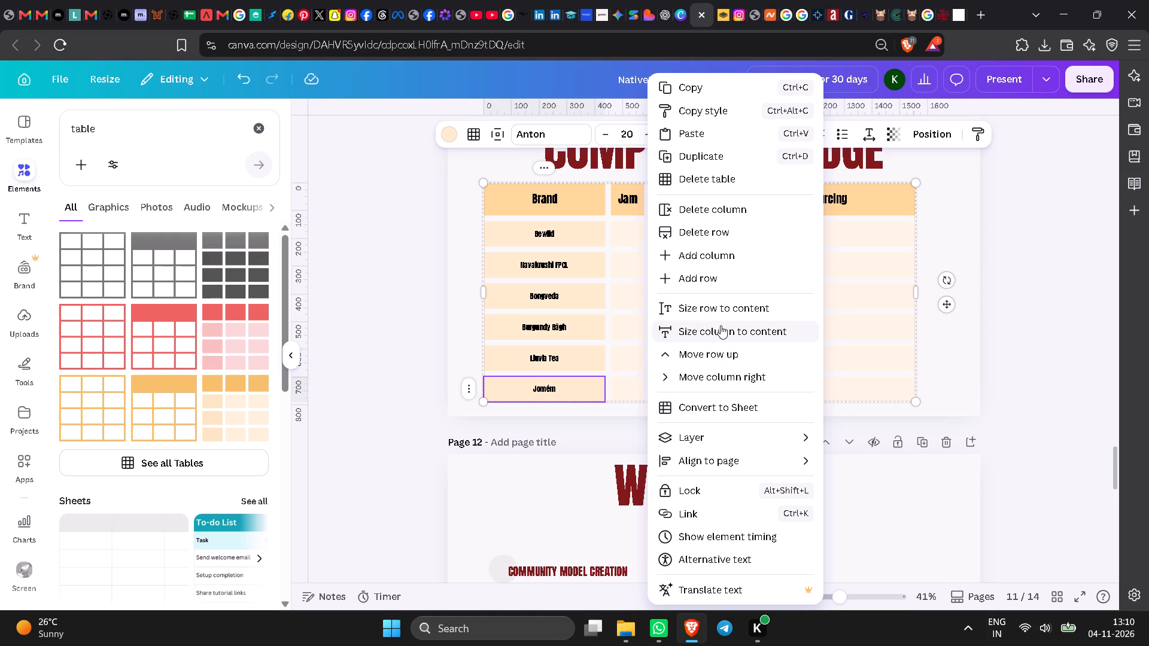
pyautogui.click(721, 325)
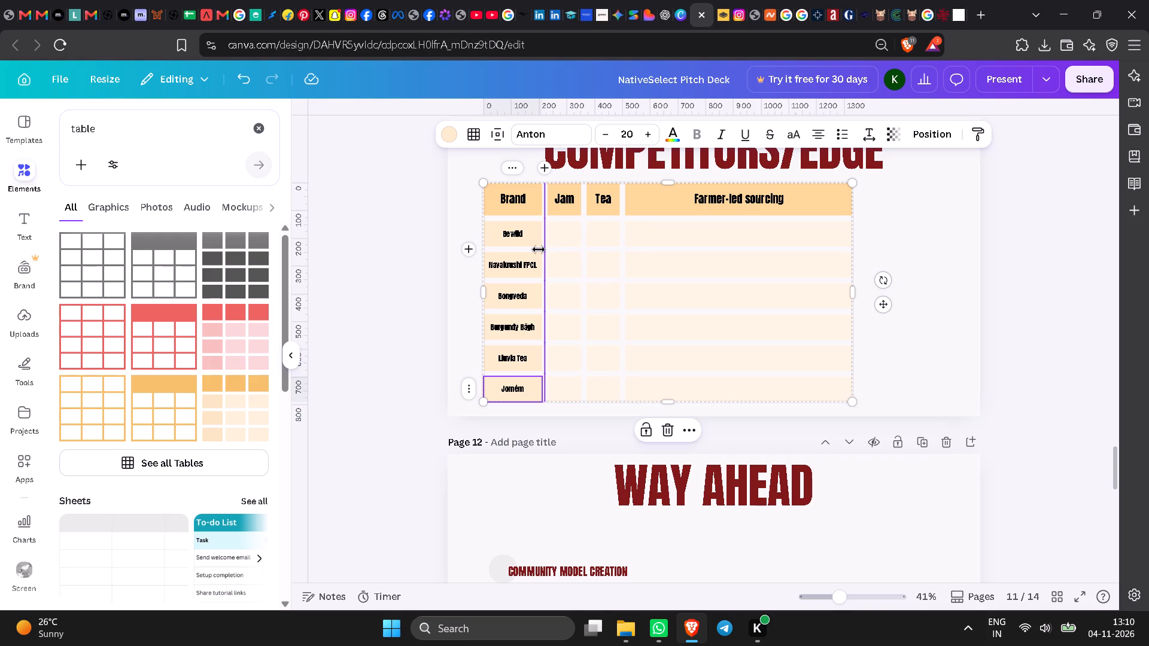
# Change the Jomém brand name's font to Arial Unicode and make it bold.
pyautogui.hscroll(1, 539, 249)
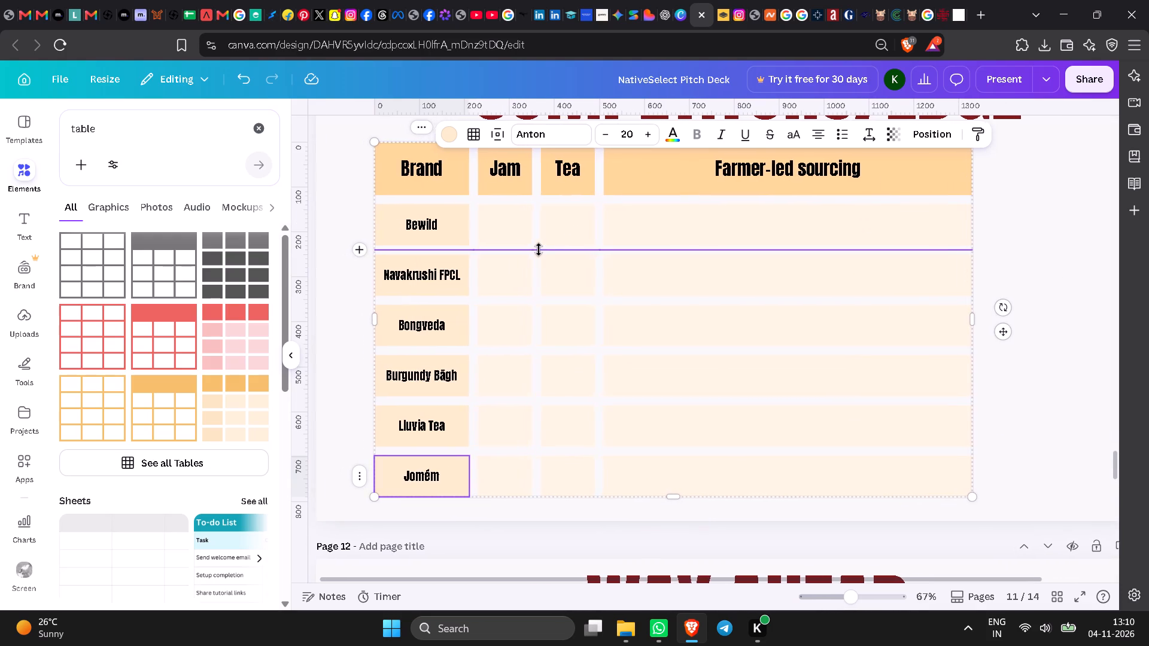
pyautogui.hscroll(1, 539, 249)
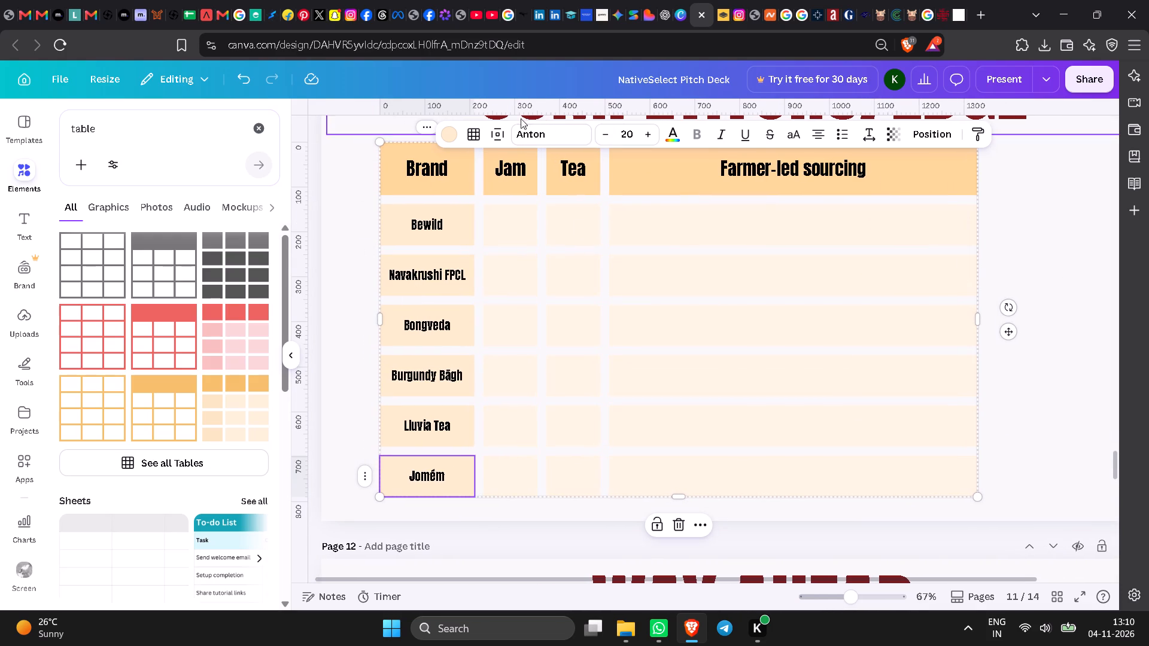
pyautogui.click(558, 127)
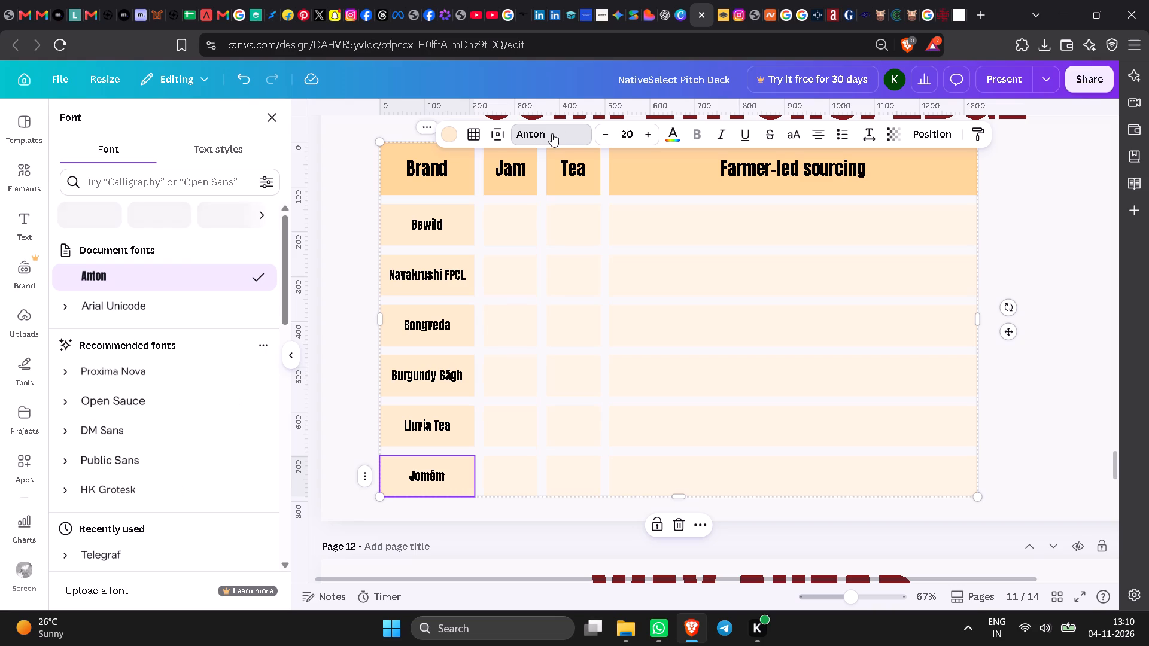
pyautogui.click(105, 310)
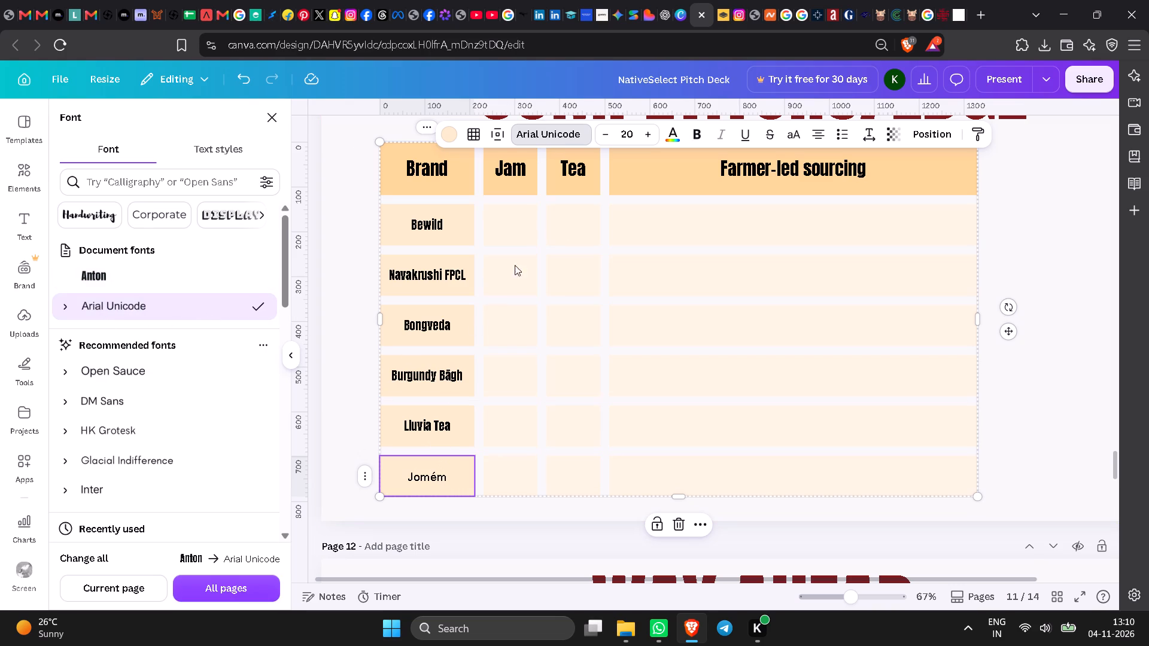
pyautogui.click(702, 133)
# Change the font of the Lluvia Tea, Burgundy Bāgh, Bongveda, Navakrushi FPCL and Bewild brand names to Arial Unicode.
pyautogui.click(429, 431)
pyautogui.click(154, 302)
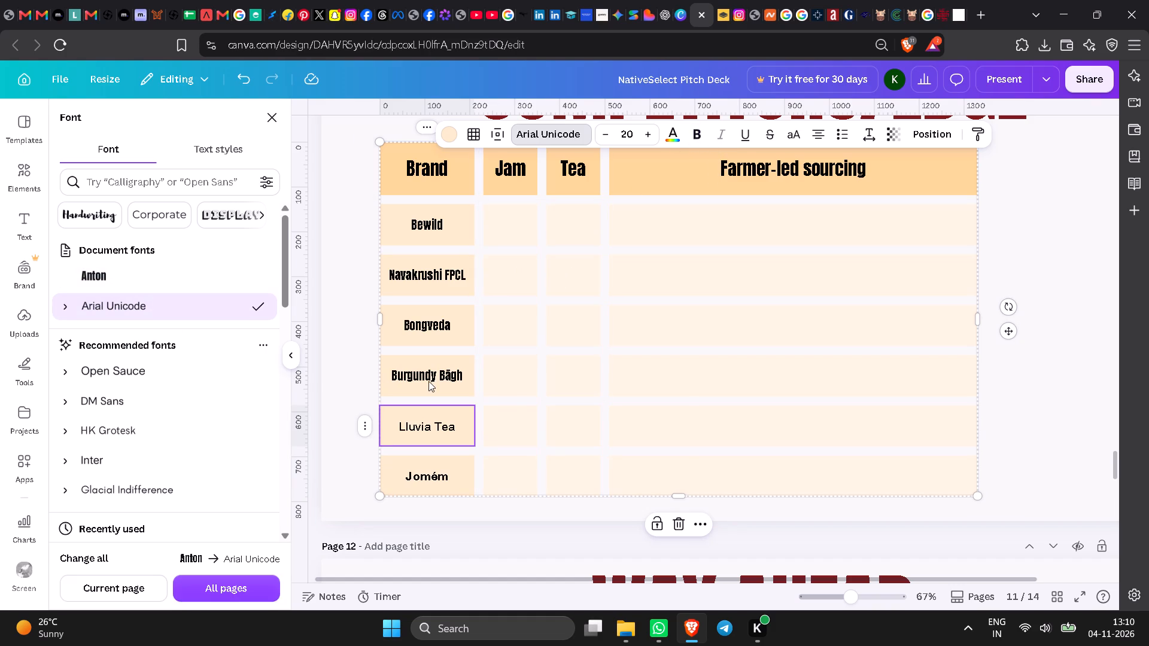
pyautogui.click(434, 376)
pyautogui.click(124, 302)
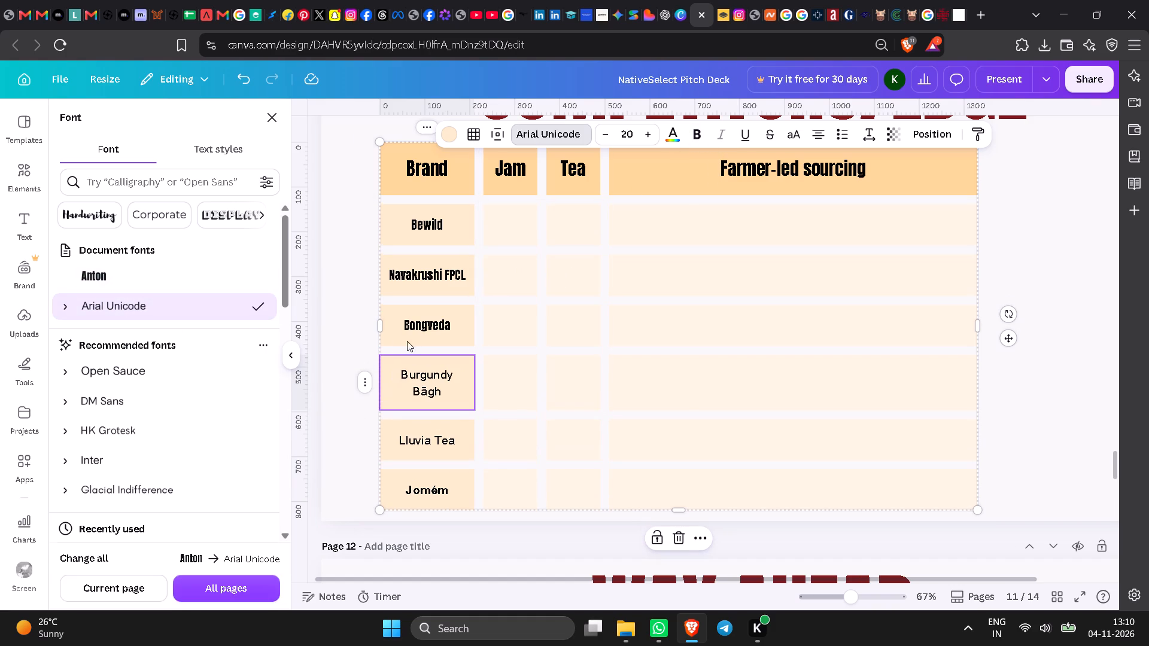
pyautogui.click(425, 333)
pyautogui.click(120, 306)
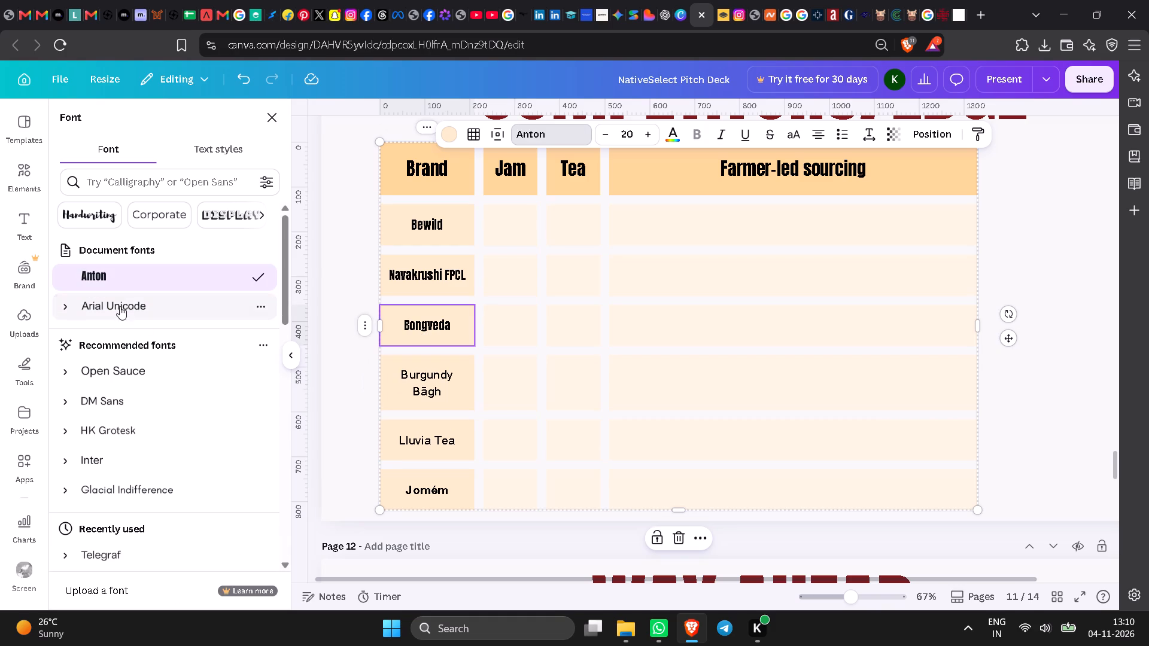
pyautogui.click(415, 275)
pyautogui.click(142, 306)
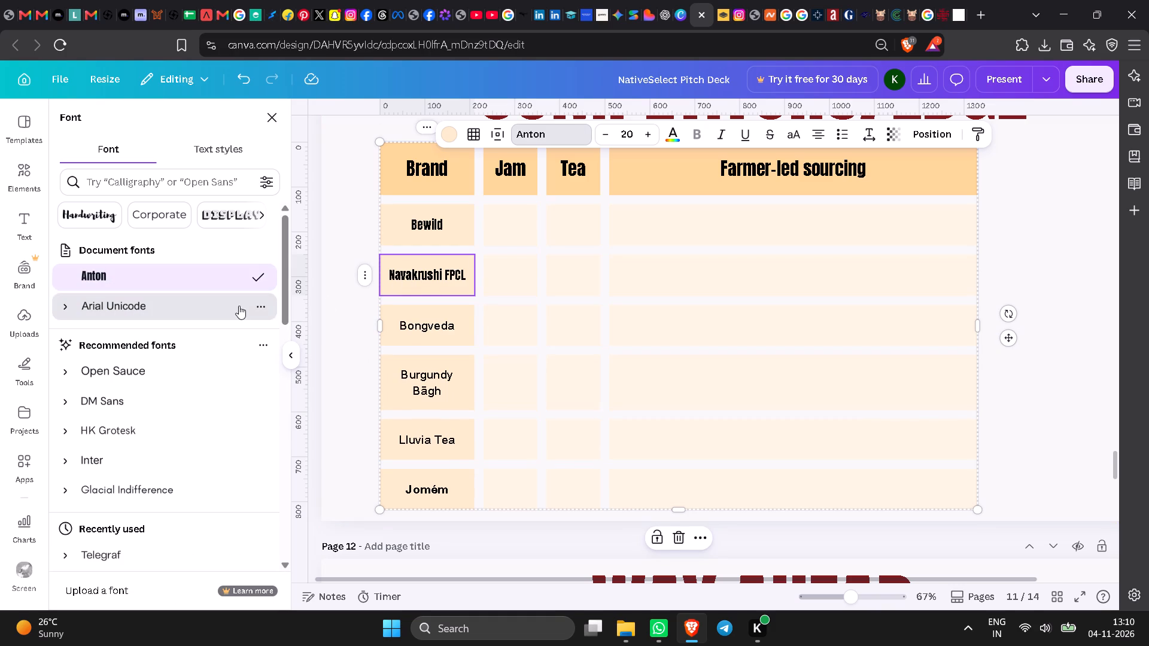
pyautogui.click(411, 224)
pyautogui.click(148, 297)
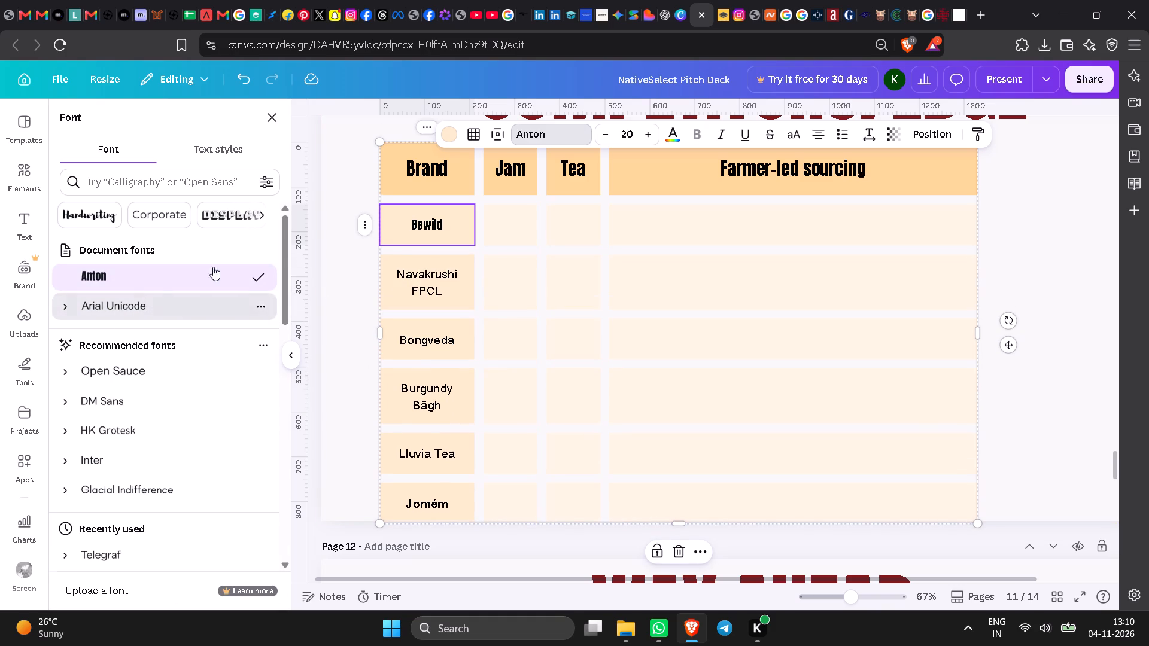
# Change the font of the Brand, Jam, Tea and Farmer-led sourcing column headers to Arial Unicode.
pyautogui.click(411, 175)
pyautogui.click(151, 300)
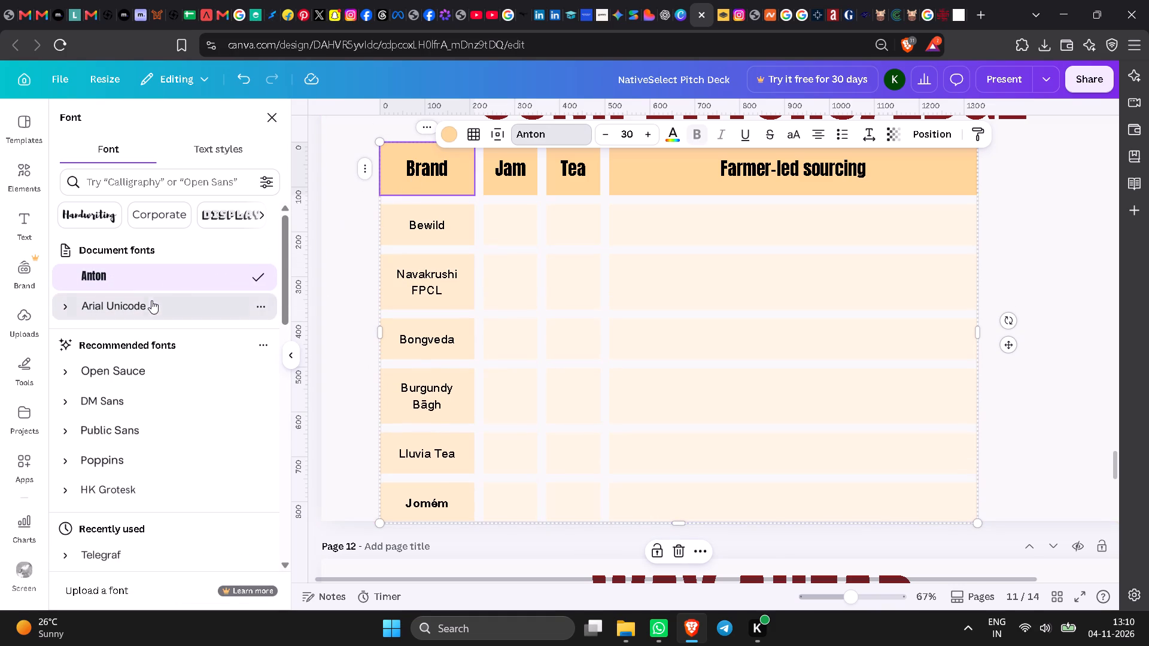
pyautogui.click(526, 174)
pyautogui.click(154, 301)
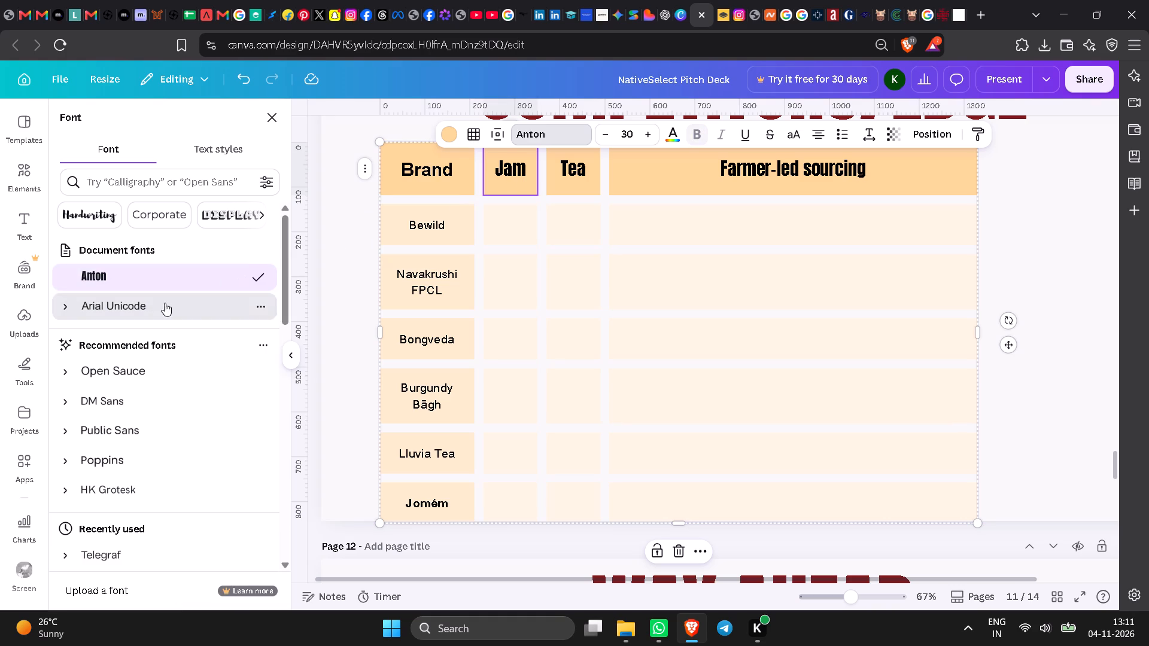
pyautogui.click(572, 185)
pyautogui.click(211, 304)
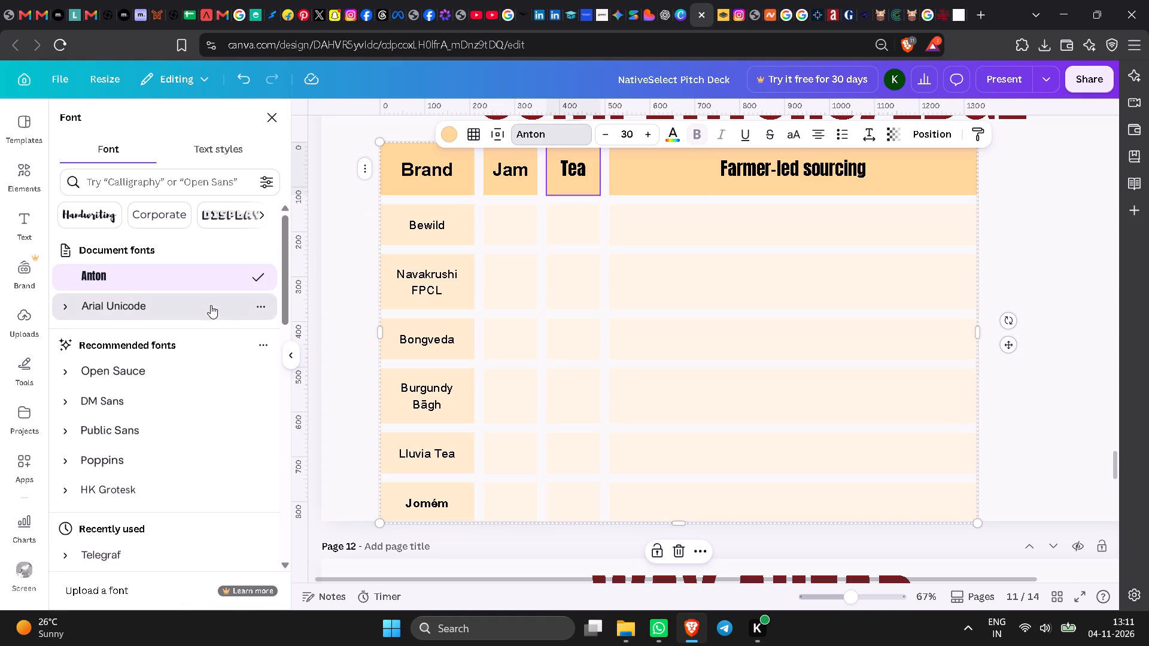
pyautogui.click(712, 177)
pyautogui.click(163, 312)
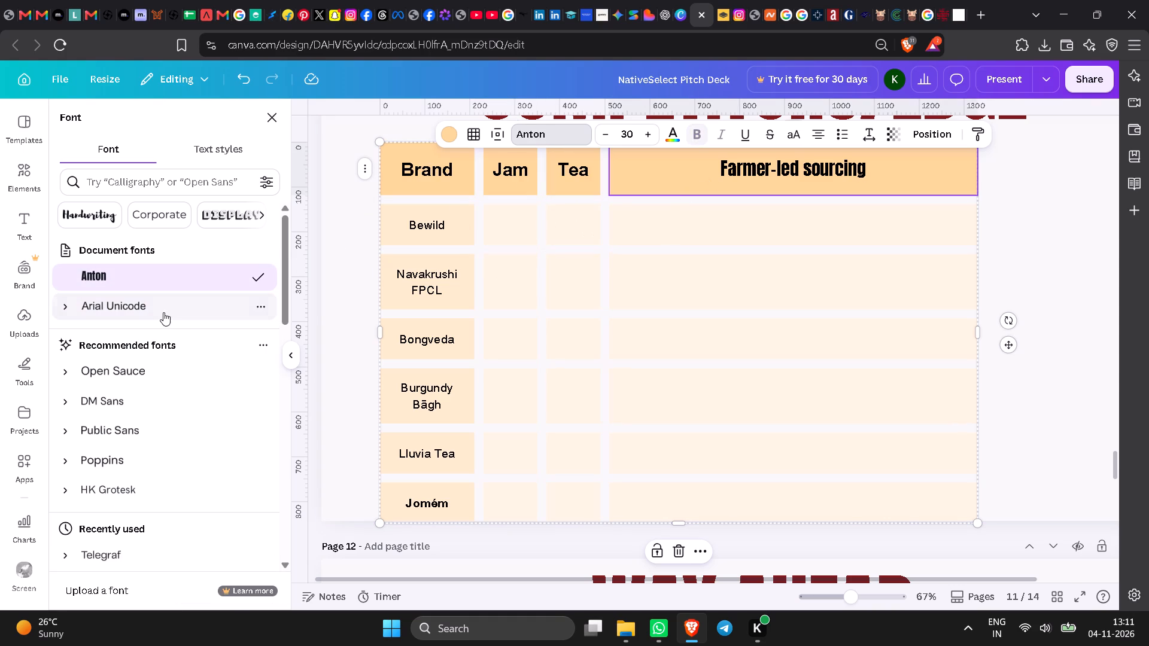
pyautogui.click(344, 261)
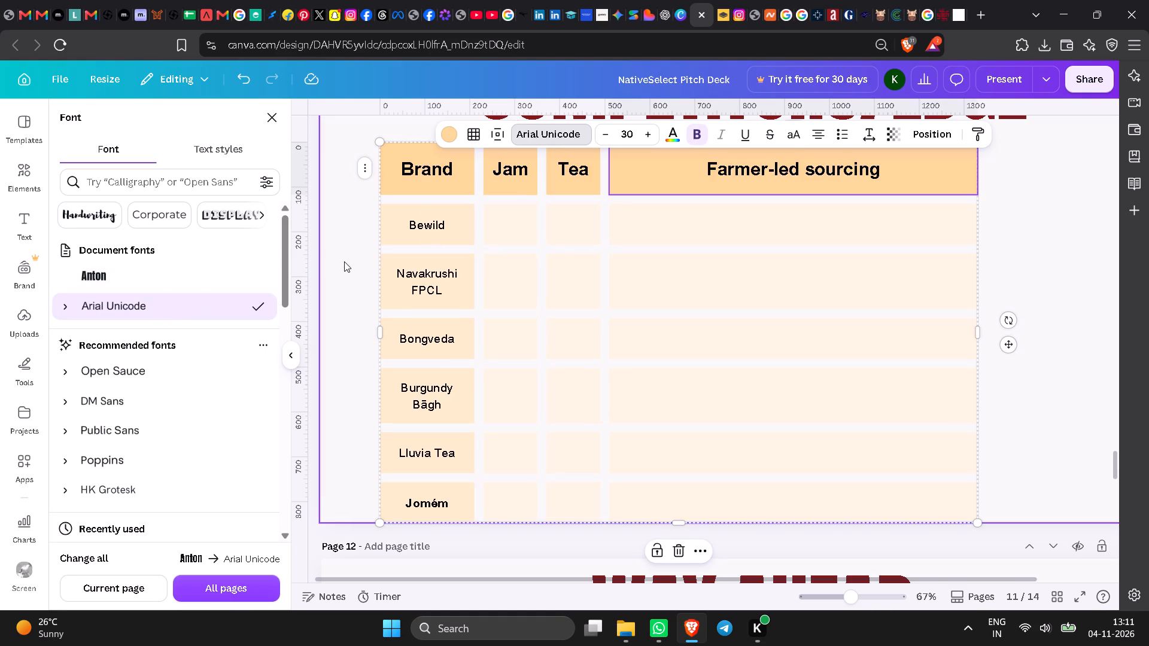
# Size all the comparison table's columns to their content, working from the Bewild row.
pyautogui.click(418, 275)
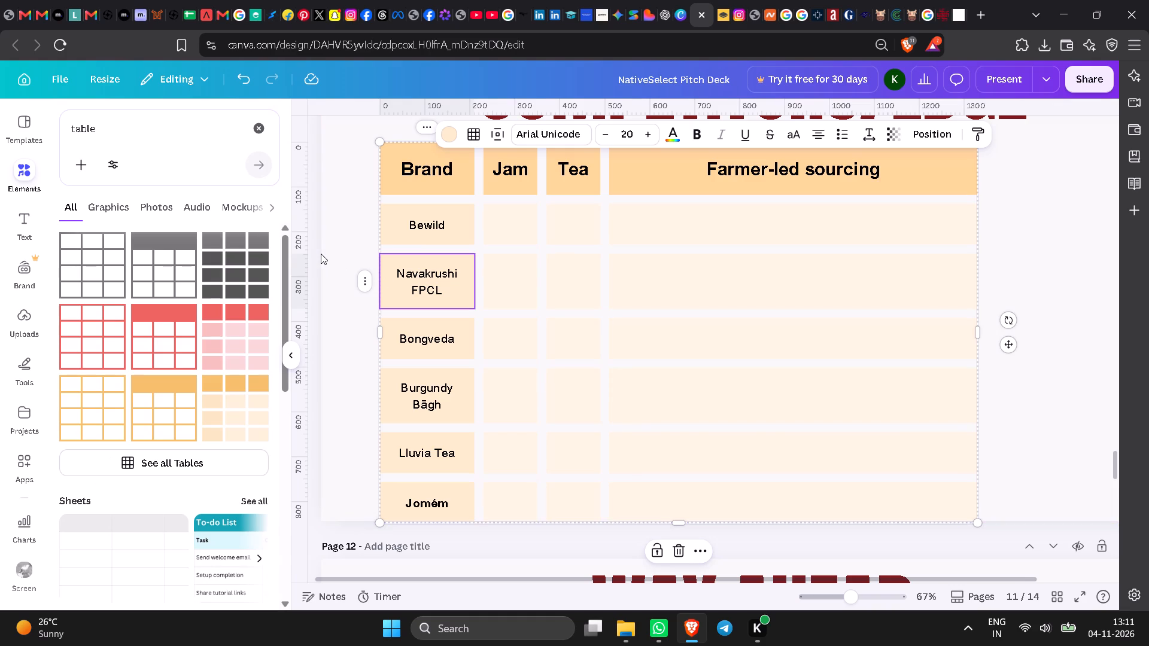
pyautogui.click(321, 254)
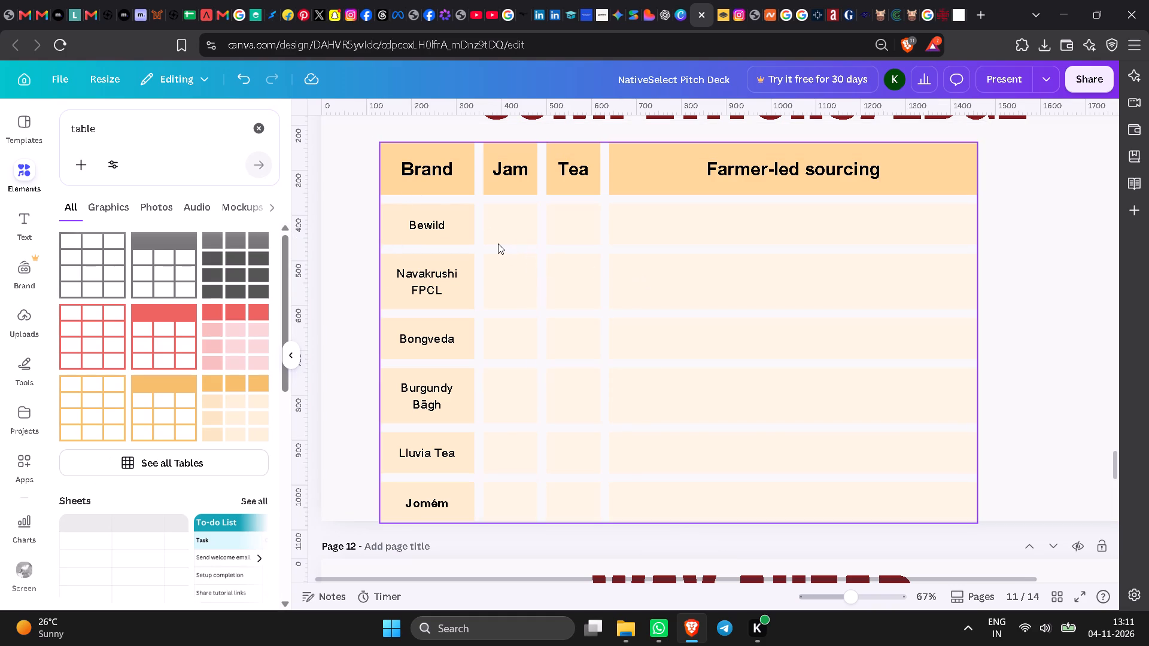
pyautogui.rightClick(409, 223)
pyautogui.click(364, 268)
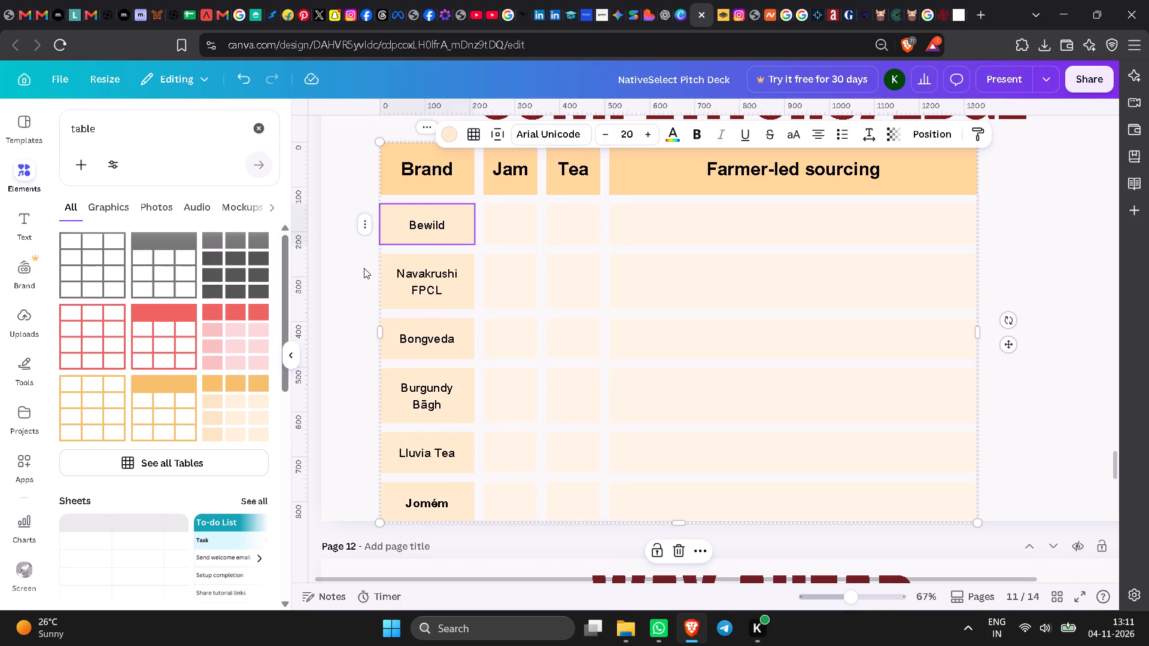
pyautogui.click(365, 223)
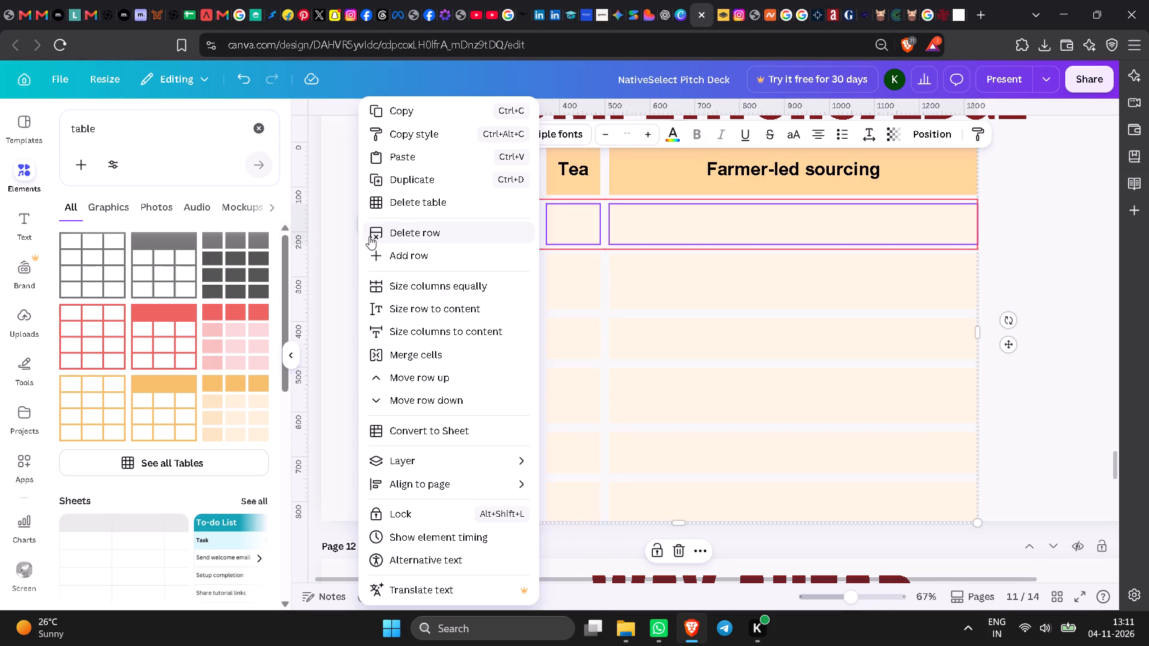
pyautogui.click(419, 336)
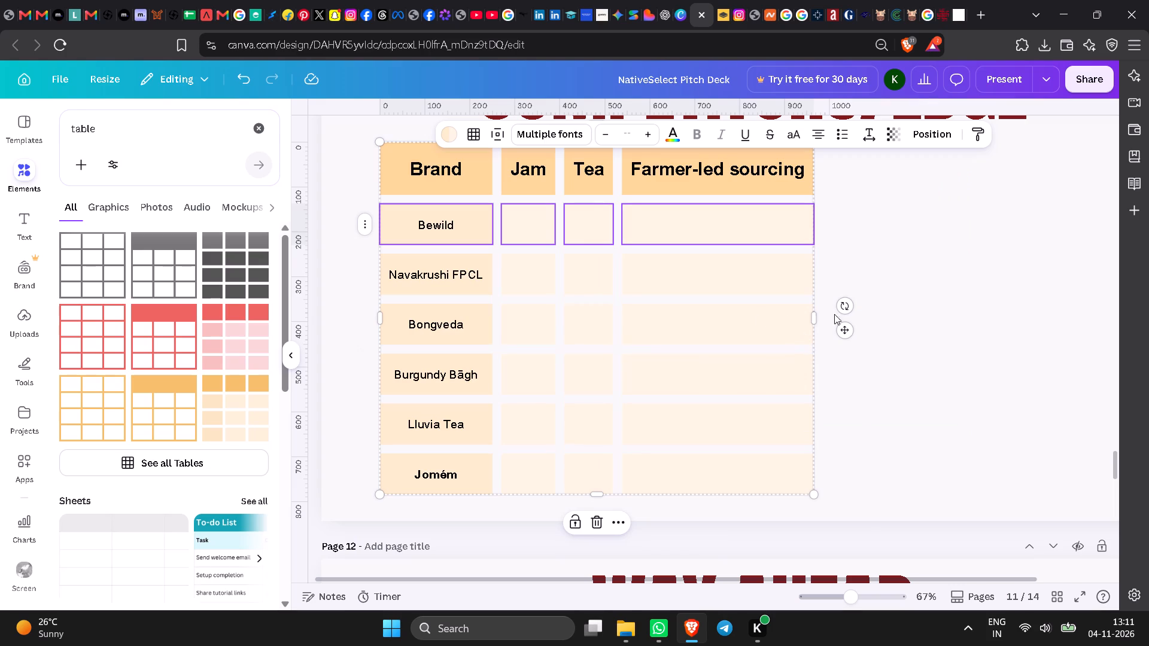
pyautogui.click(954, 287)
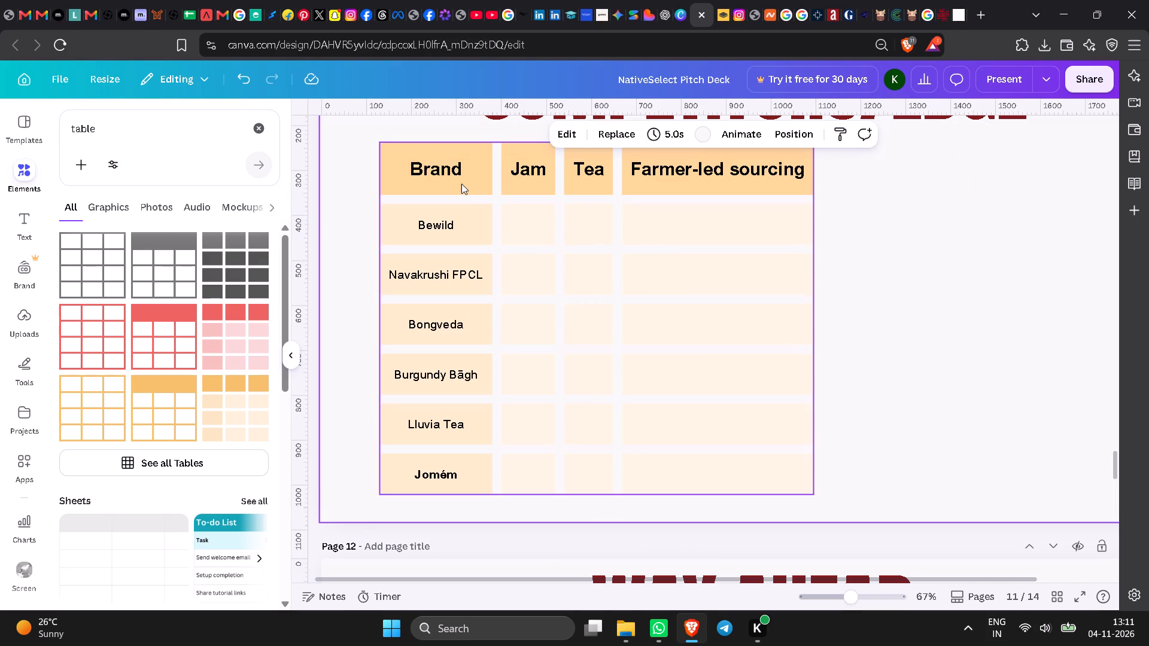
# Widen the Farmer-led sourcing column outward until the whole table is about 1,325 px wide.
pyautogui.click(461, 184)
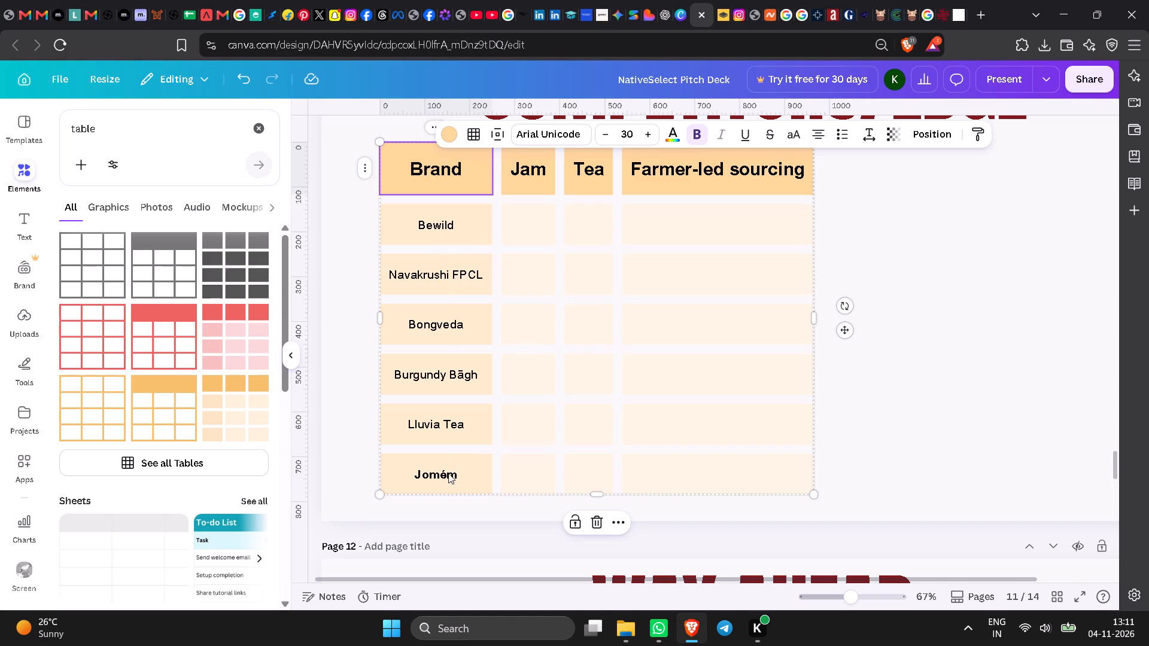
pyautogui.moveTo(816, 316); pyautogui.dragTo(919, 315)
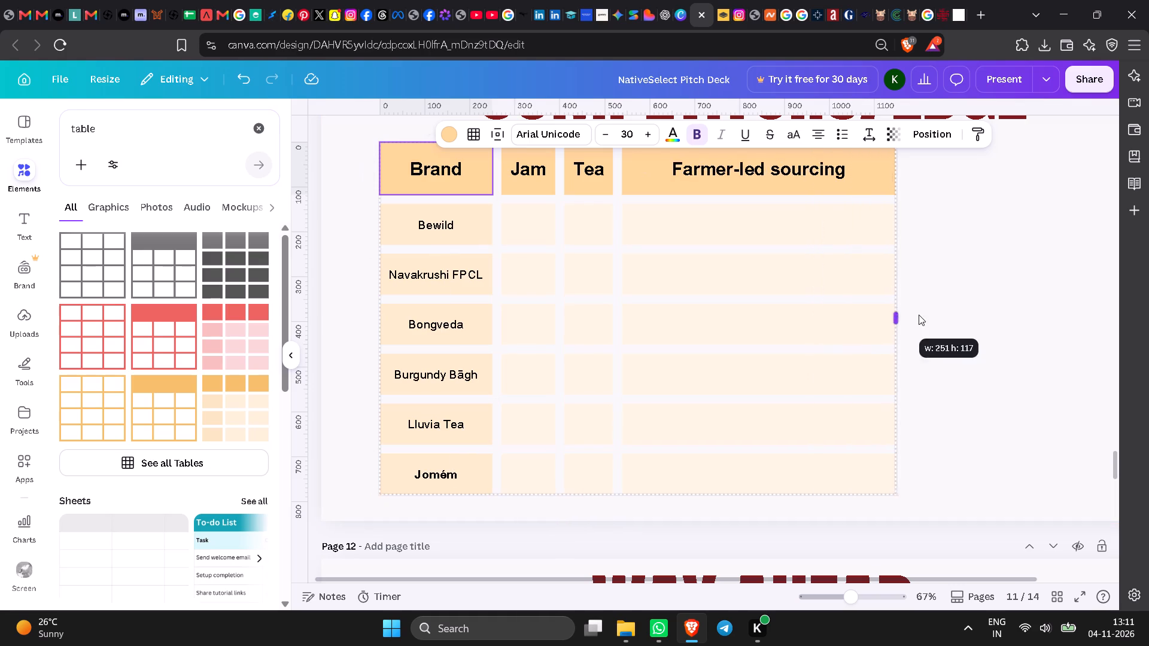
pyautogui.moveTo(919, 315); pyautogui.dragTo(983, 315)
# Search the elements for "tick" and look through the results for a mark to use in Bewild's Jam cell.
pyautogui.click(530, 227)
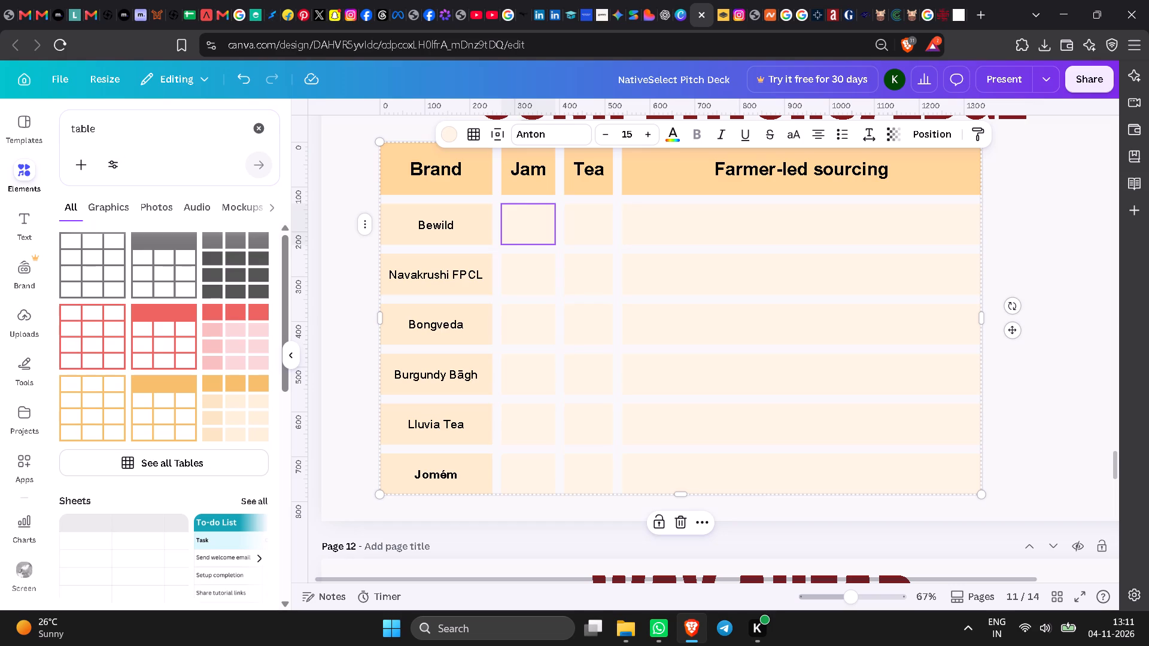
pyautogui.click(257, 127)
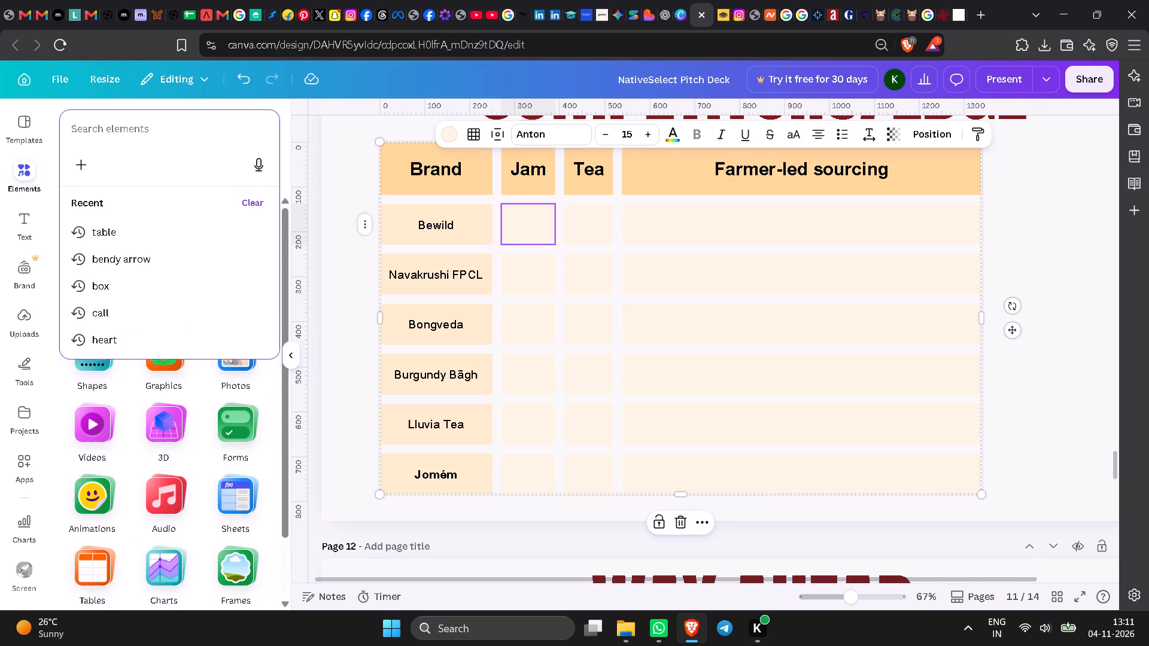
pyautogui.write('tic')
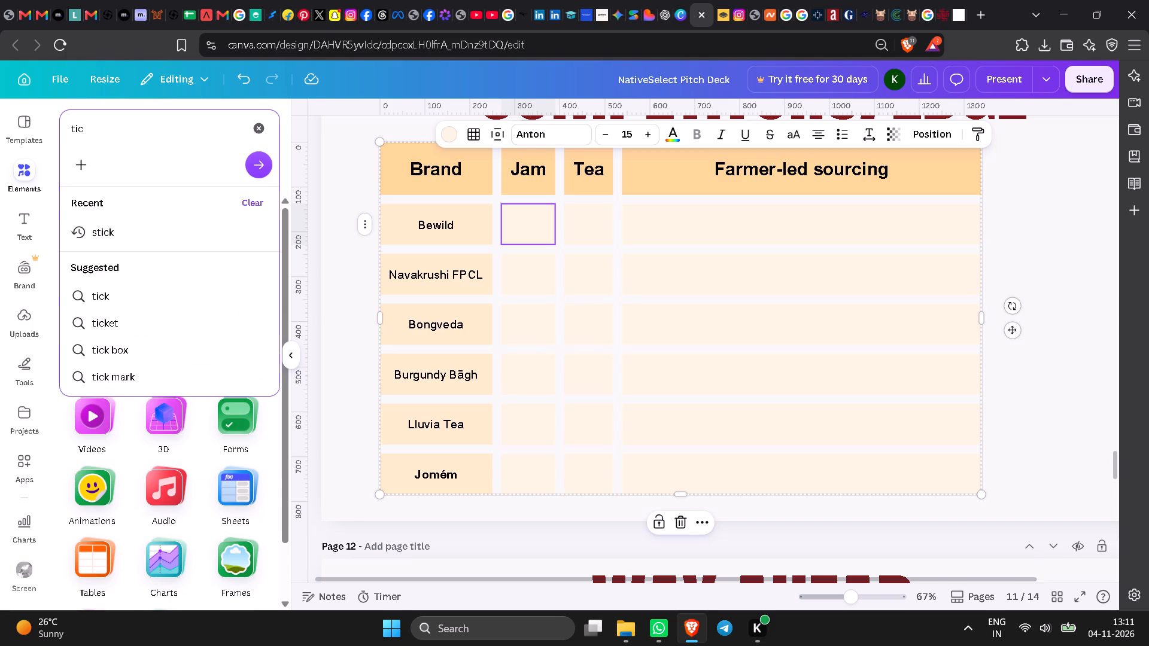
pyautogui.press('k')
pyautogui.press('Return')
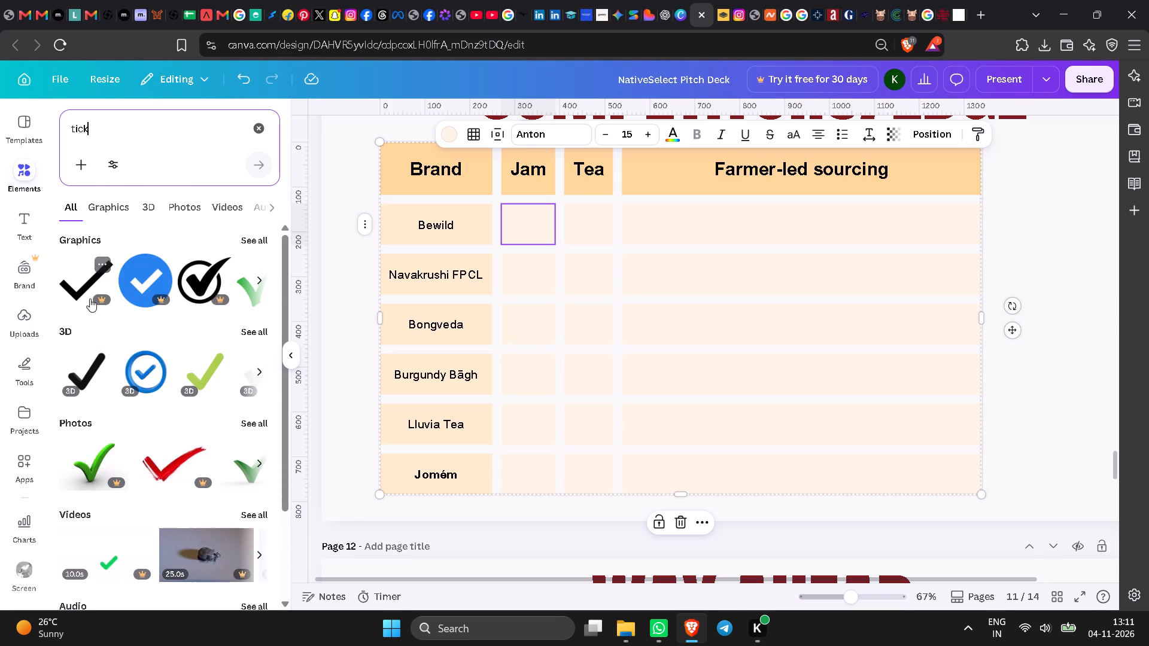
pyautogui.scroll(-1, 193, 416)
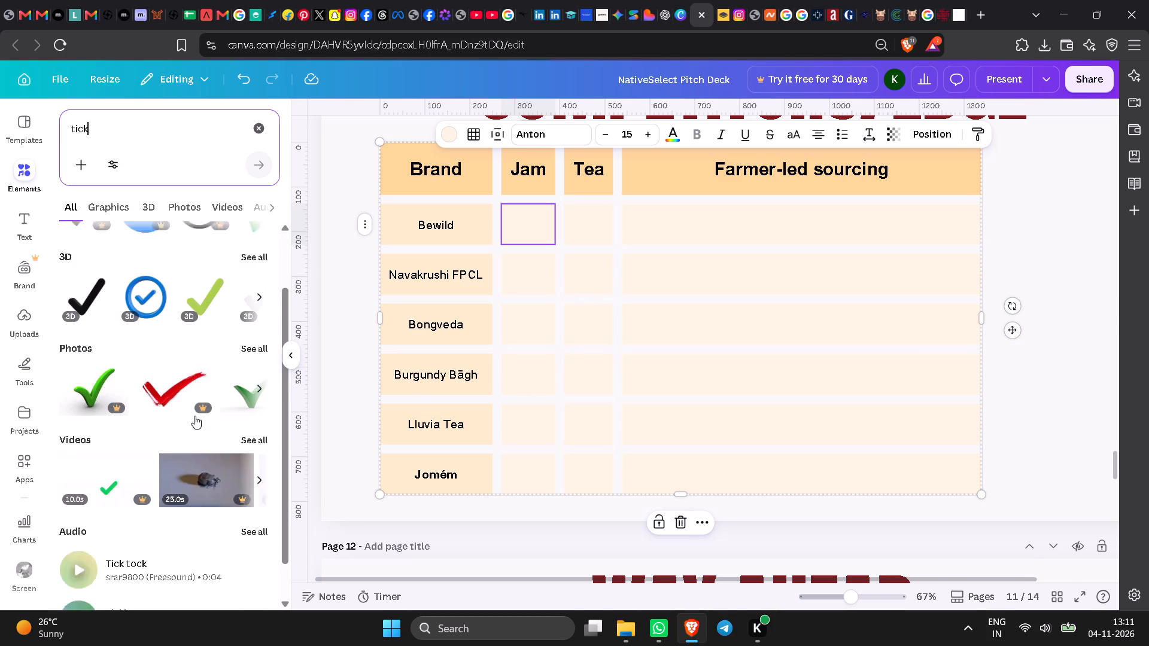
pyautogui.scroll(-4, 194, 416)
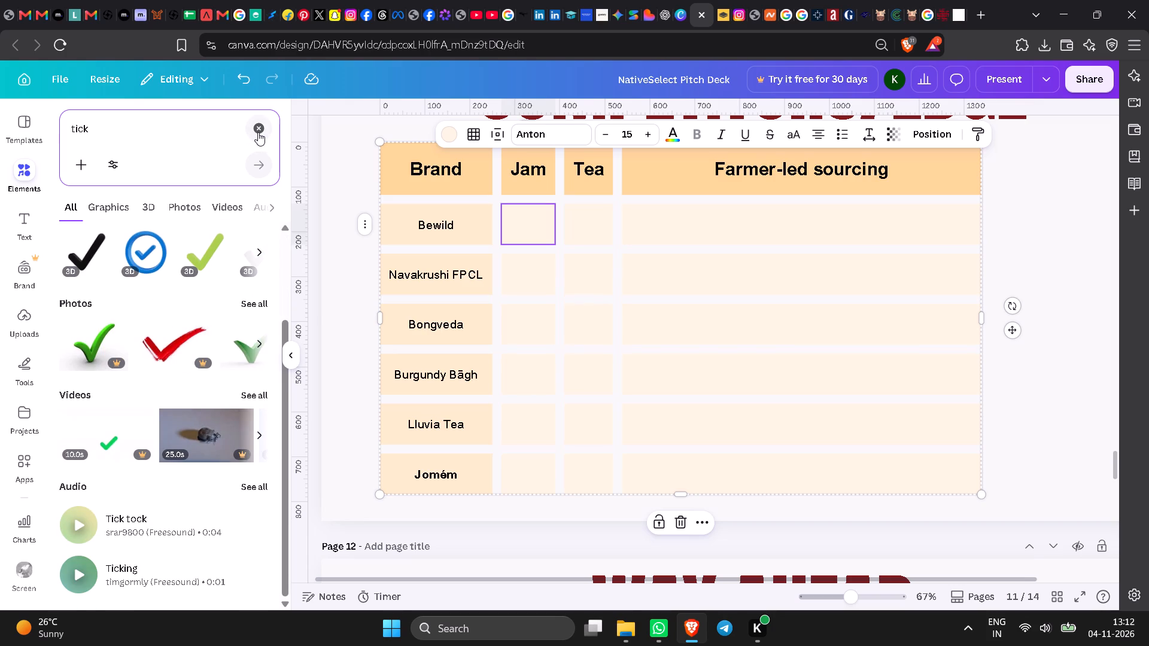
# Search the elements for "right" and insert the plain black check mark without a circle from the graphics.
pyautogui.click(258, 132)
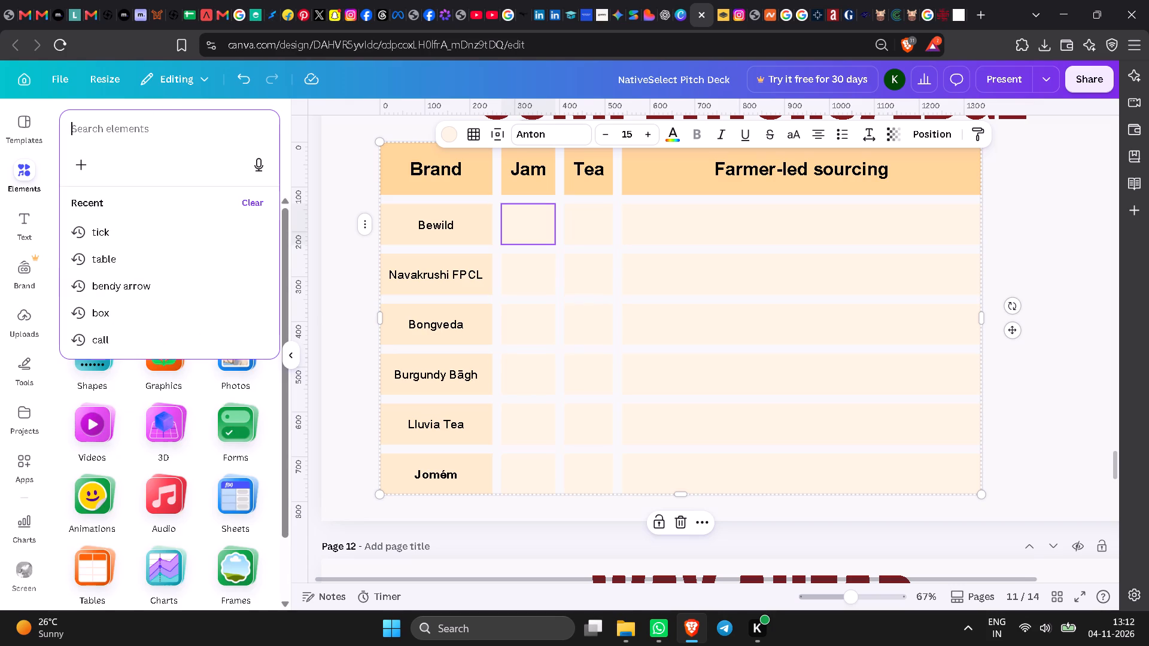
pyautogui.write('right')
pyautogui.press('space')
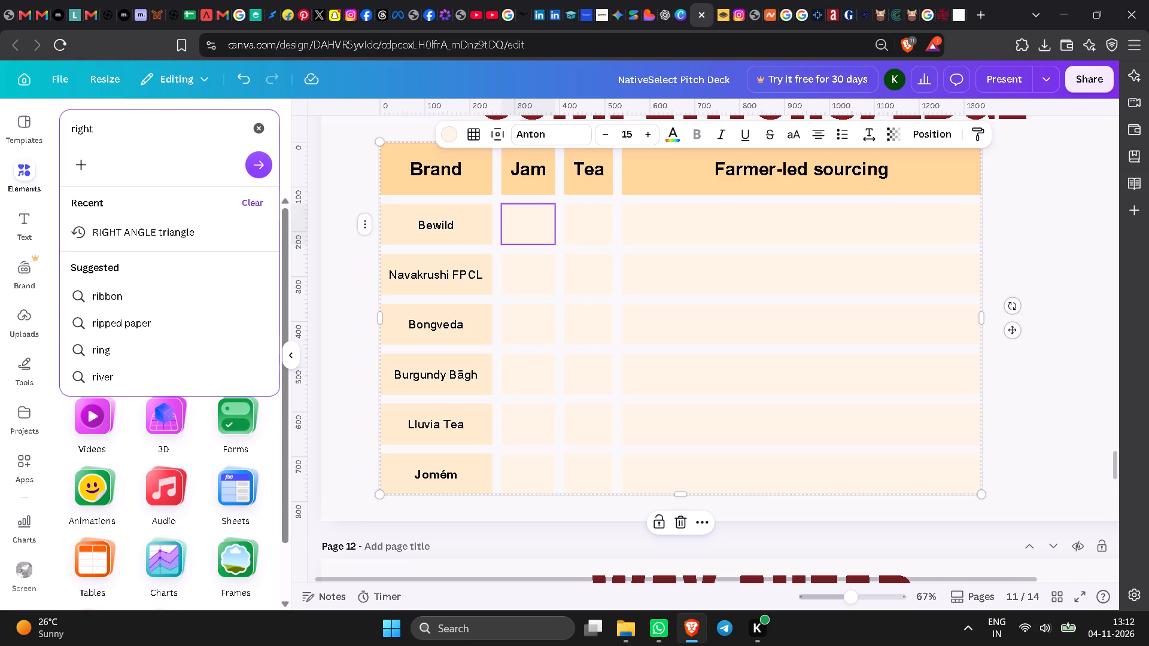
pyautogui.press('Return')
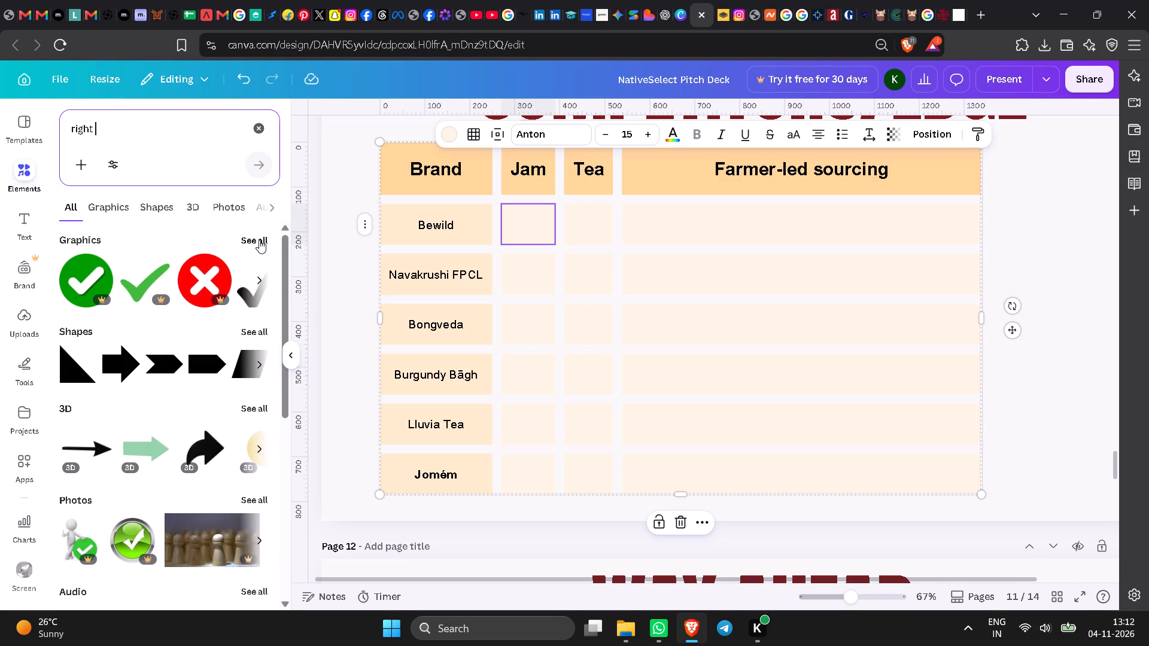
pyautogui.click(259, 240)
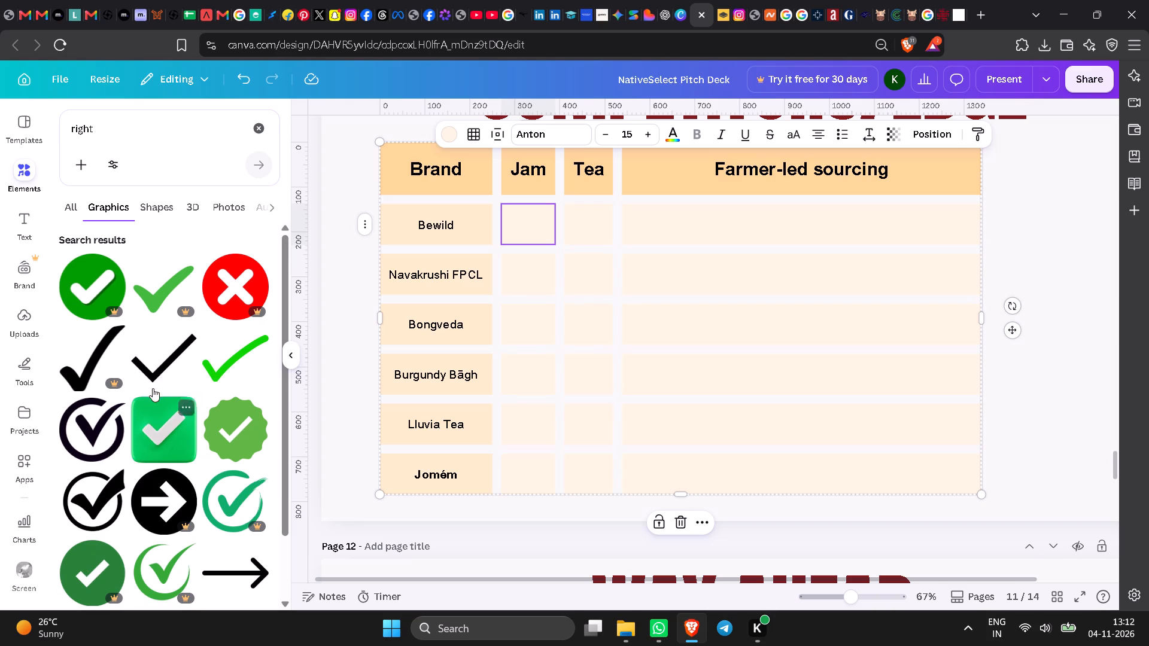
pyautogui.click(156, 356)
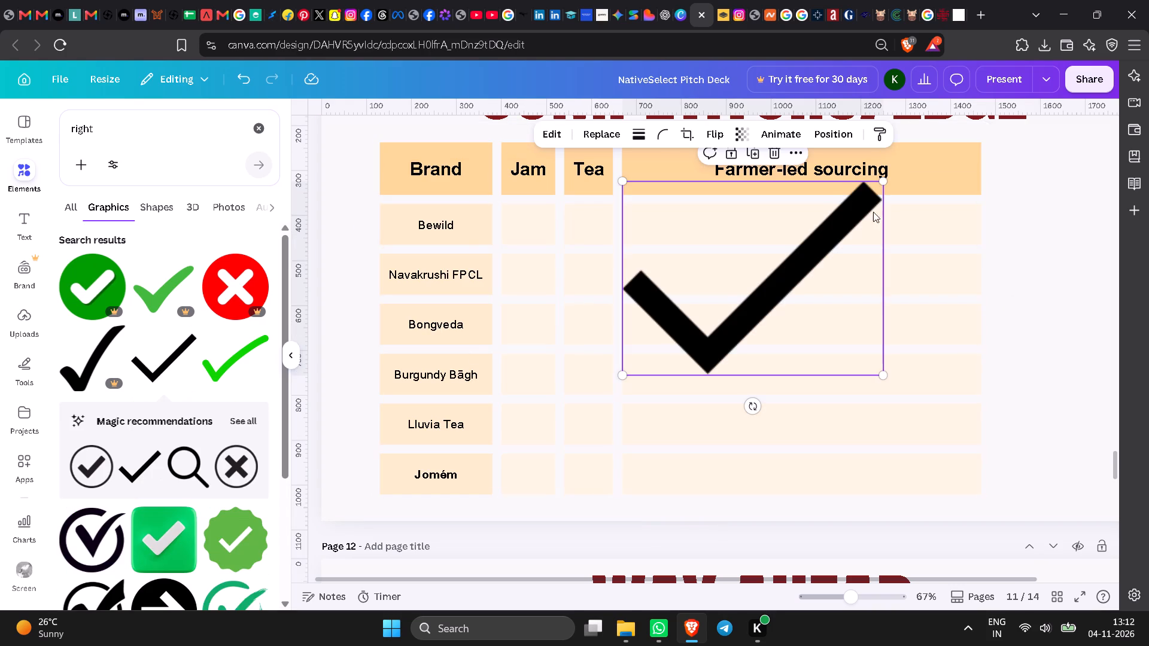
# Shrink the black check mark to fit a table cell and centre it in Bewild's Jam cell.
pyautogui.moveTo(885, 183); pyautogui.dragTo(701, 327)
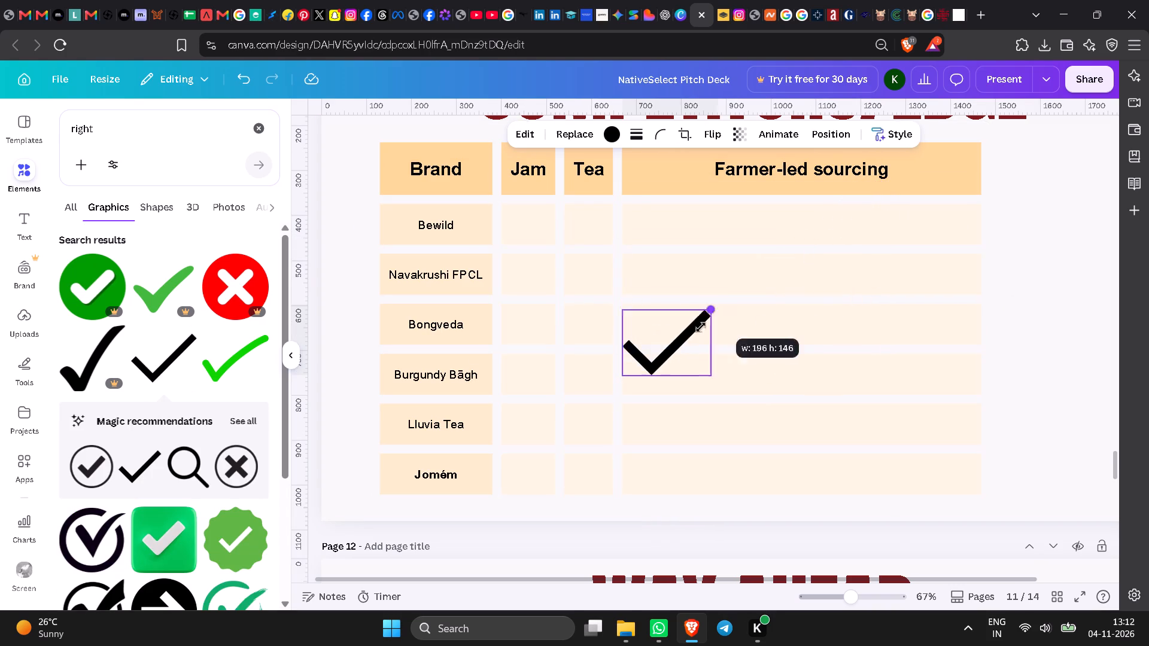
pyautogui.moveTo(701, 327); pyautogui.dragTo(642, 371)
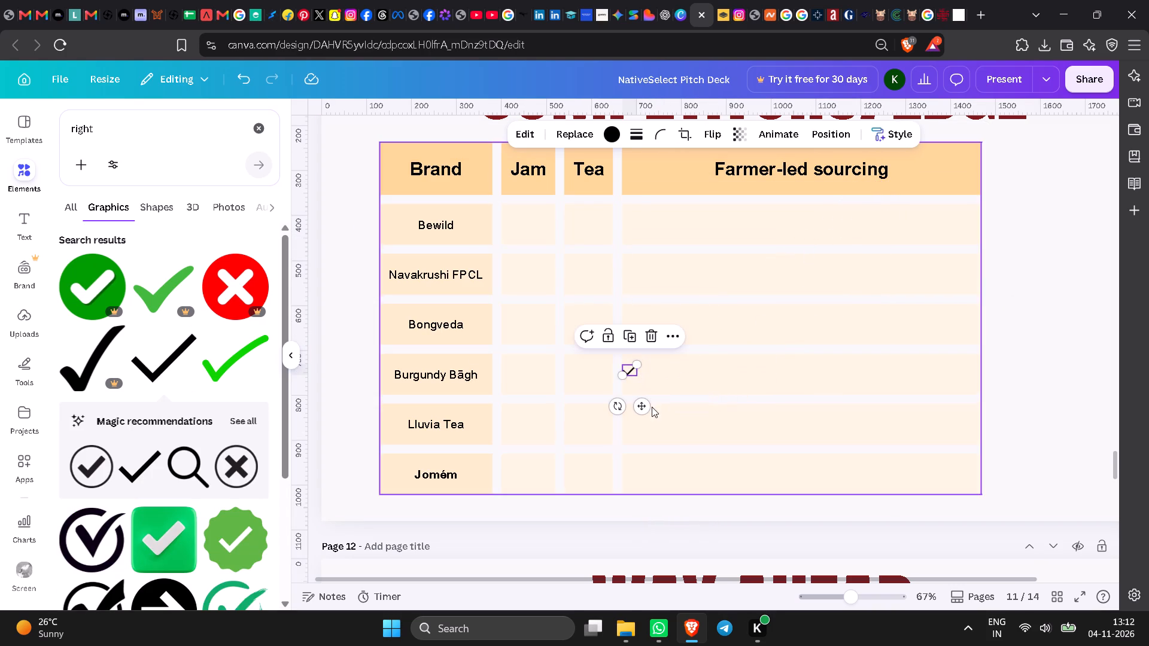
pyautogui.moveTo(645, 407); pyautogui.dragTo(546, 263)
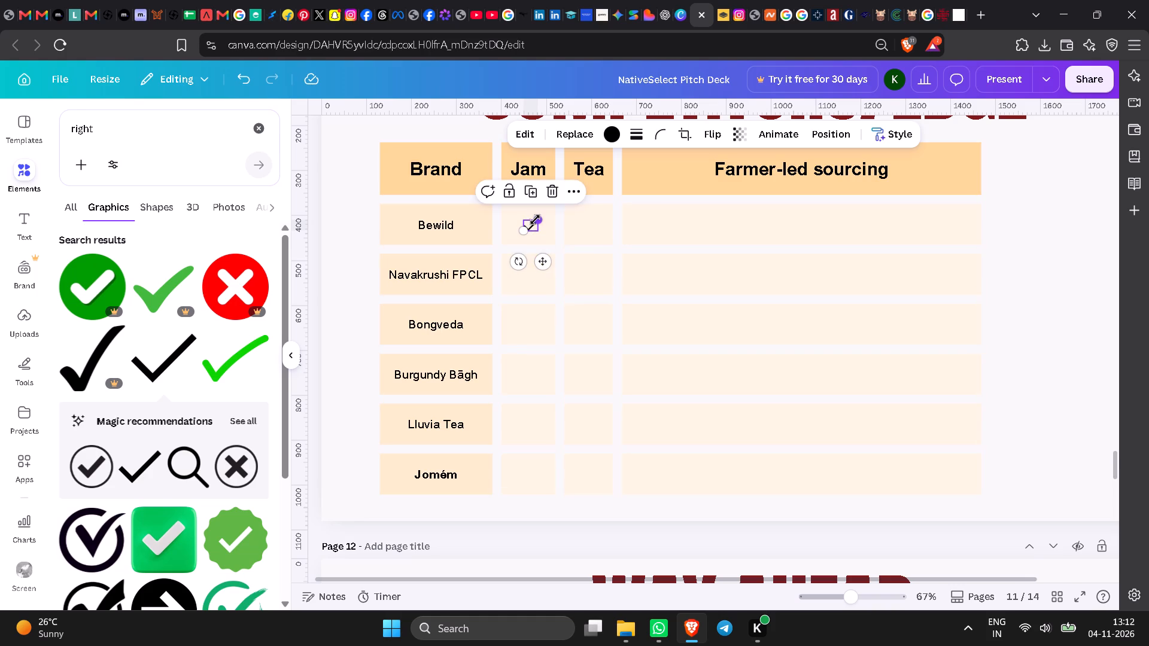
pyautogui.moveTo(535, 220); pyautogui.dragTo(551, 212)
pyautogui.moveTo(551, 264); pyautogui.dragTo(542, 263)
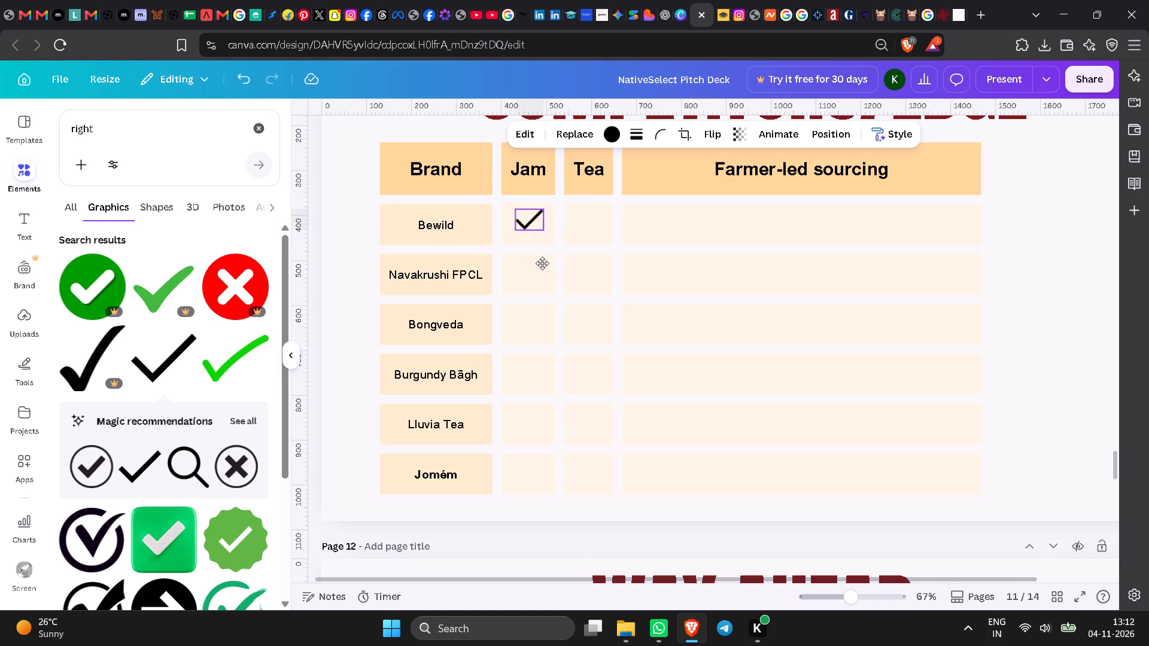
pyautogui.moveTo(542, 263); pyautogui.dragTo(542, 269)
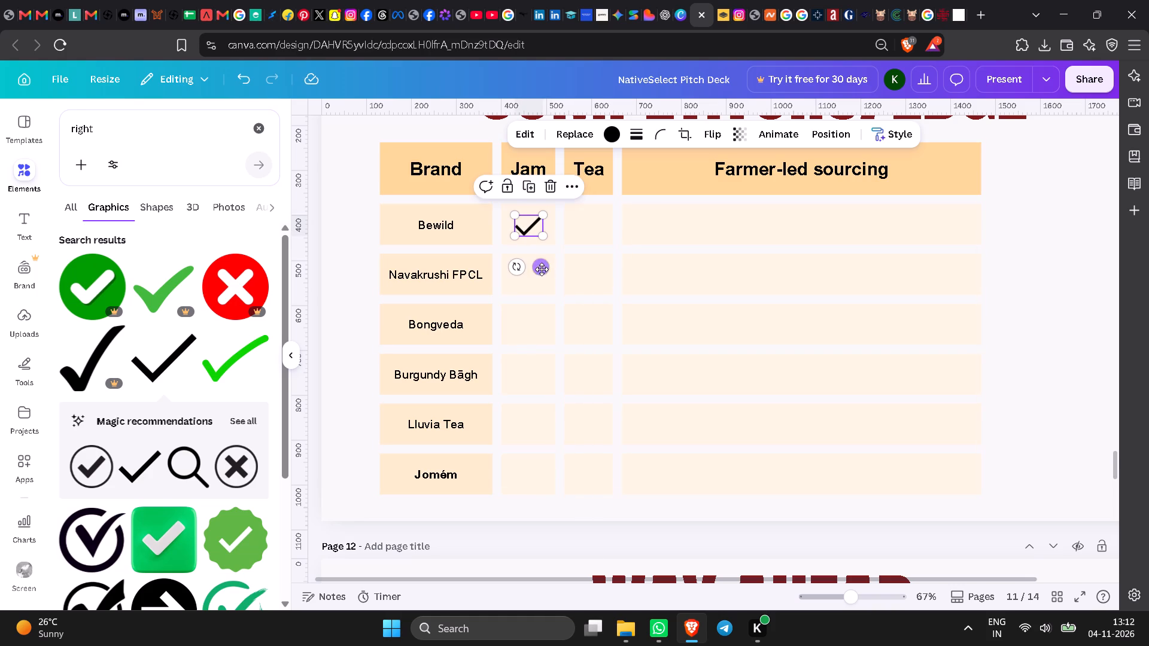
pyautogui.click(605, 290)
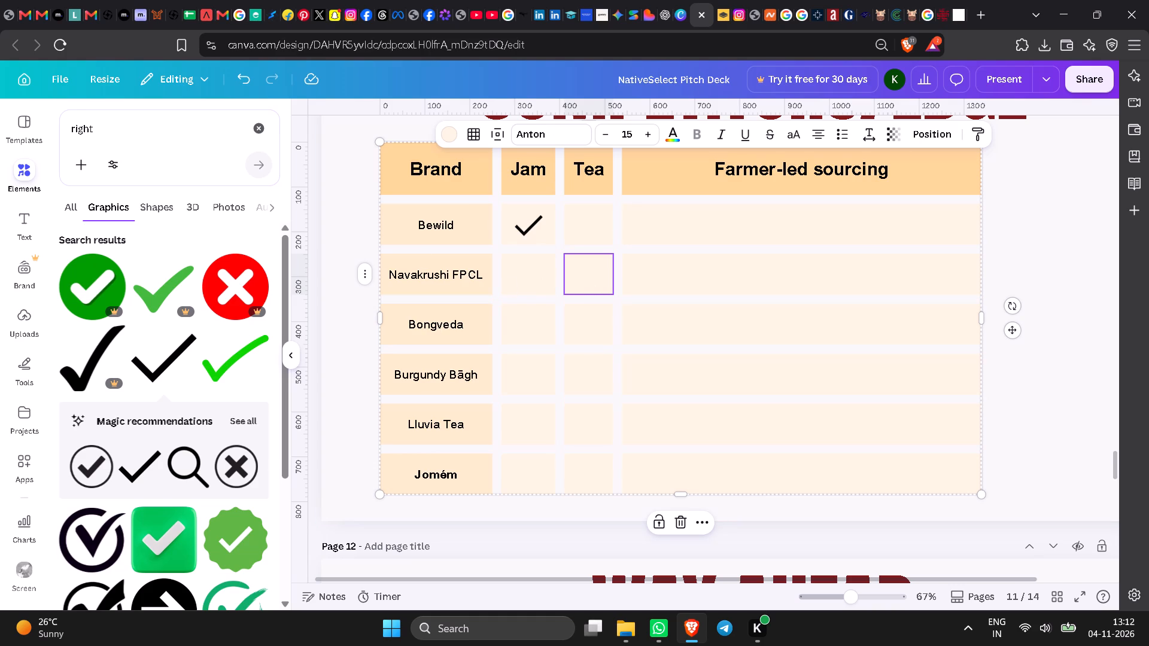
# Search the elements for "wrong" and look through the graphics for a cross mark that matches the black check mark.
pyautogui.click(257, 125)
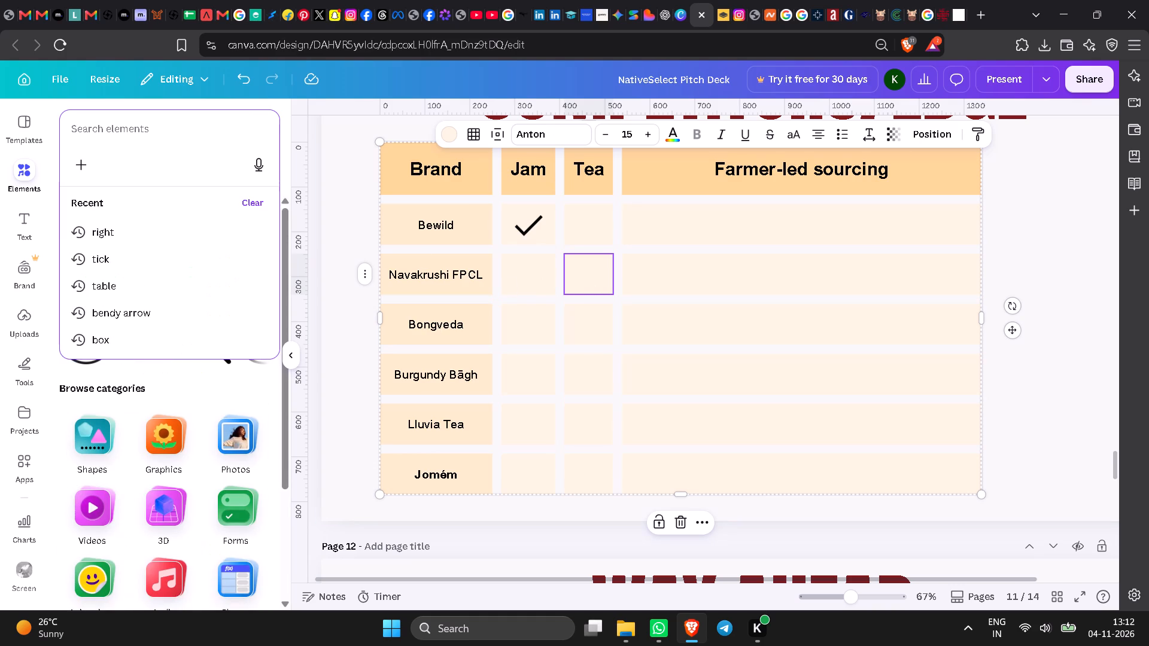
pyautogui.write('wrong')
pyautogui.press('Return')
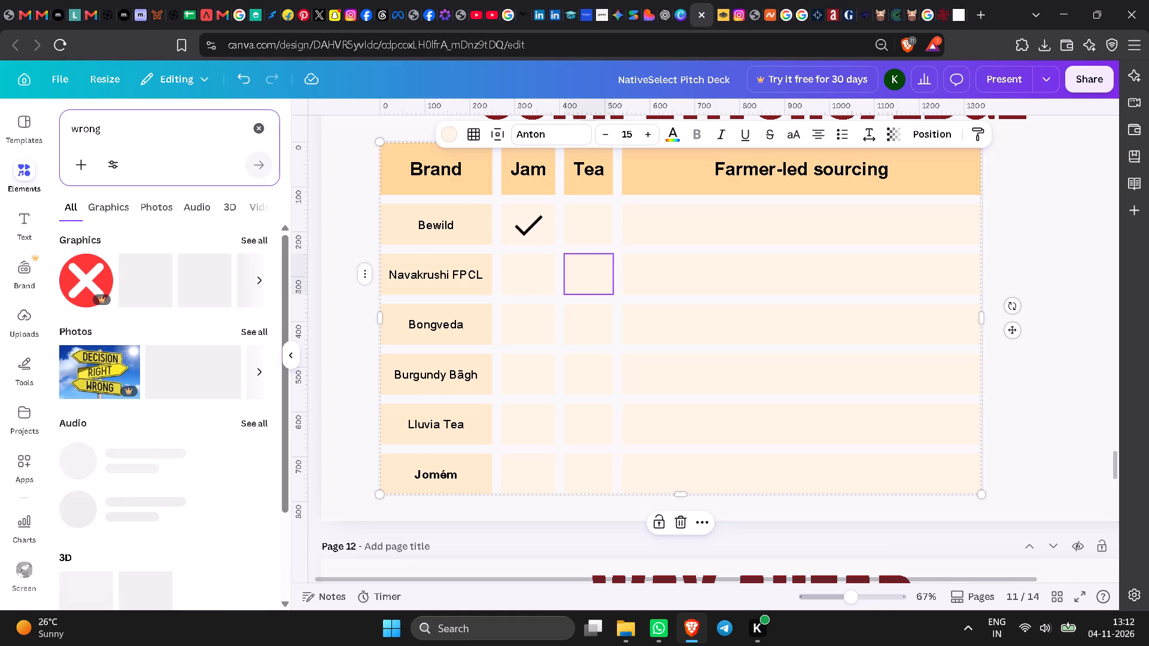
pyautogui.click(249, 236)
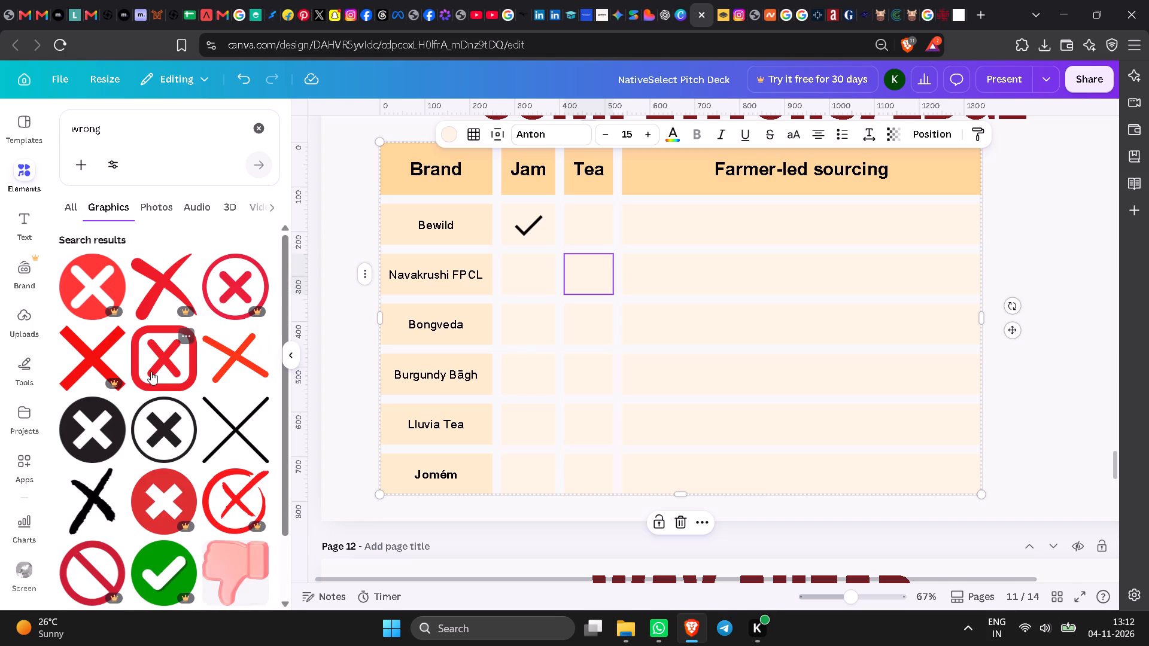
pyautogui.scroll(-5, 151, 371)
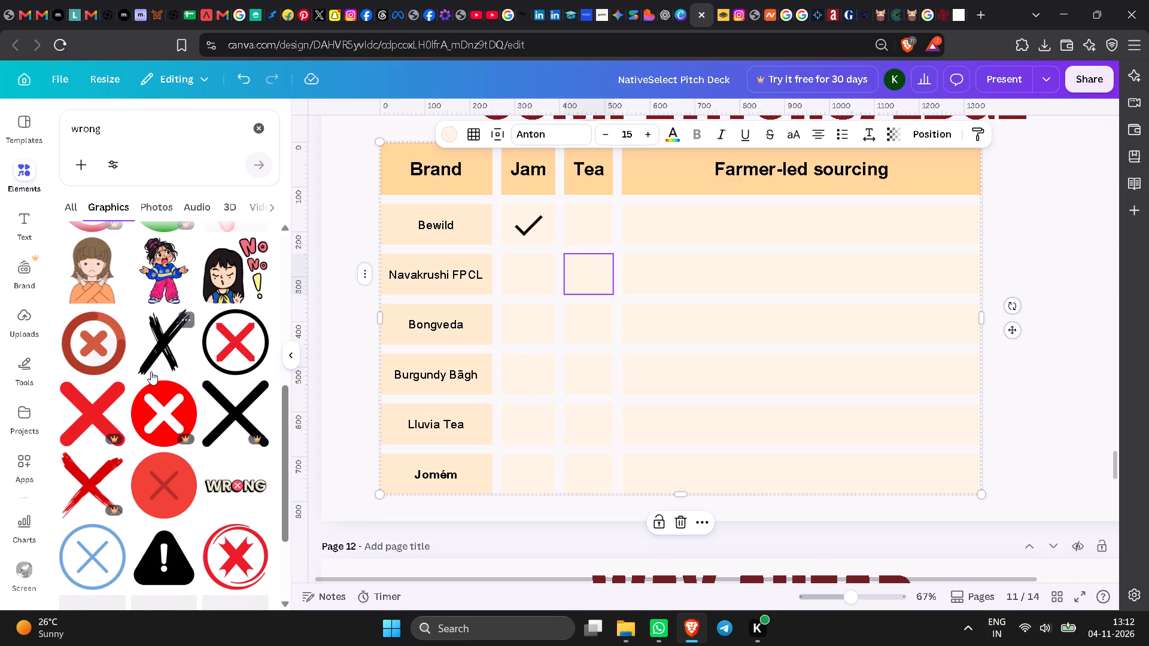
pyautogui.scroll(-7, 151, 371)
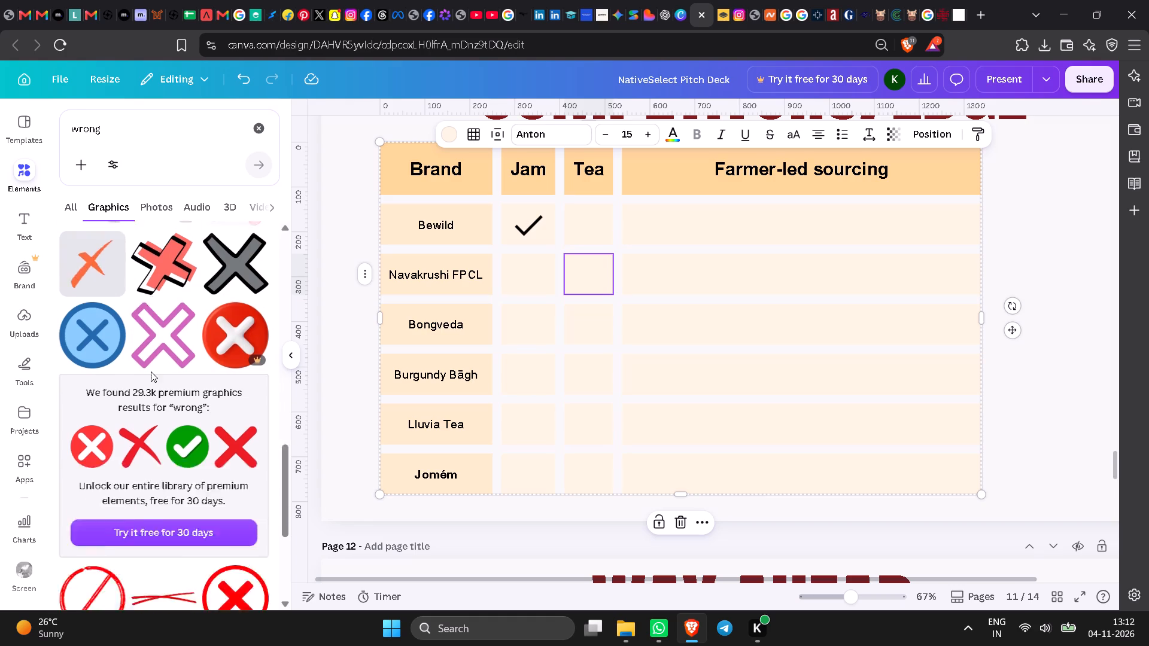
pyautogui.scroll(-8, 151, 371)
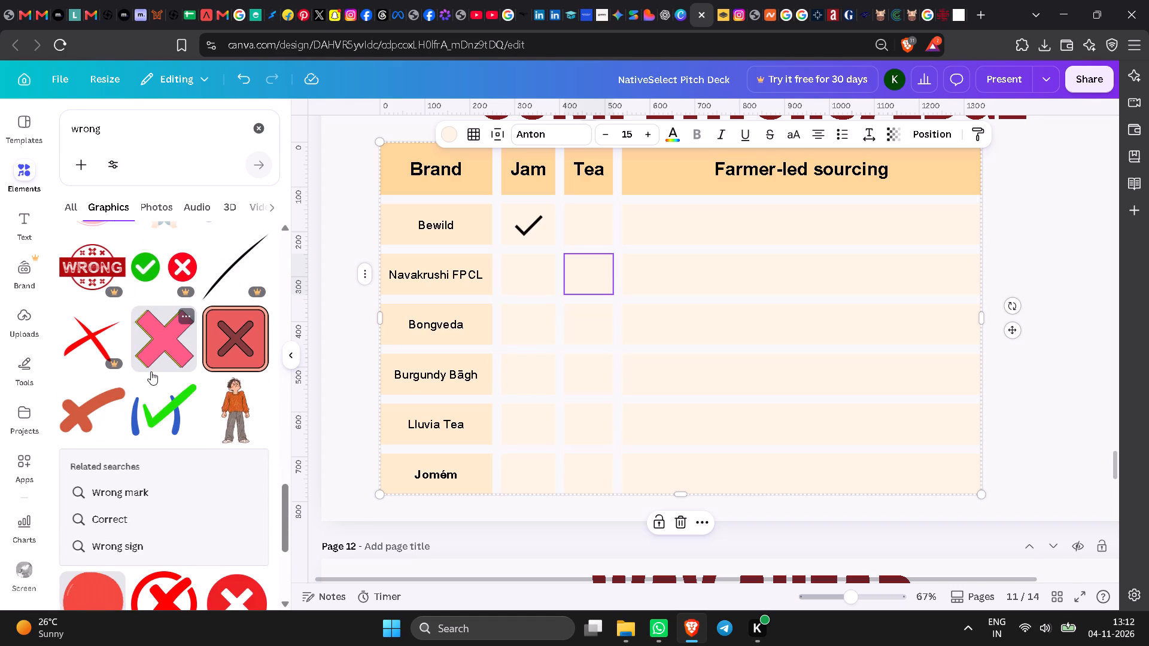
pyautogui.scroll(-3, 146, 371)
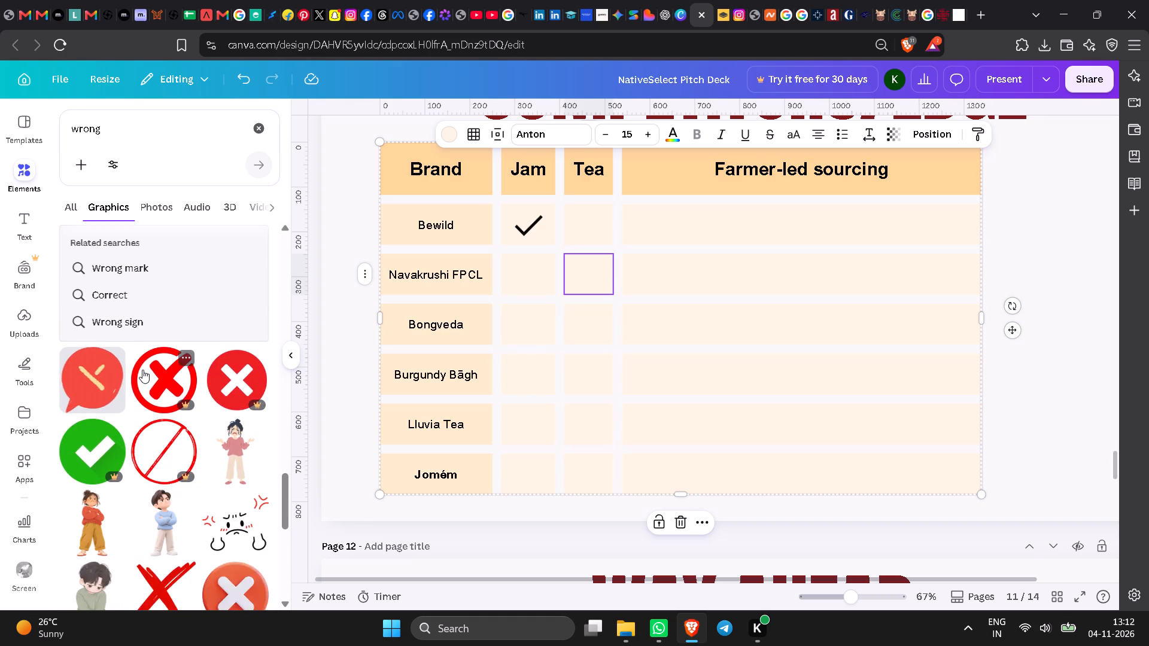
pyautogui.scroll(-6, 142, 369)
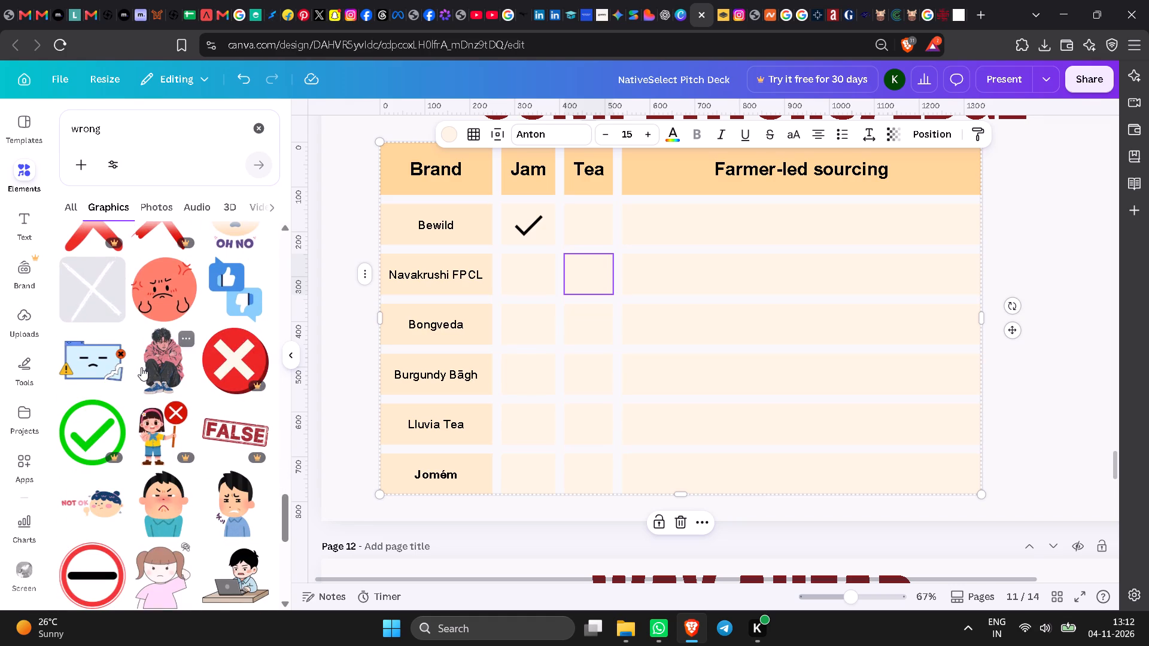
pyautogui.scroll(-6, 141, 367)
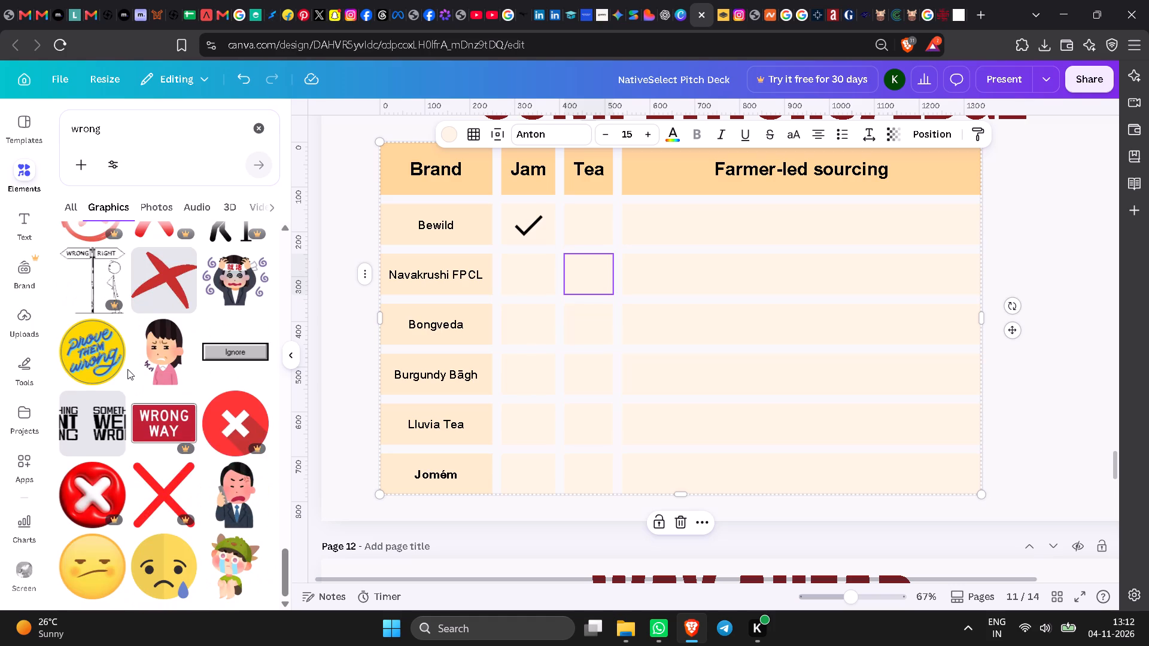
pyautogui.scroll(-1, 127, 369)
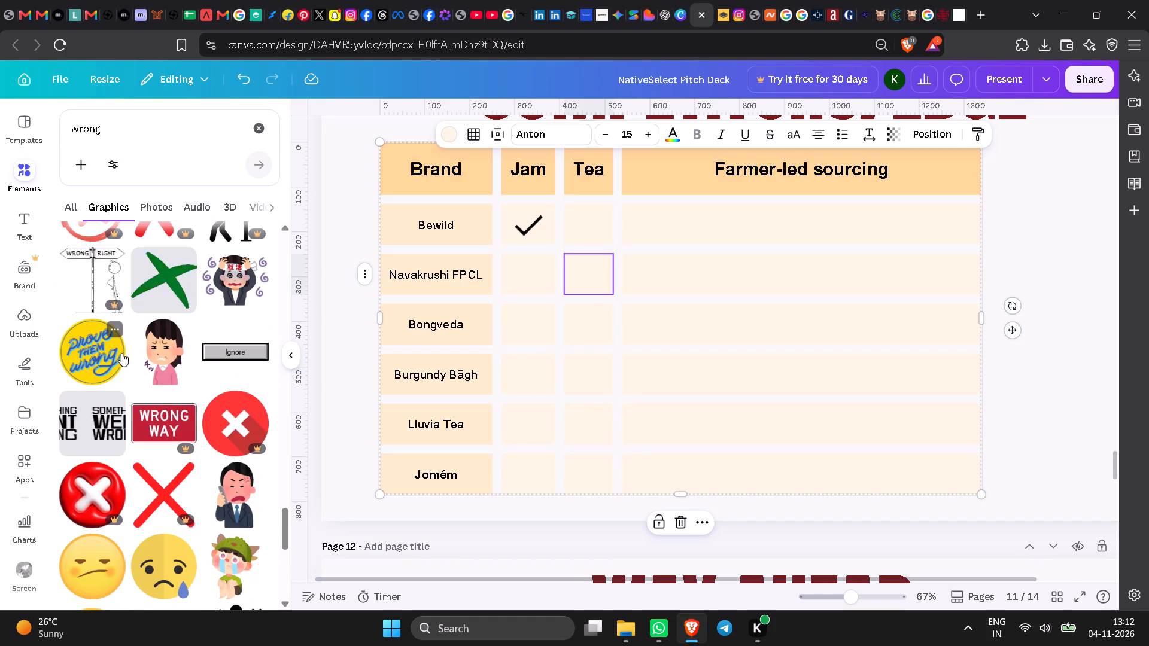
pyautogui.scroll(-5, 121, 352)
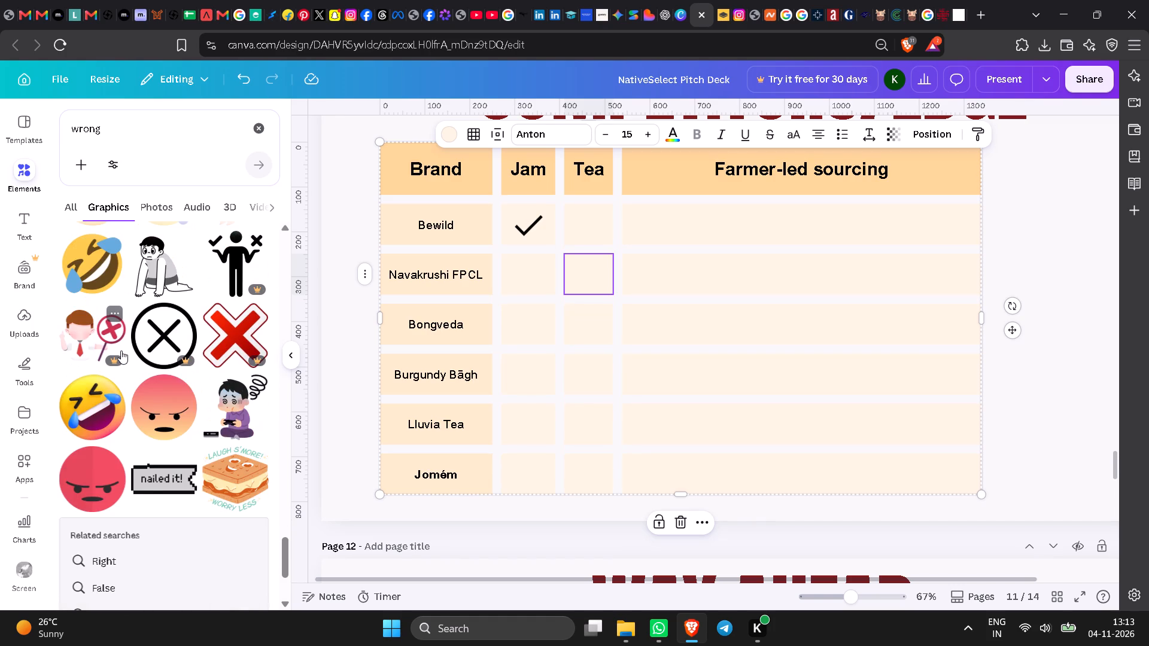
# Return to the first "wrong" graphics and go through them again for a plain cross for the table.
pyautogui.scroll(14, 121, 351)
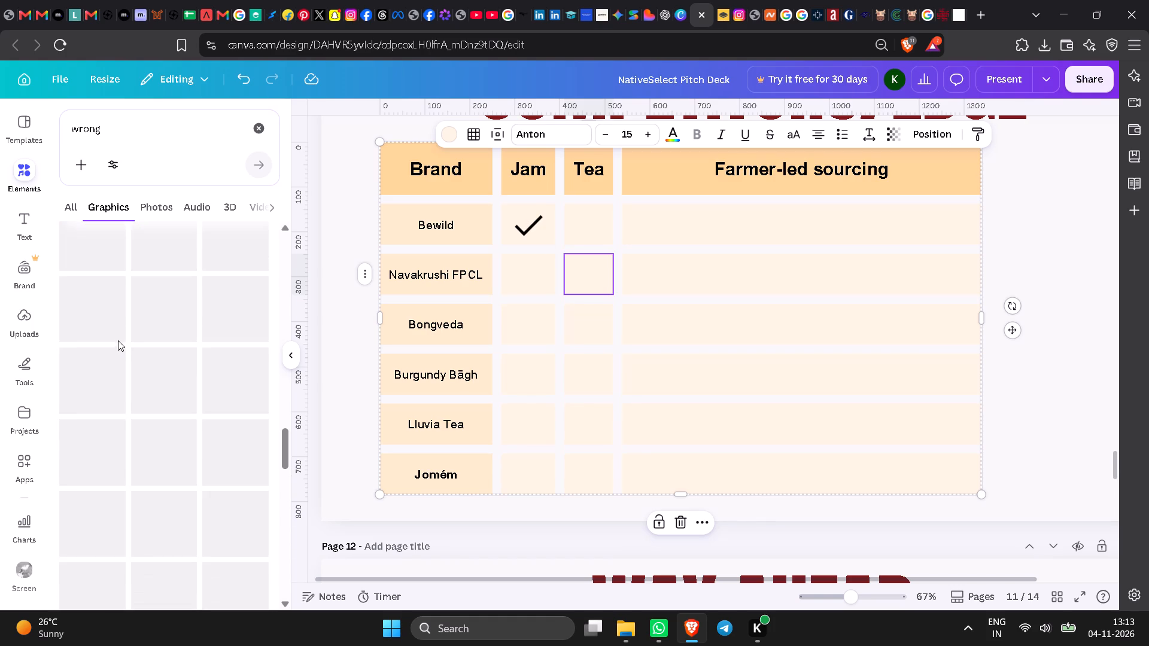
pyautogui.scroll(13, 118, 340)
pyautogui.scroll(-1, 116, 339)
pyautogui.scroll(8, 116, 339)
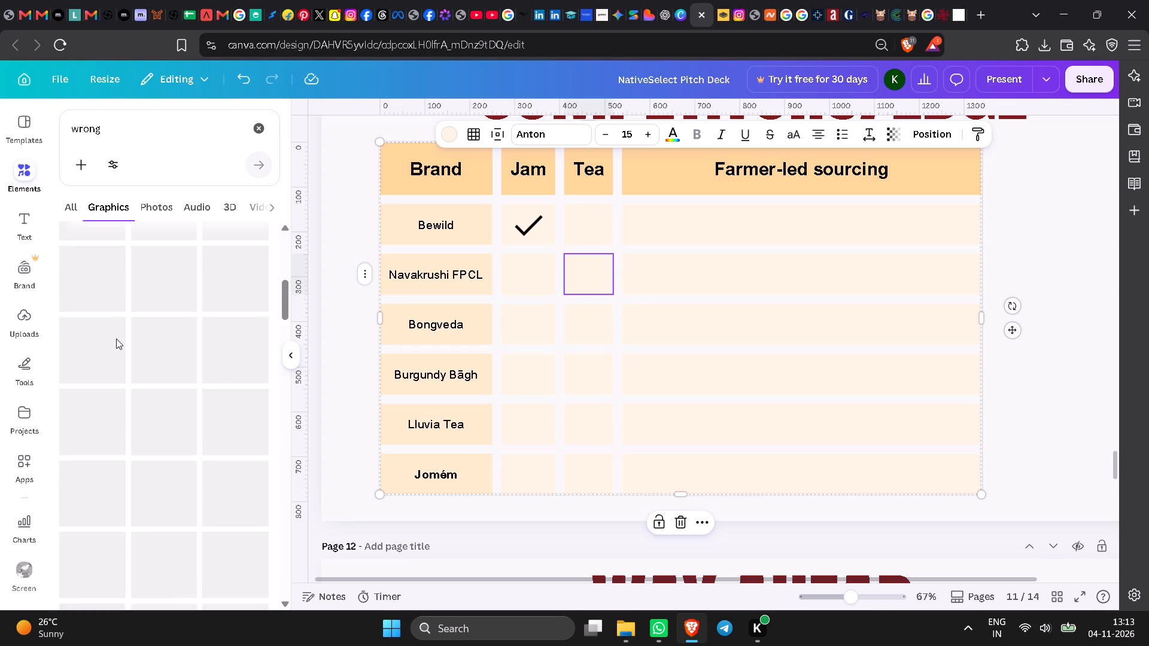
pyautogui.scroll(5, 116, 339)
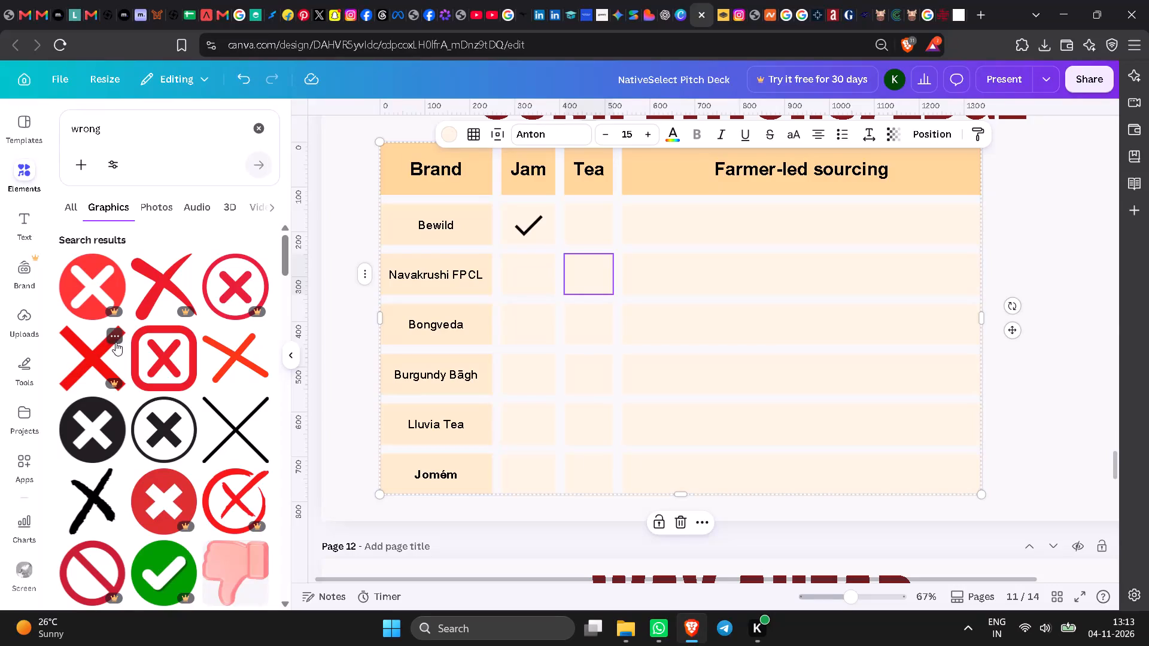
pyautogui.scroll(-7, 115, 342)
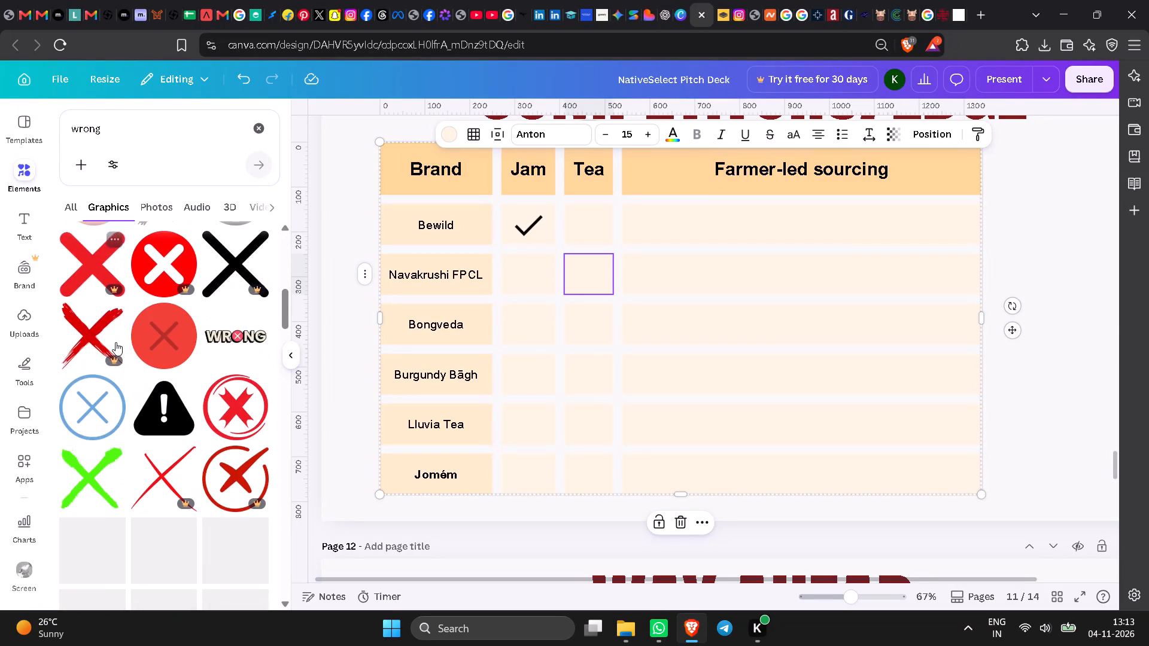
pyautogui.scroll(-6, 115, 342)
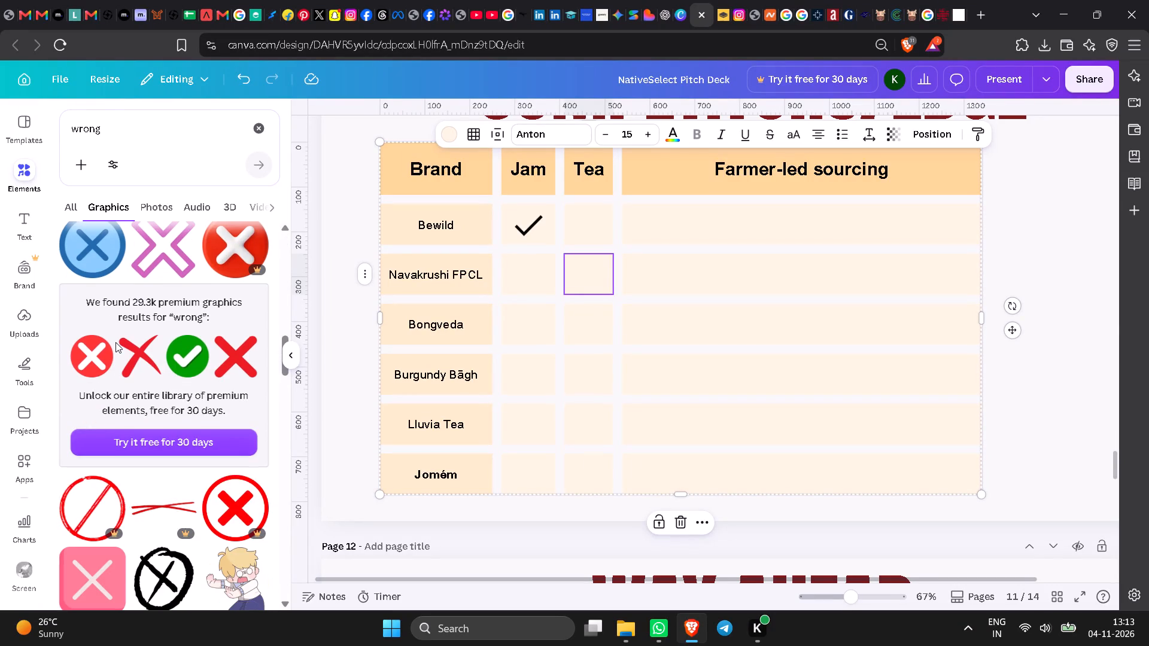
pyautogui.scroll(-7, 115, 342)
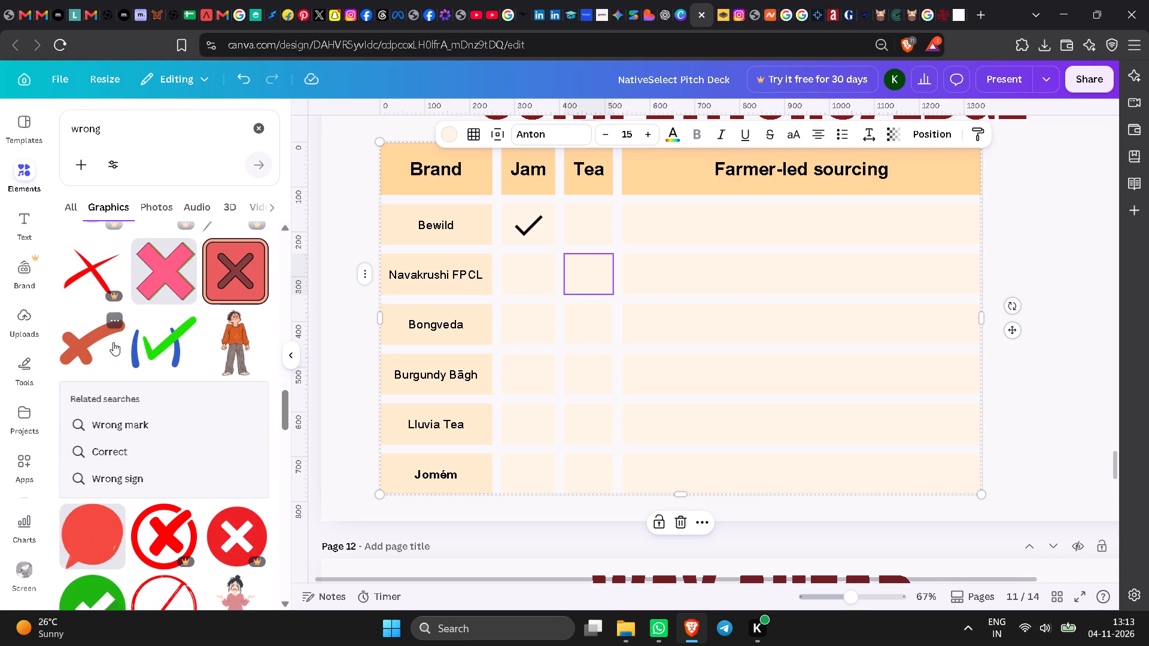
pyautogui.scroll(-4, 113, 342)
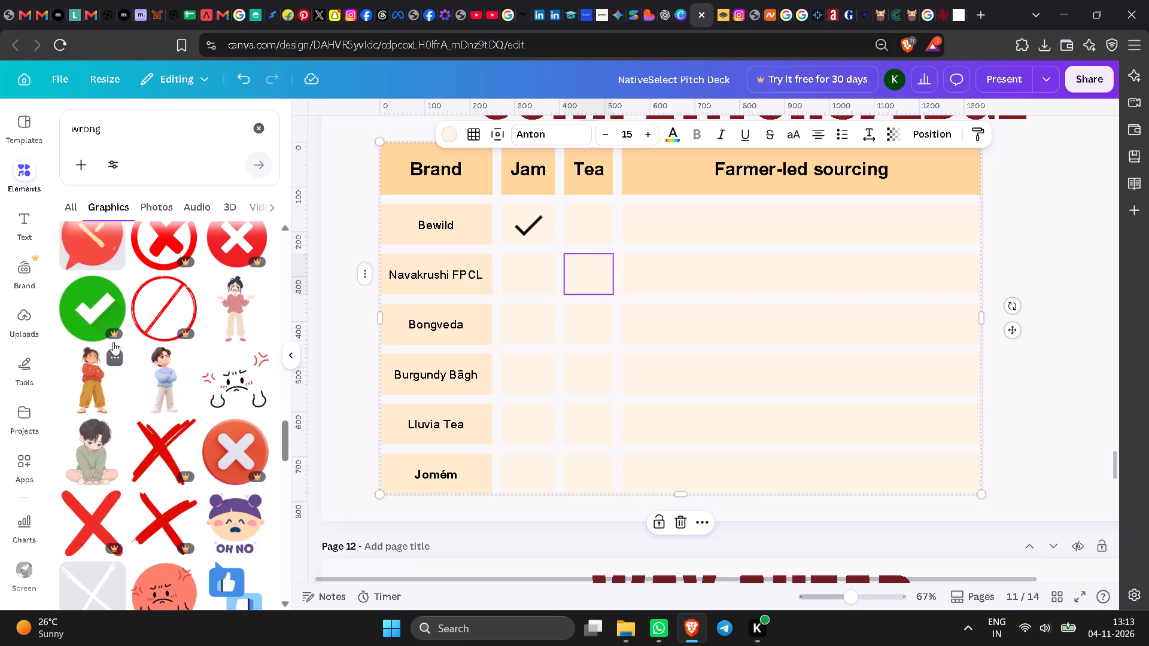
pyautogui.scroll(-6, 113, 342)
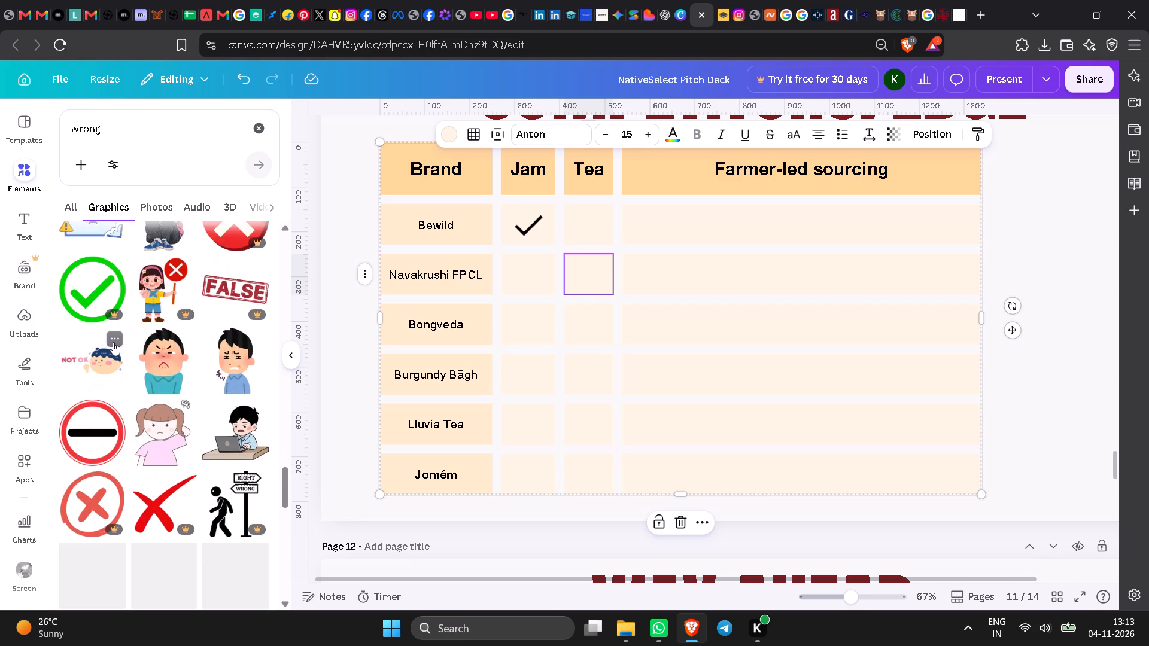
pyautogui.scroll(-4, 113, 342)
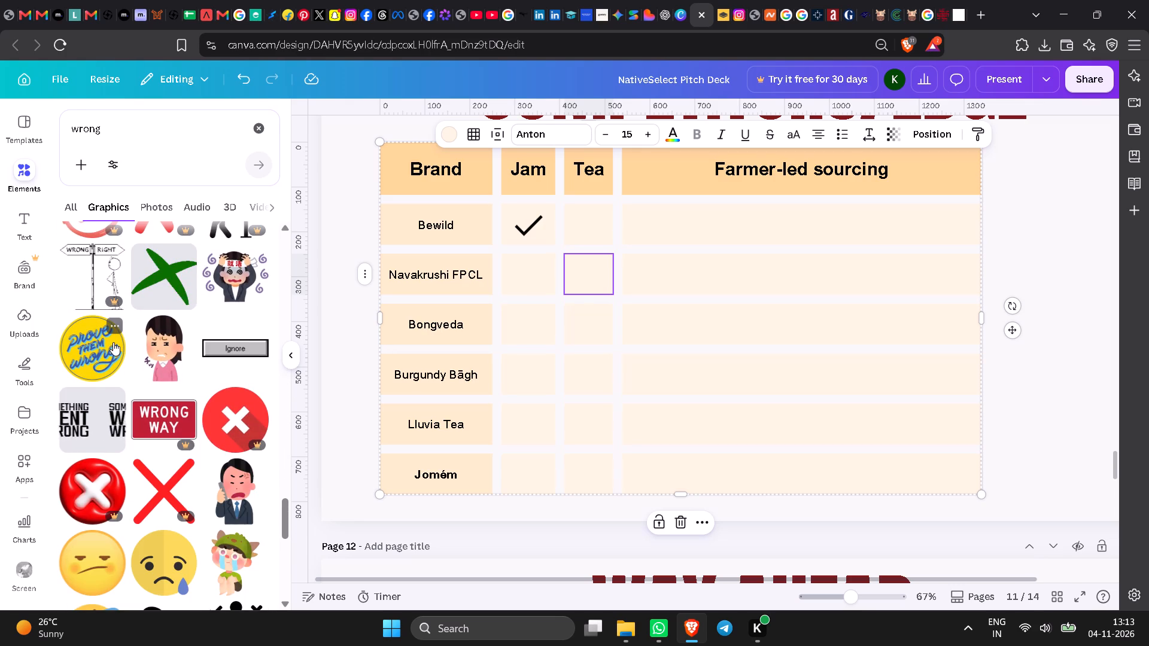
pyautogui.scroll(-3, 113, 342)
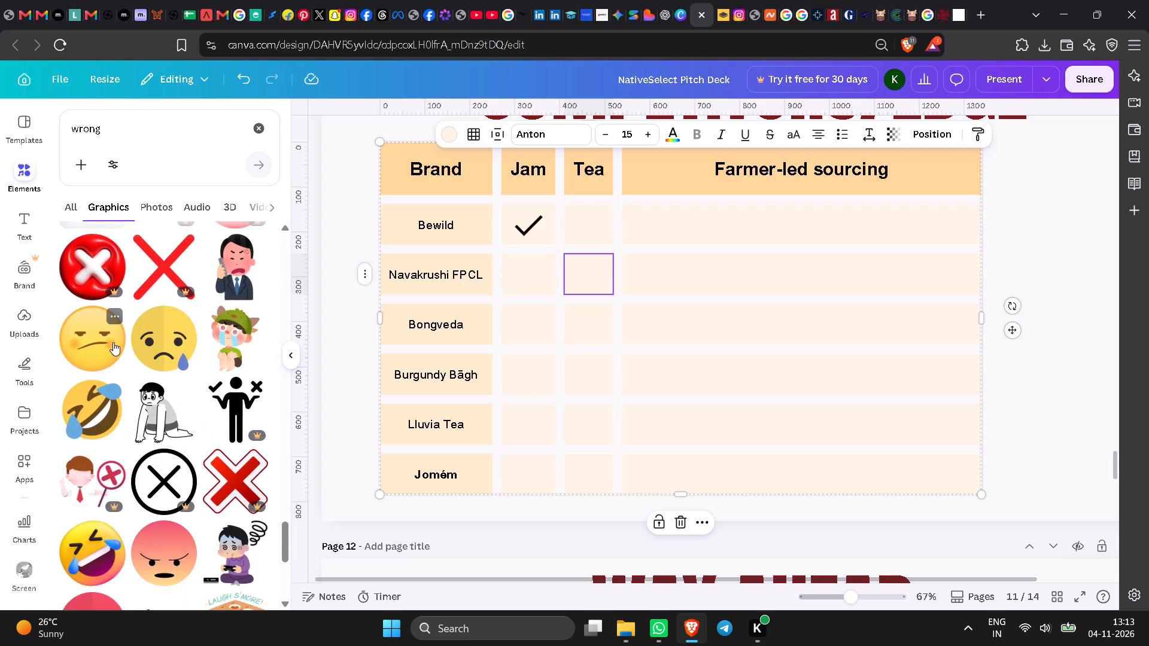
pyautogui.scroll(-14, 113, 342)
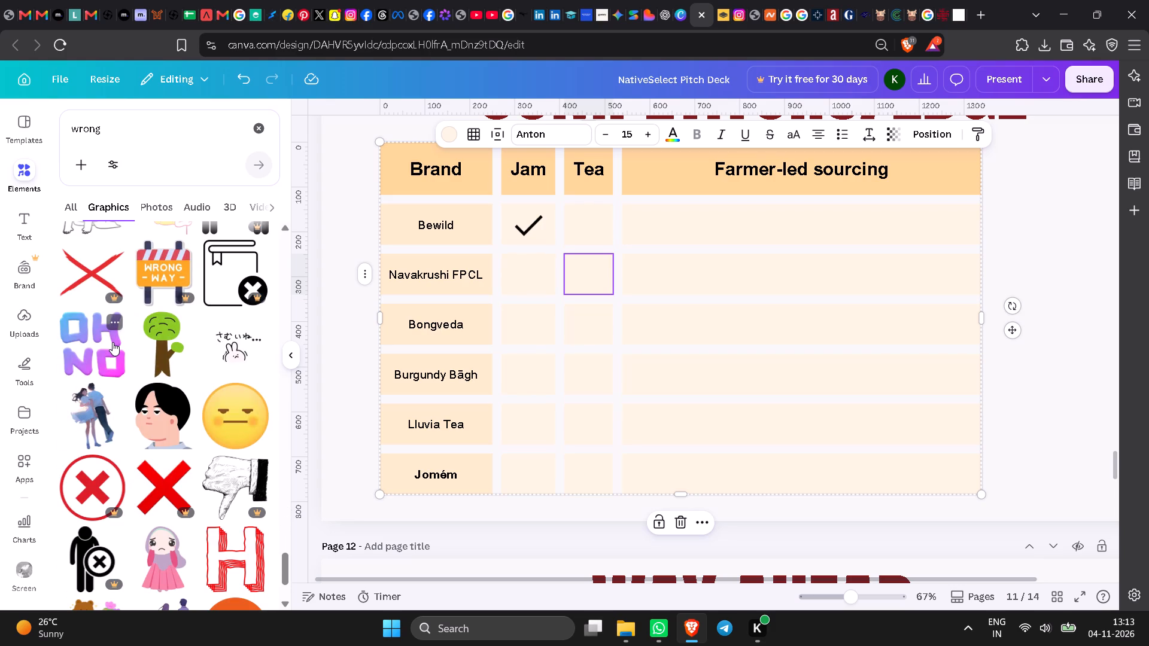
pyautogui.scroll(-4, 113, 342)
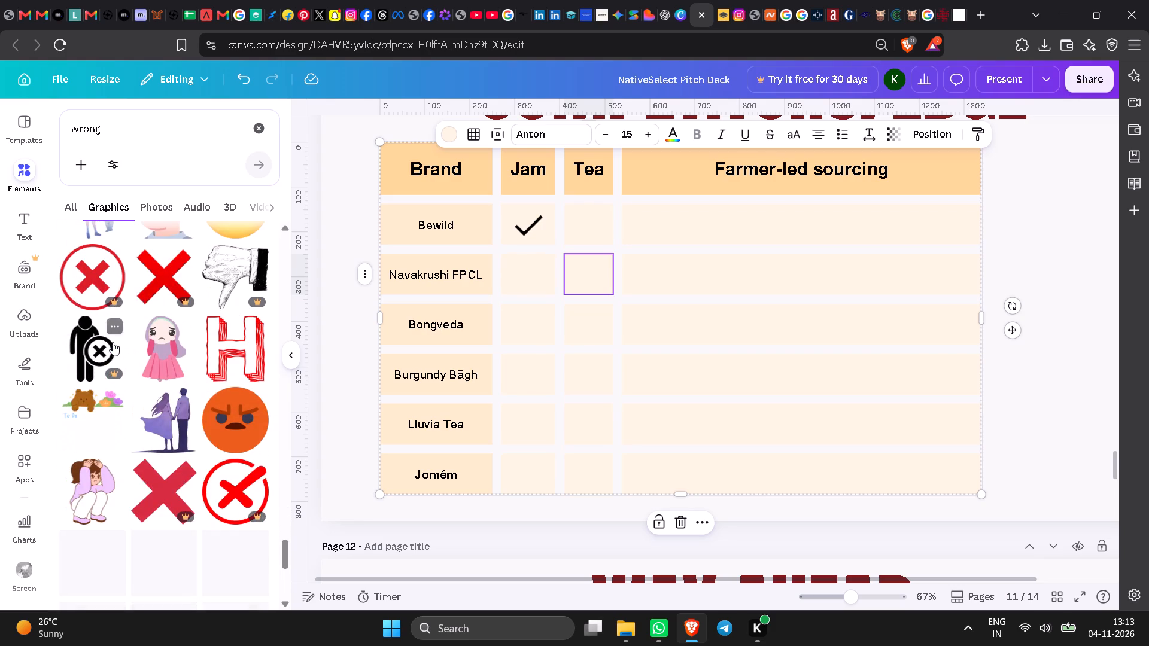
# Search the elements for "cross" and look through the graphics for a plain black cross that matches the check mark.
pyautogui.click(253, 127)
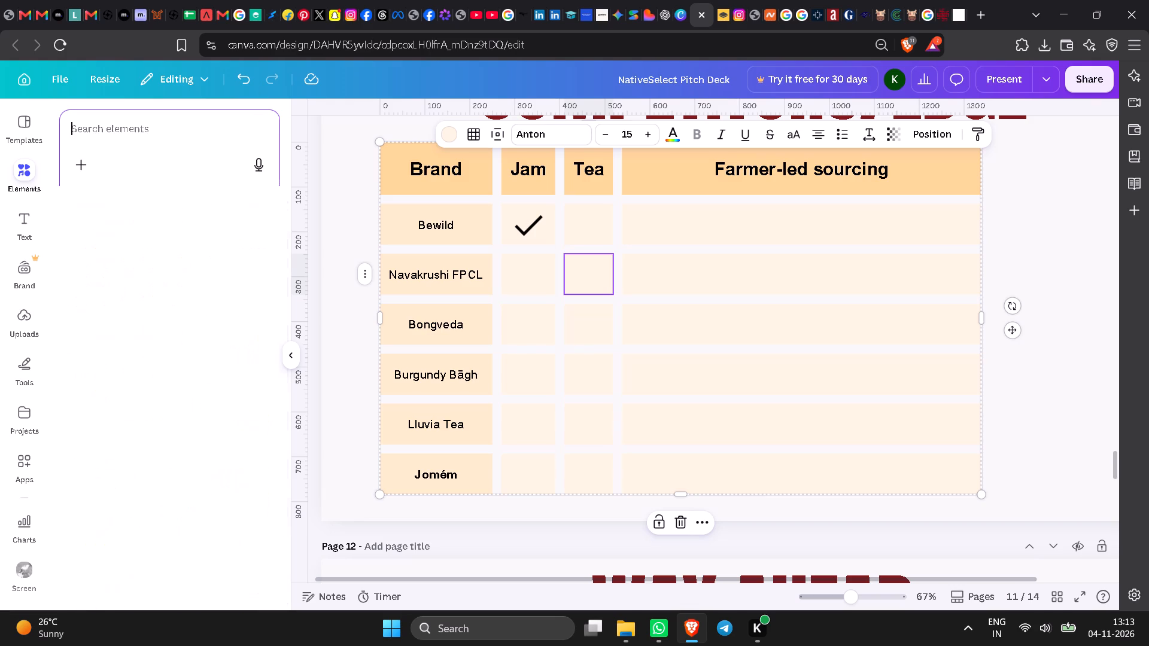
pyautogui.write('cross')
pyautogui.press('Return')
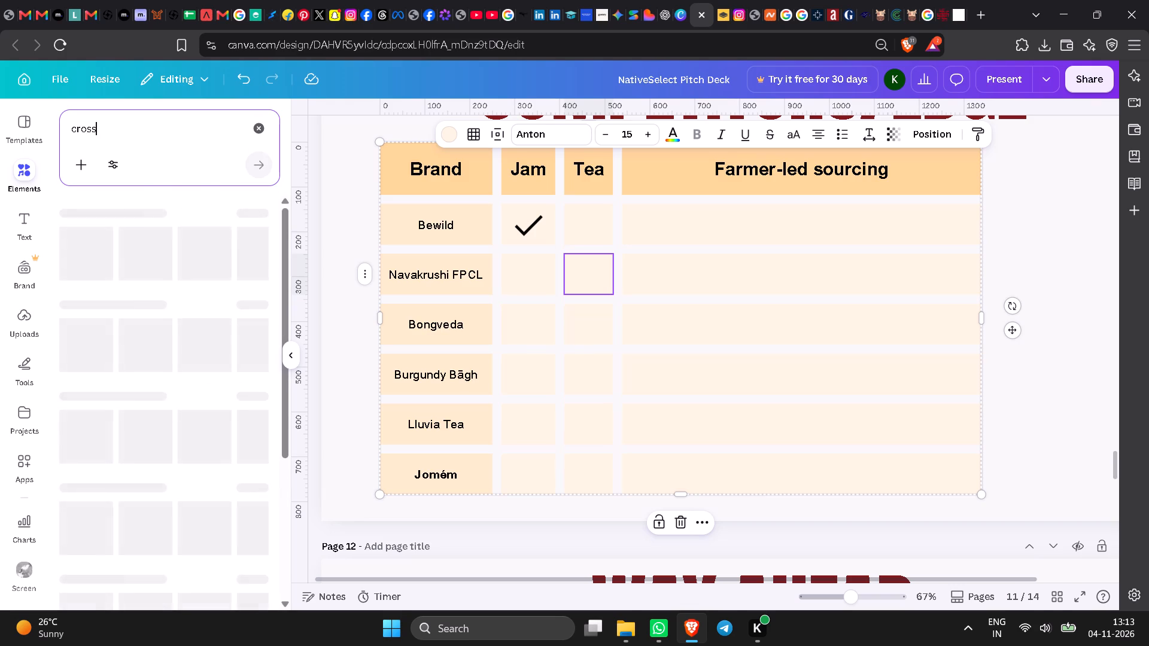
pyautogui.click(257, 234)
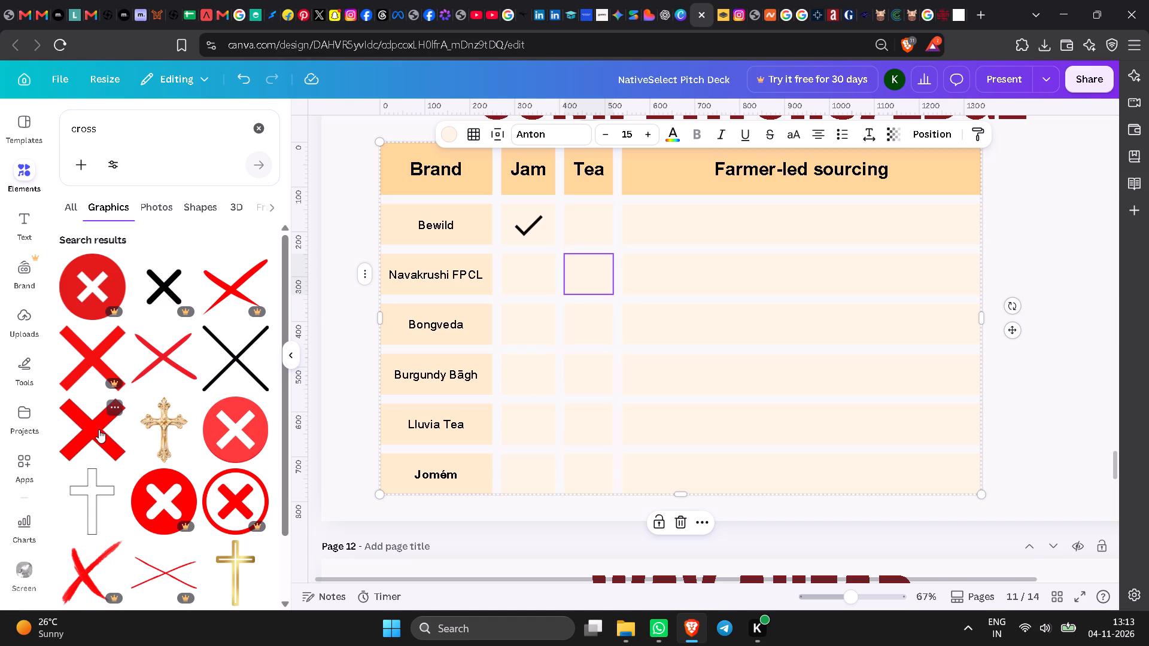
pyautogui.scroll(-6, 93, 426)
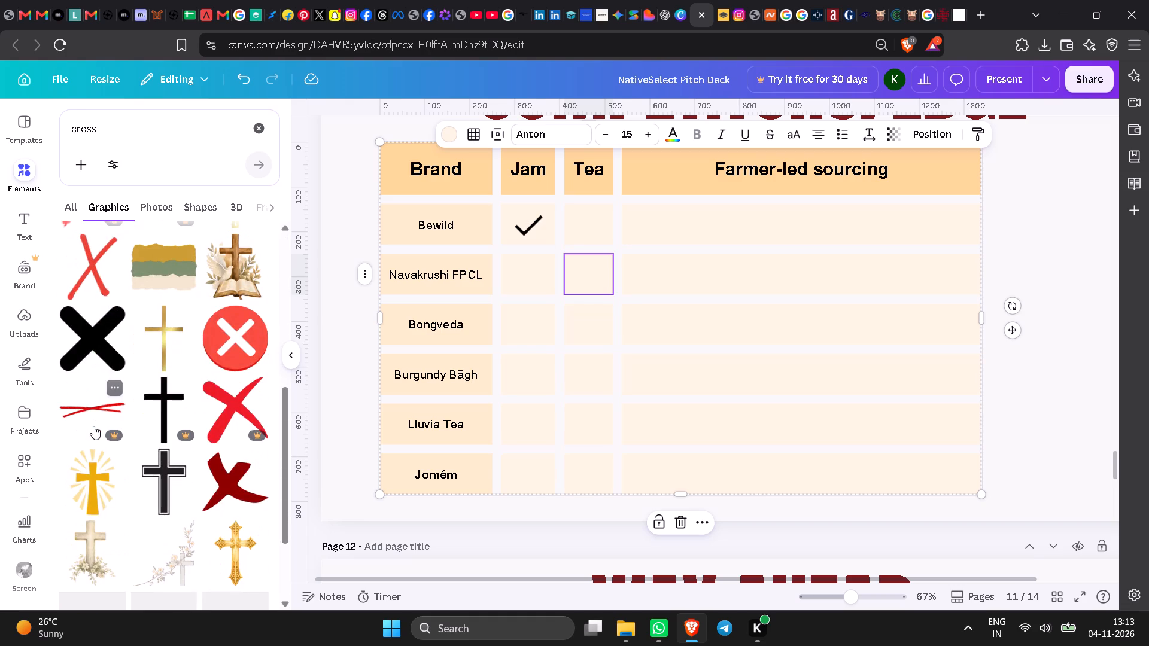
pyautogui.scroll(-3, 93, 426)
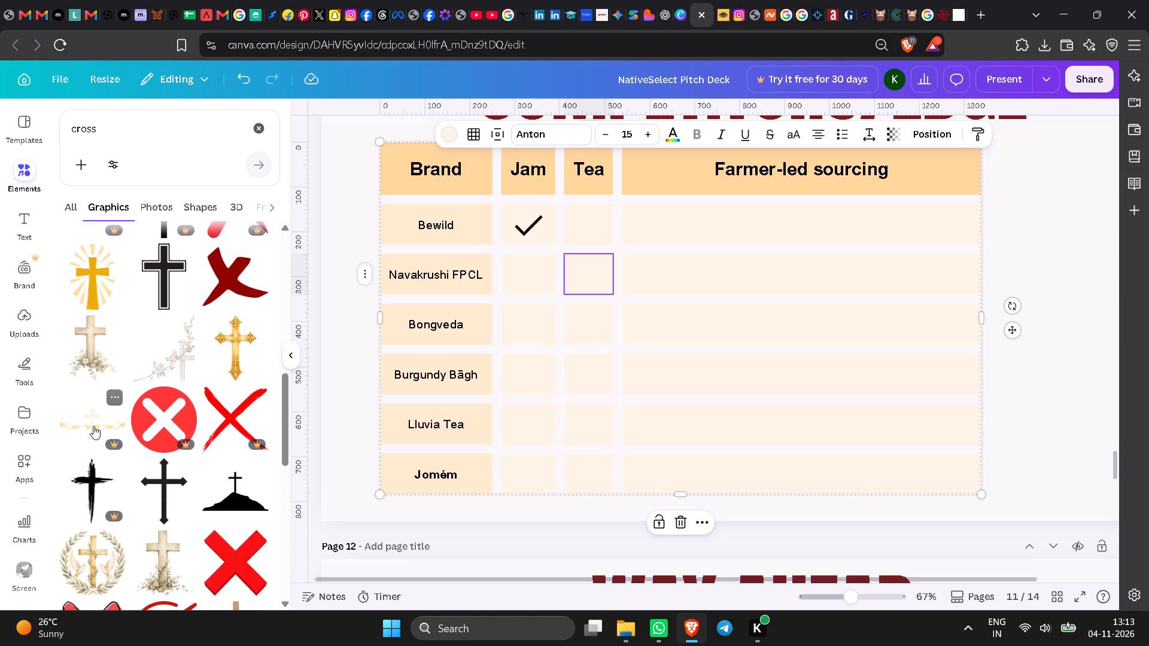
pyautogui.scroll(-3, 93, 426)
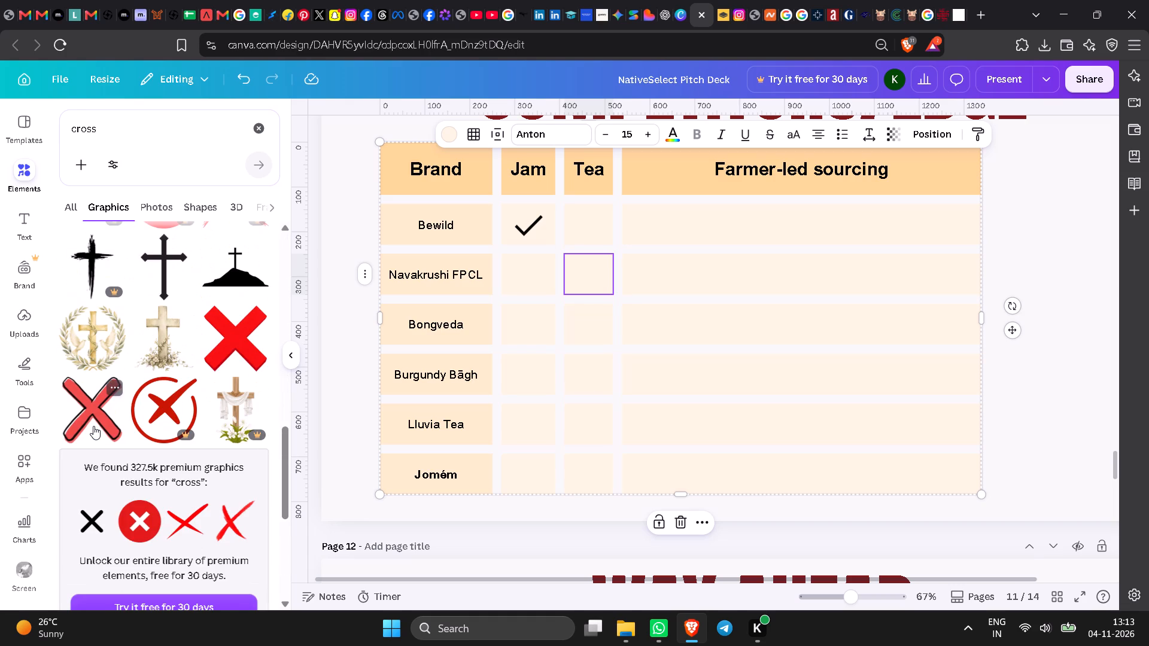
pyautogui.scroll(-6, 93, 426)
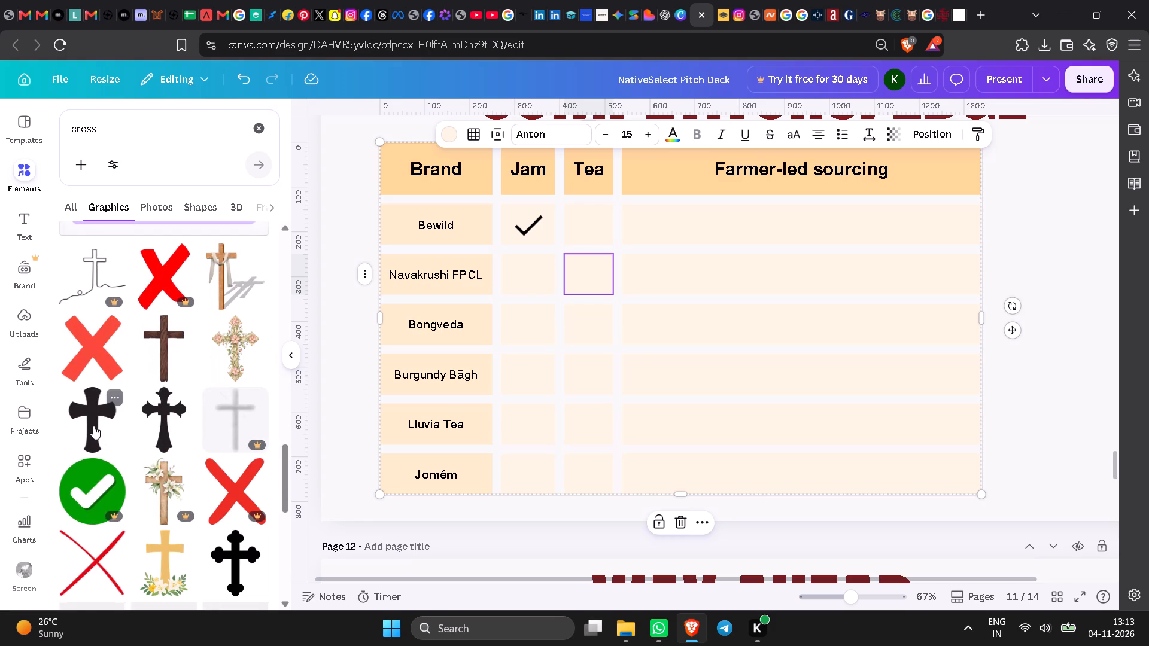
pyautogui.scroll(-7, 93, 426)
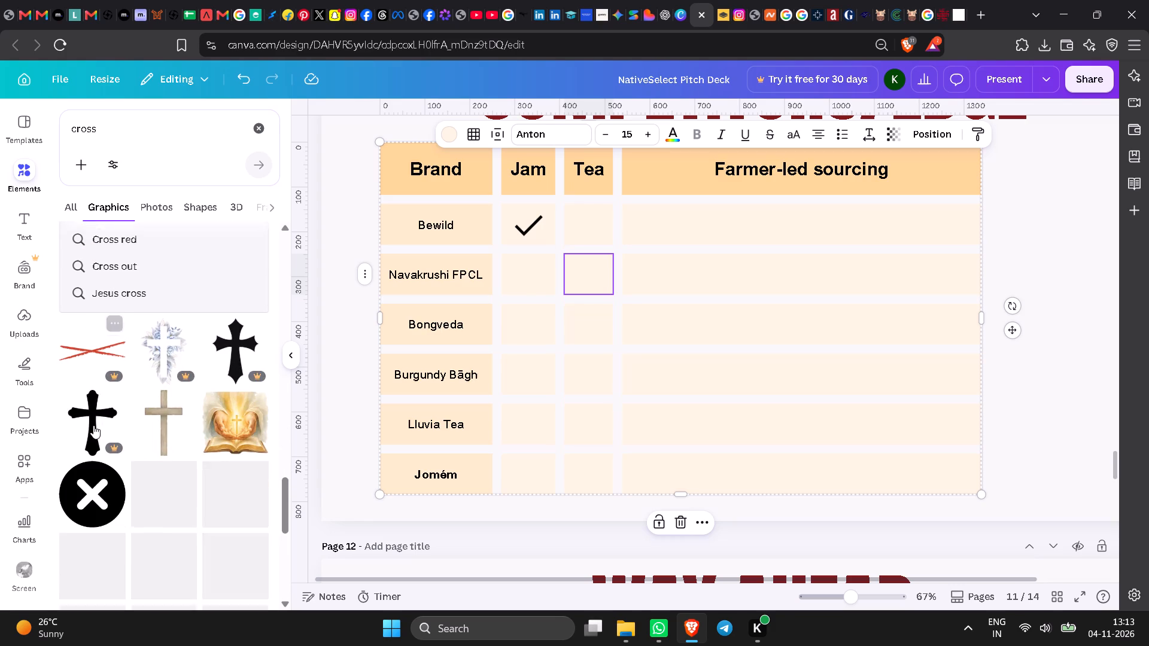
pyautogui.scroll(-3, 93, 425)
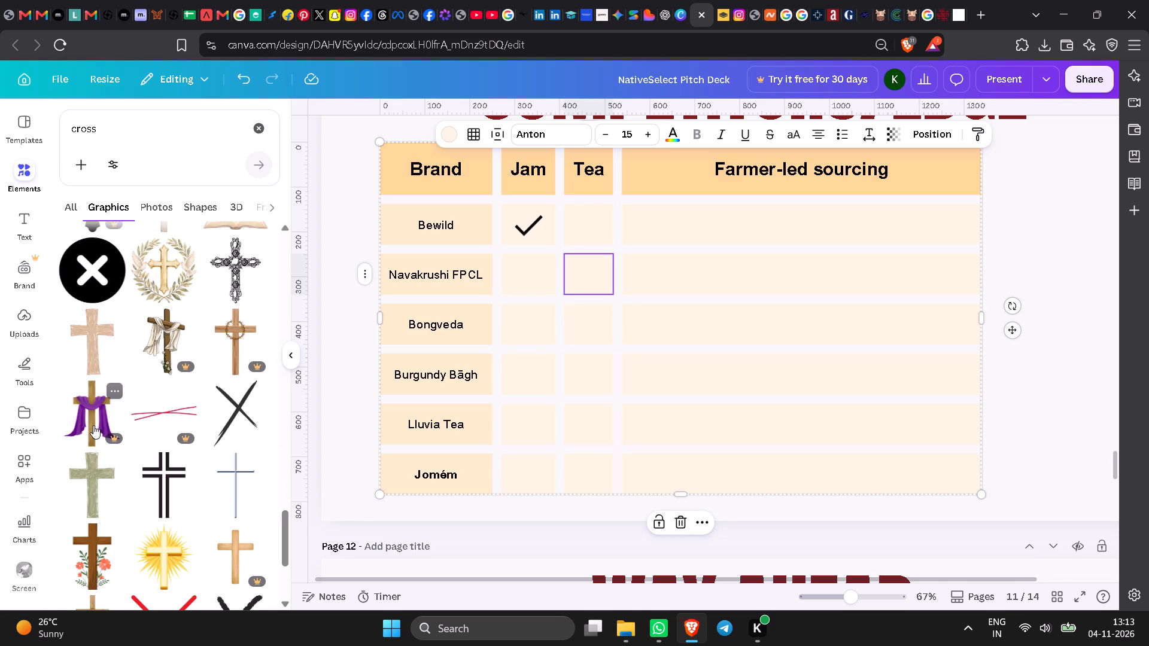
pyautogui.scroll(-8, 93, 425)
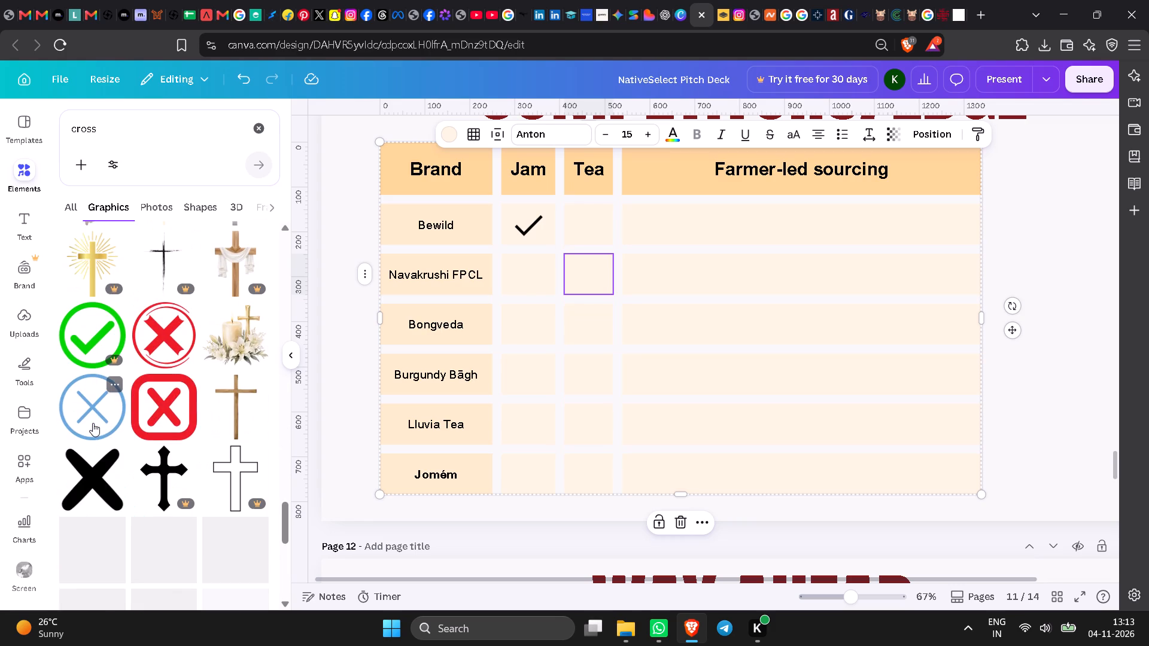
pyautogui.scroll(-4, 93, 423)
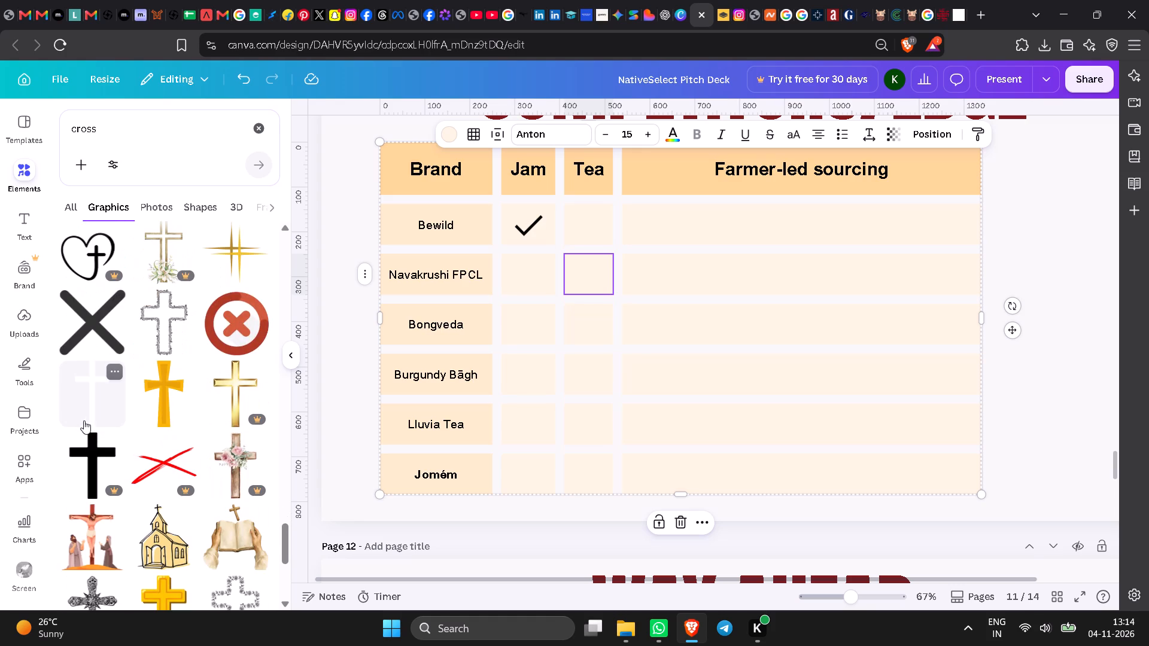
pyautogui.scroll(-7, 82, 377)
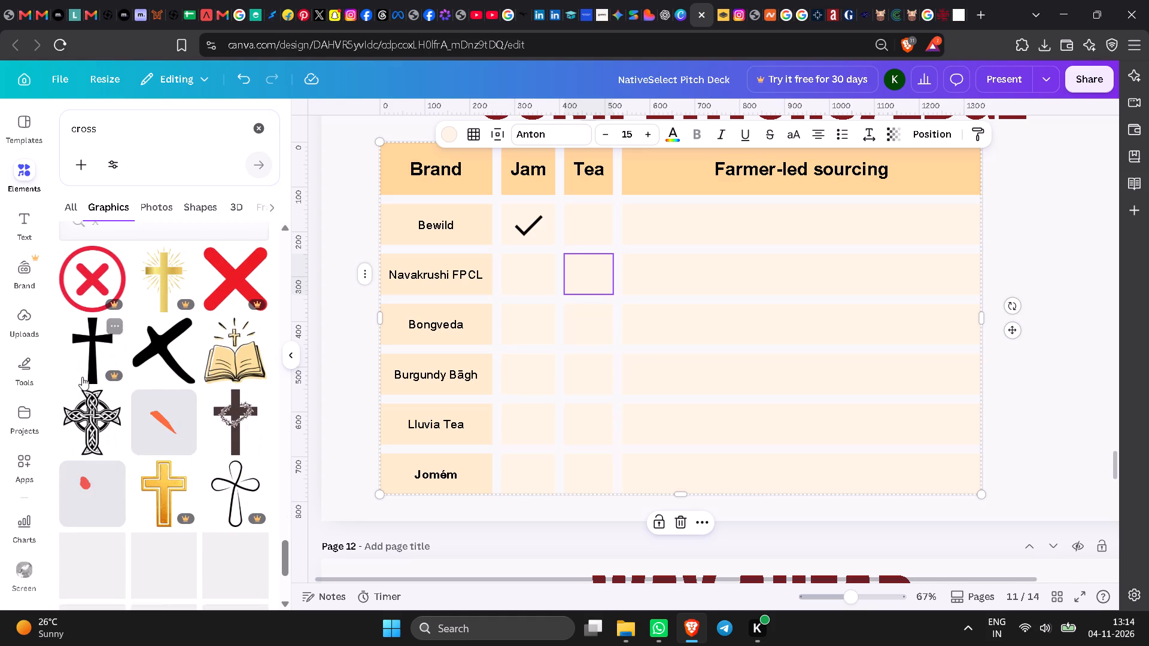
pyautogui.scroll(-6, 82, 377)
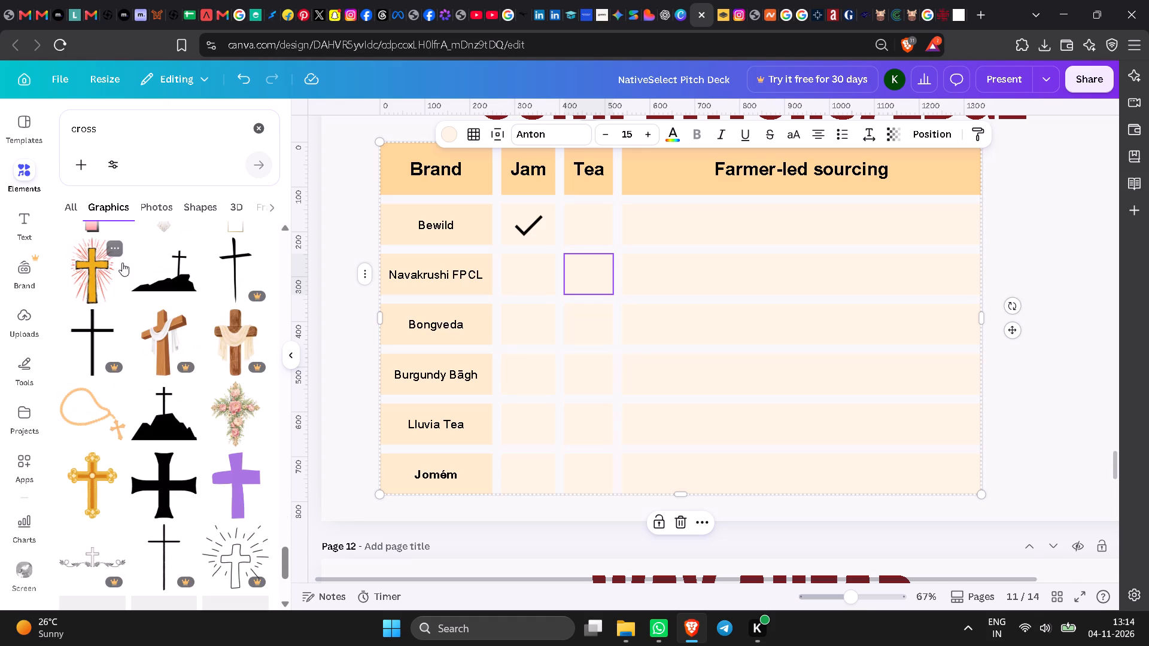
pyautogui.scroll(-5, 101, 321)
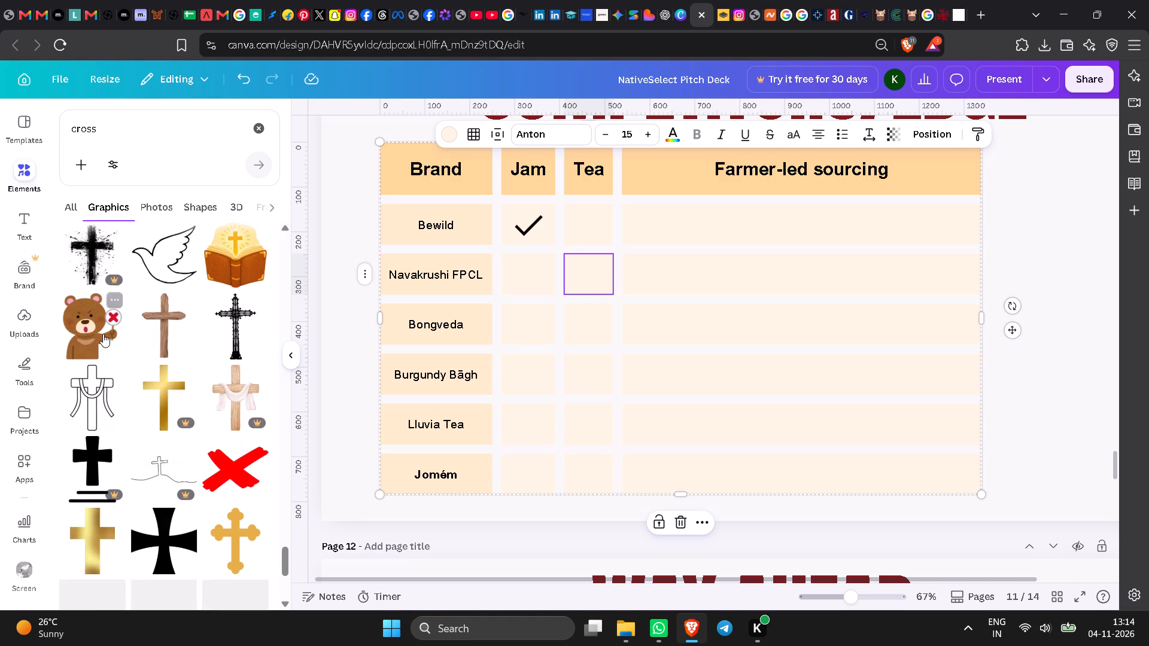
pyautogui.scroll(-3, 107, 383)
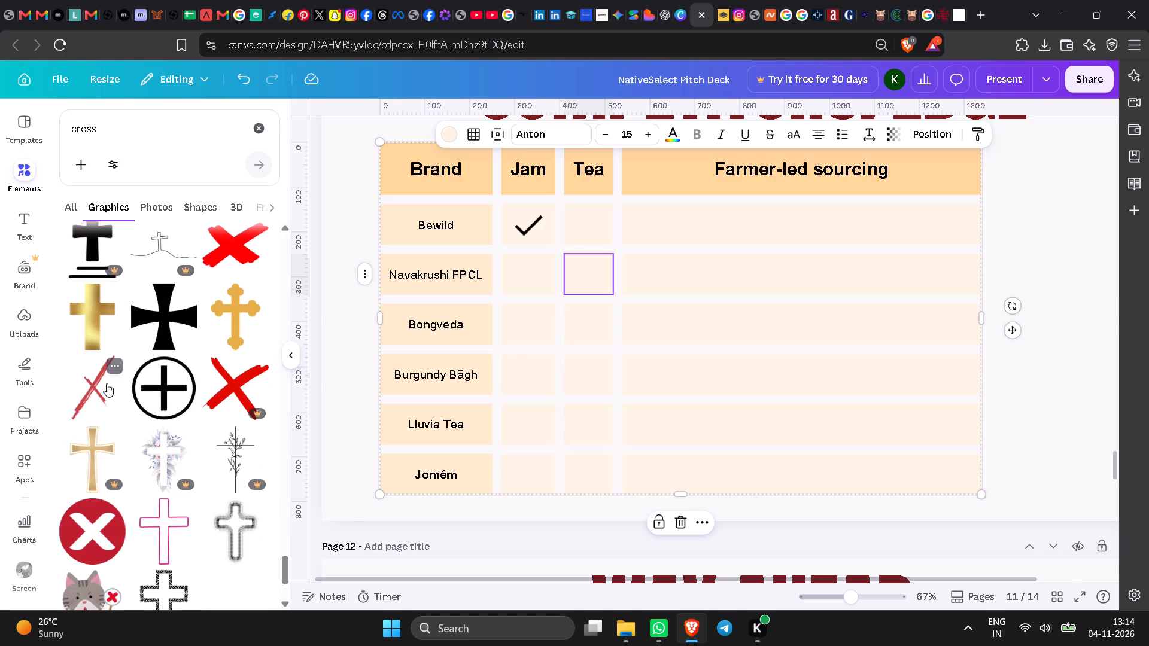
pyautogui.scroll(-6, 107, 383)
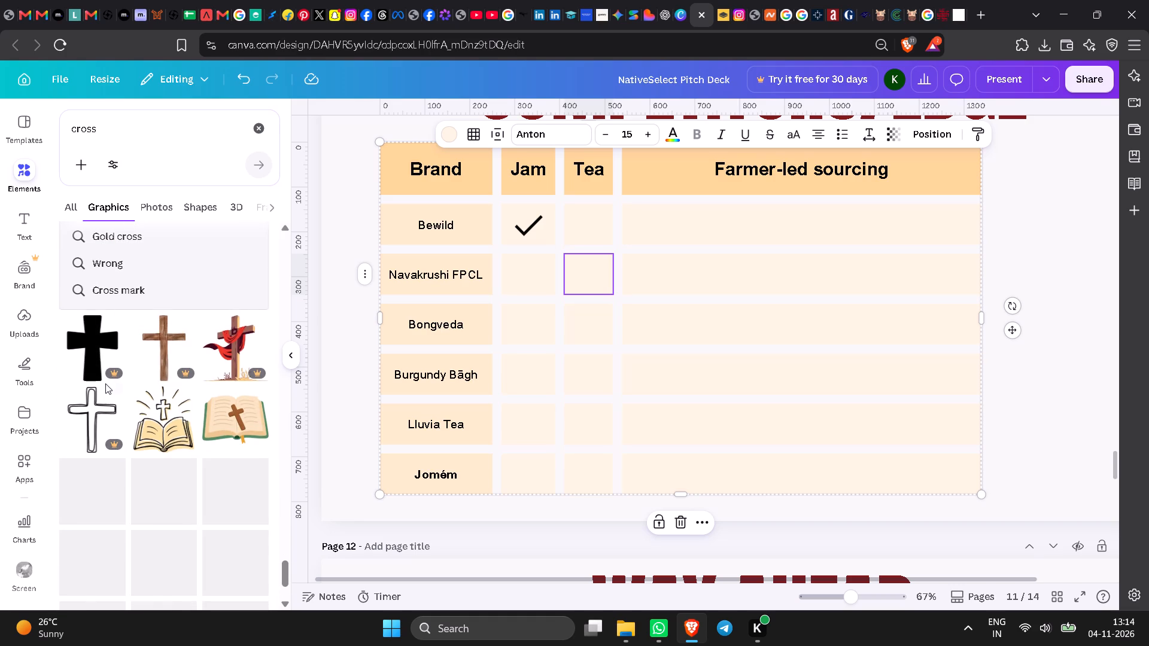
pyautogui.scroll(-4, 105, 383)
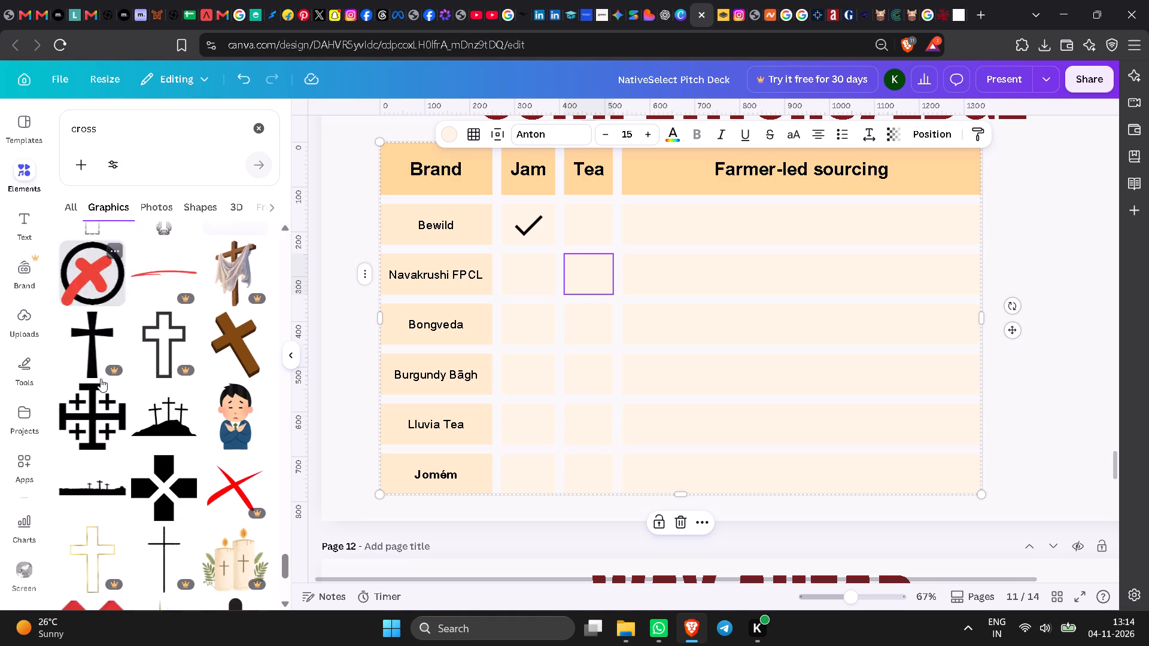
pyautogui.scroll(-2, 101, 379)
pyautogui.scroll(-4, 95, 309)
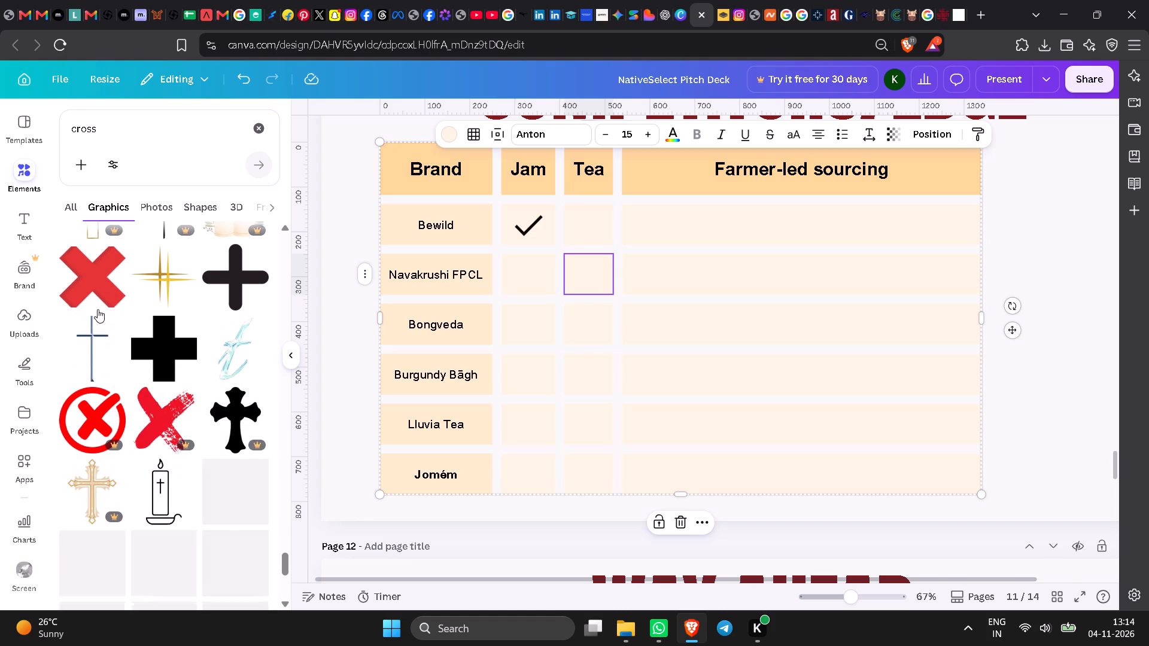
# Search the elements for "plus" and insert the plain, free, straight-edged black plus sign from the graphics.
pyautogui.click(259, 128)
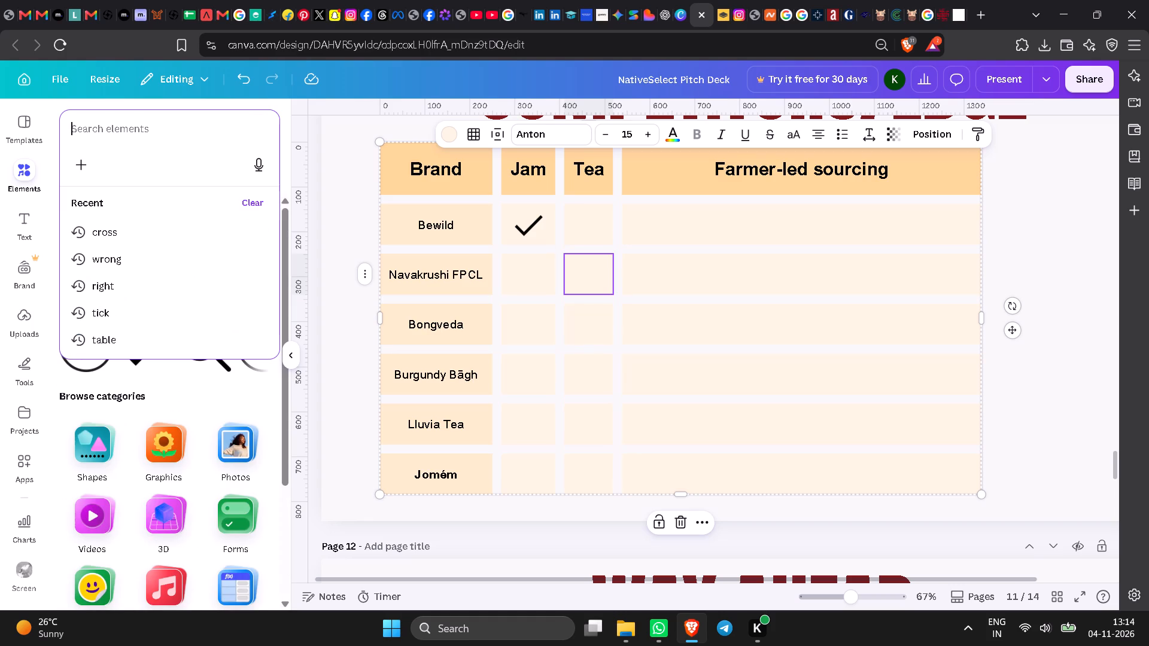
pyautogui.write('plus')
pyautogui.press('Return')
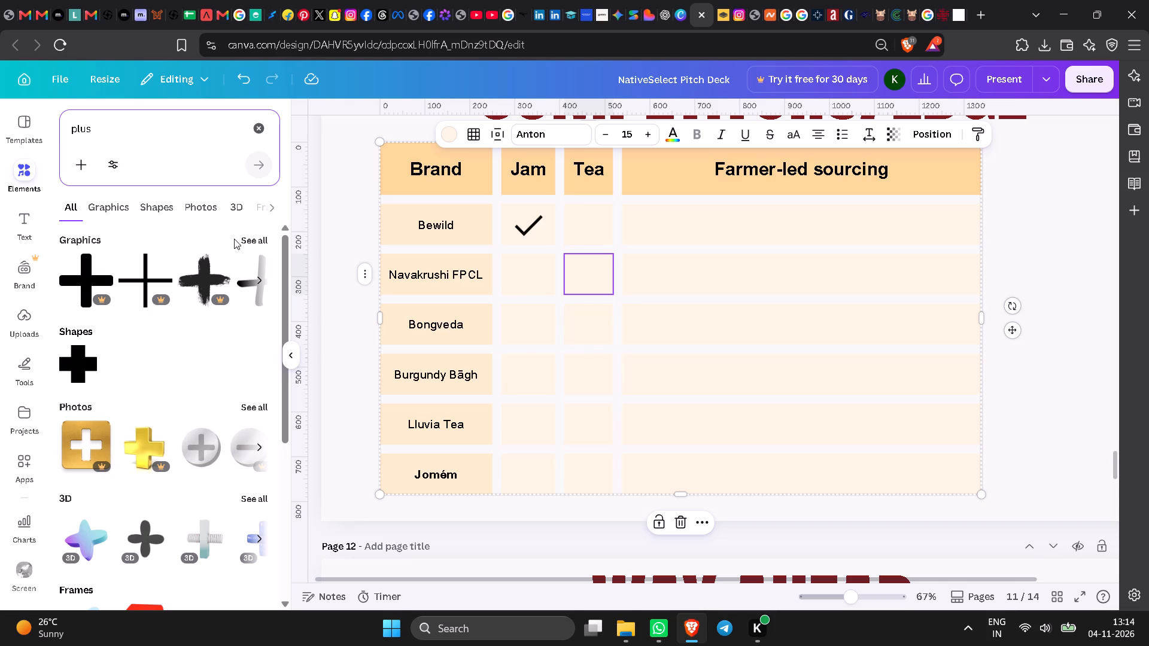
pyautogui.click(243, 239)
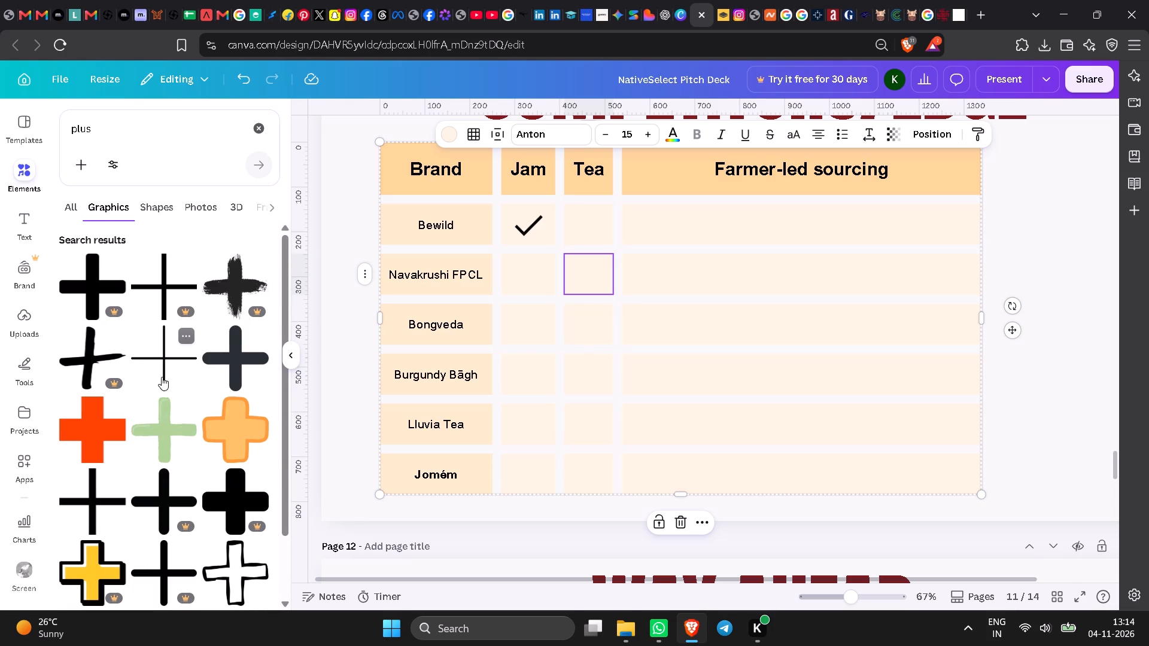
pyautogui.click(93, 514)
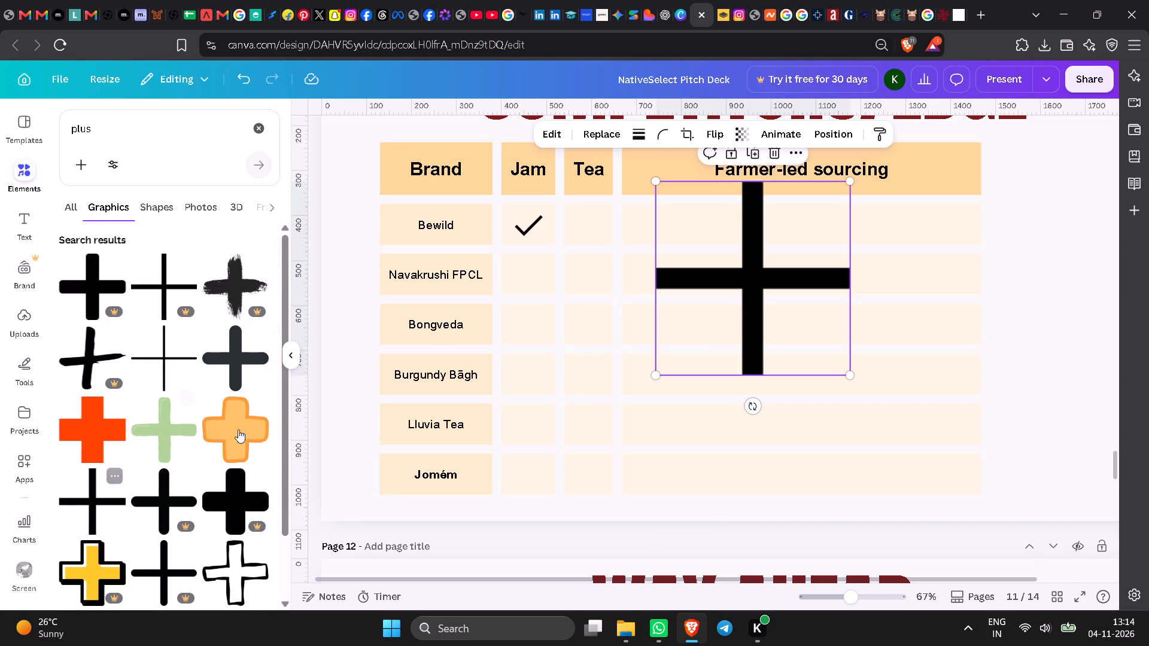
# Rotate the black plus sign about 45° so that it forms an X-shaped cross.
pyautogui.moveTo(749, 410); pyautogui.dragTo(738, 407)
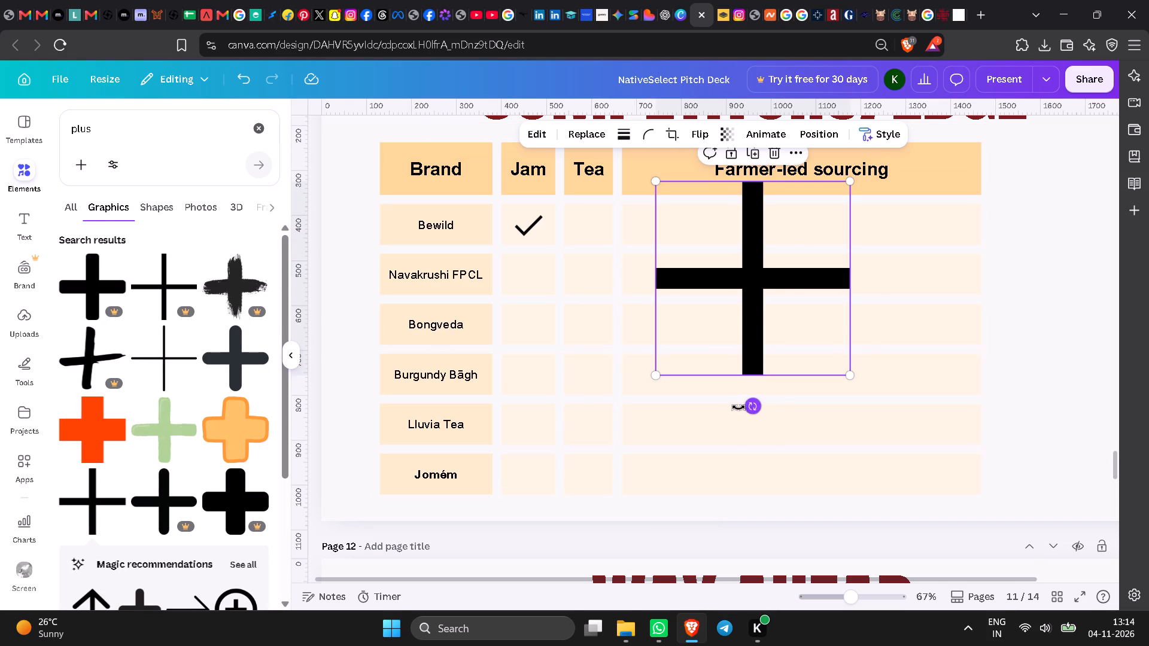
pyautogui.moveTo(738, 407); pyautogui.dragTo(665, 380)
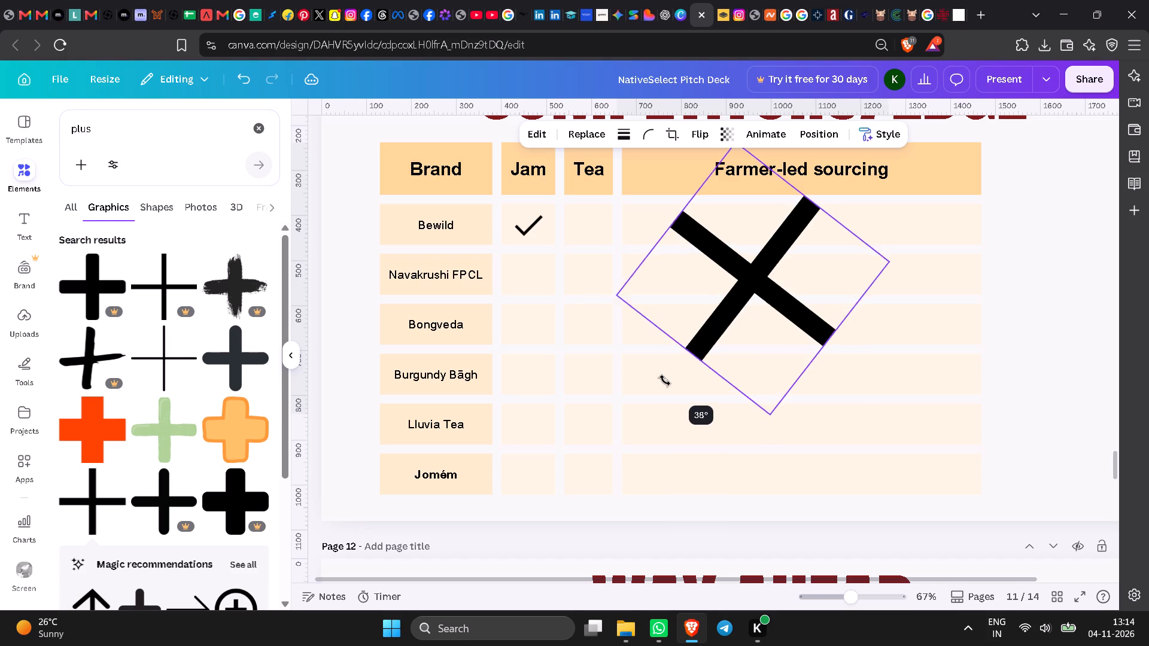
pyautogui.moveTo(665, 380); pyautogui.dragTo(653, 374)
pyautogui.click(828, 395)
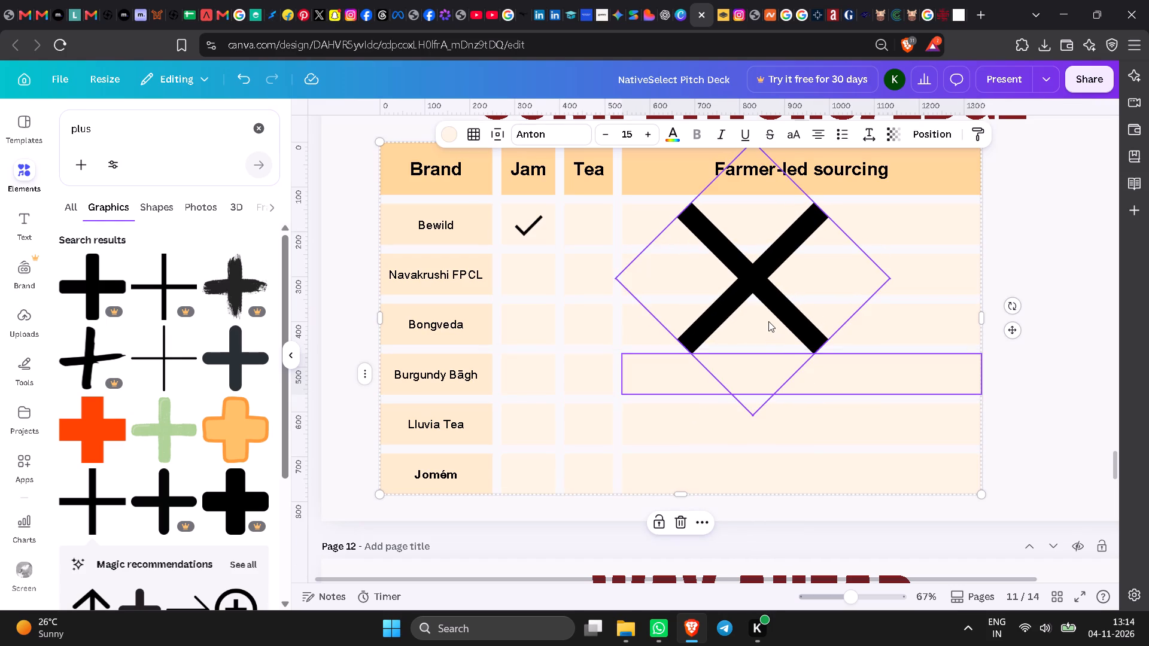
# Shrink the black cross to fit a table cell and centre it in Bewild's Tea cell, level with the check mark.
pyautogui.click(766, 338)
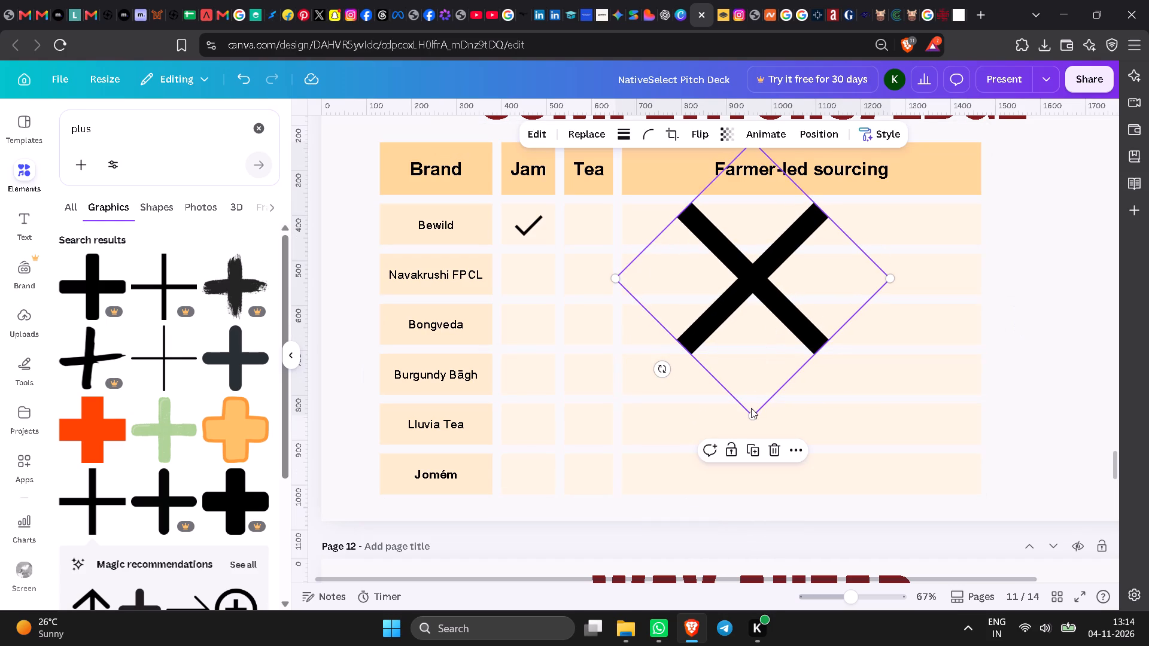
pyautogui.moveTo(752, 413); pyautogui.dragTo(744, 233)
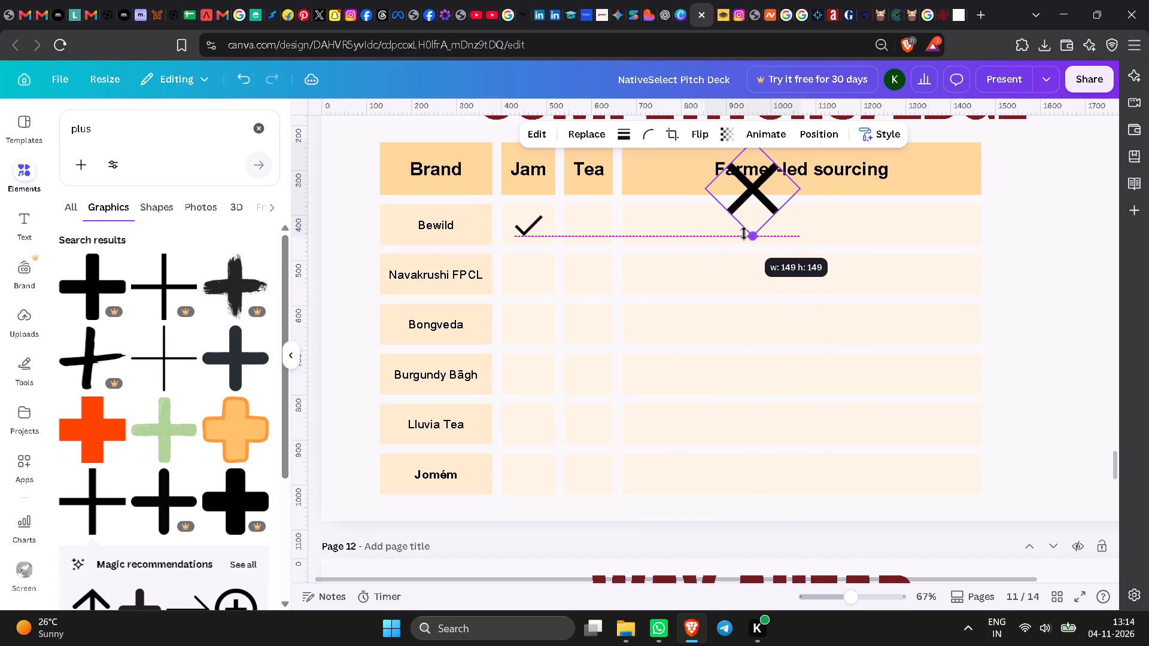
pyautogui.moveTo(744, 233); pyautogui.dragTo(746, 221)
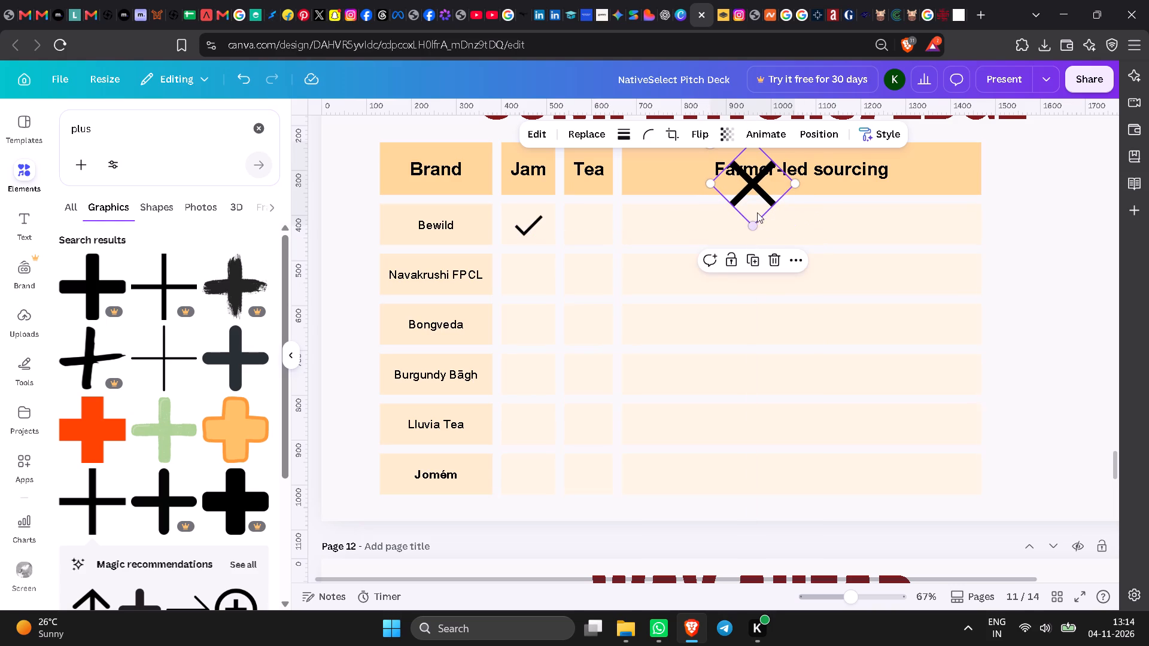
pyautogui.moveTo(757, 182); pyautogui.dragTo(577, 245)
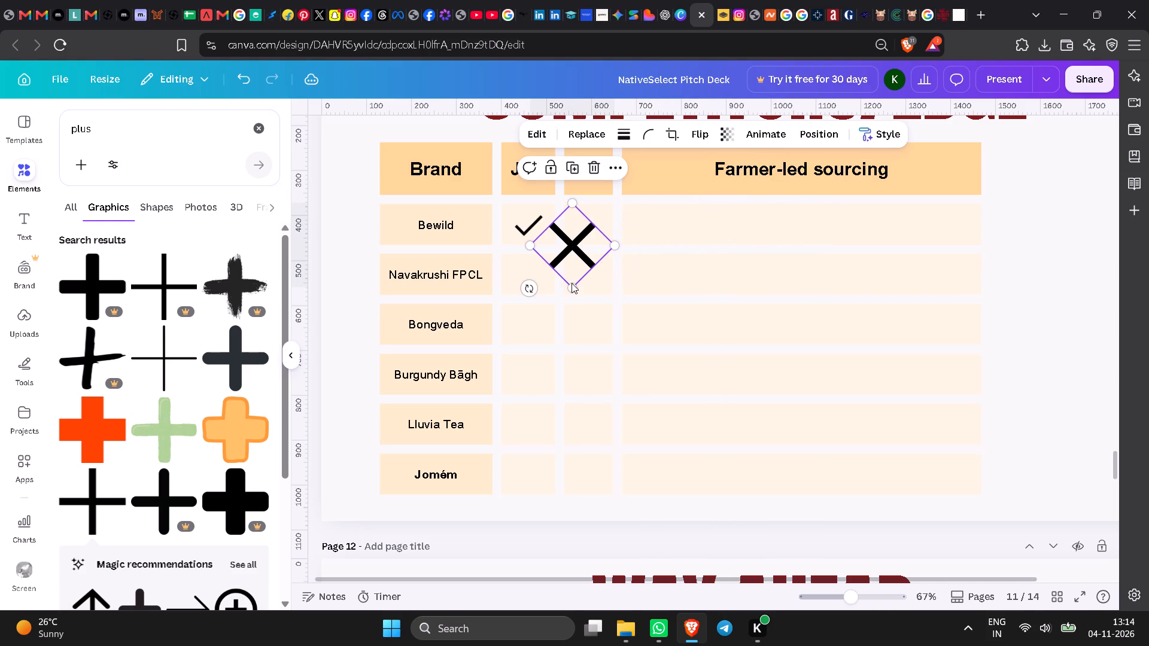
pyautogui.moveTo(570, 290); pyautogui.dragTo(577, 239)
pyautogui.moveTo(573, 218); pyautogui.dragTo(580, 224)
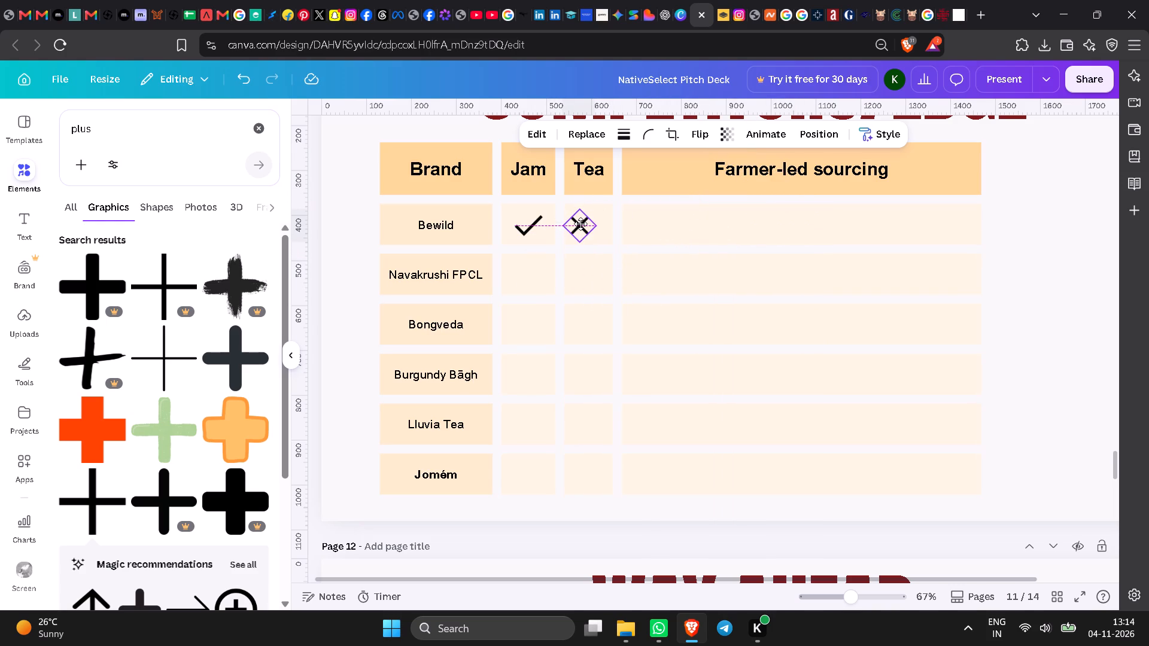
pyautogui.moveTo(580, 224); pyautogui.dragTo(584, 224)
pyautogui.moveTo(584, 224); pyautogui.dragTo(589, 224)
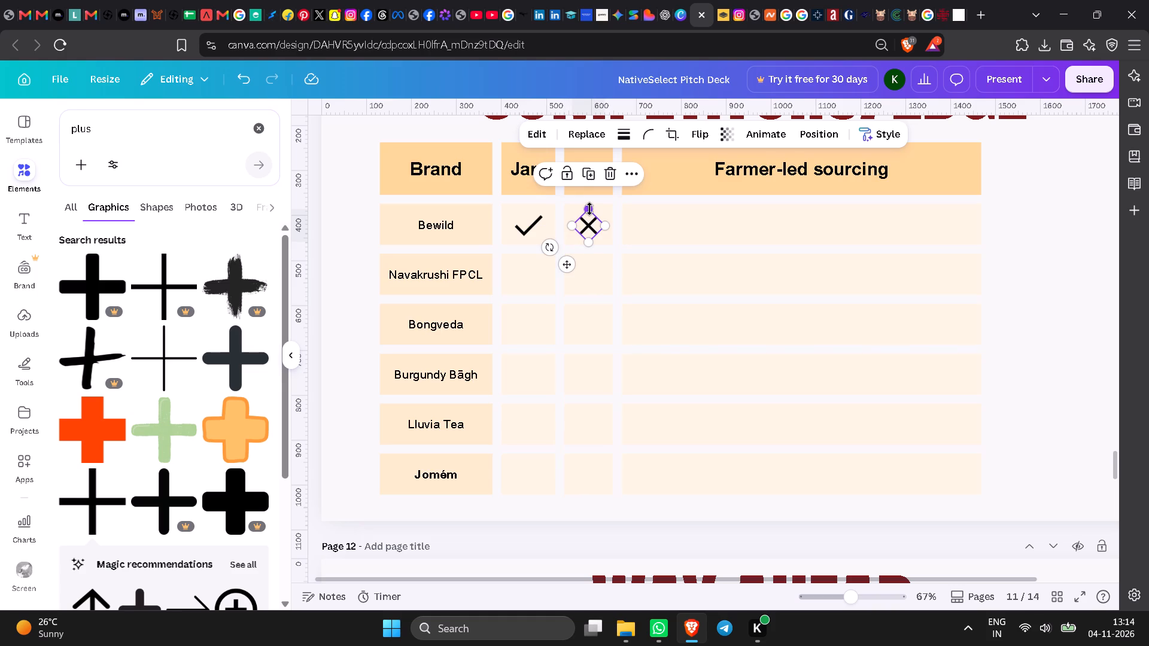
pyautogui.click(589, 209)
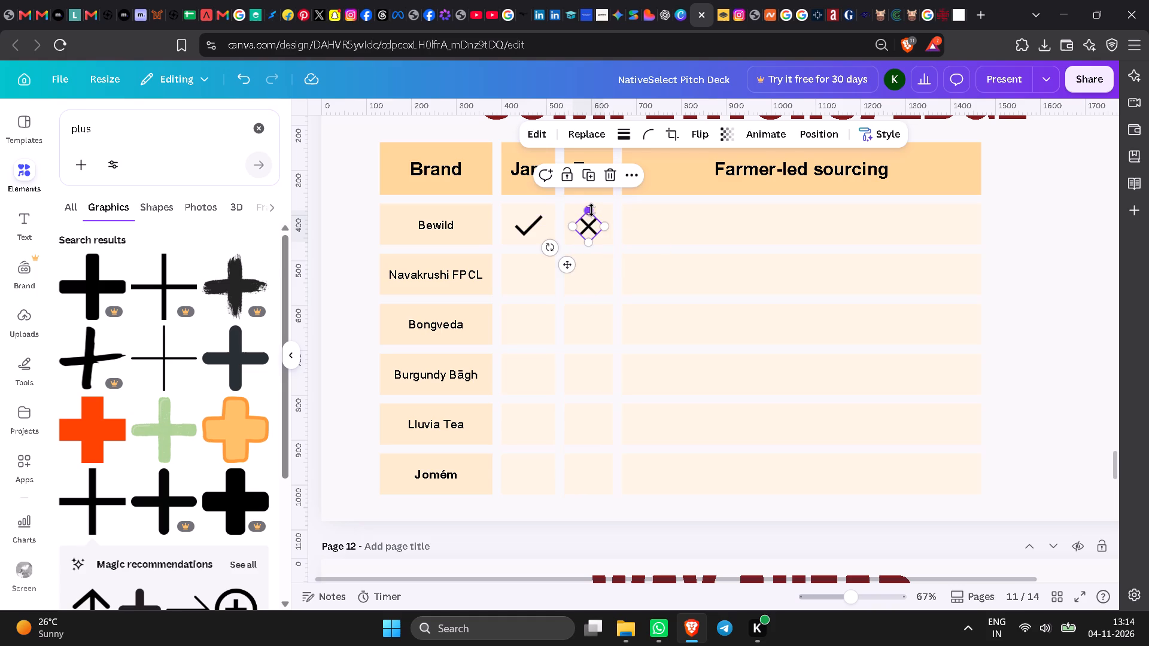
pyautogui.click(668, 279)
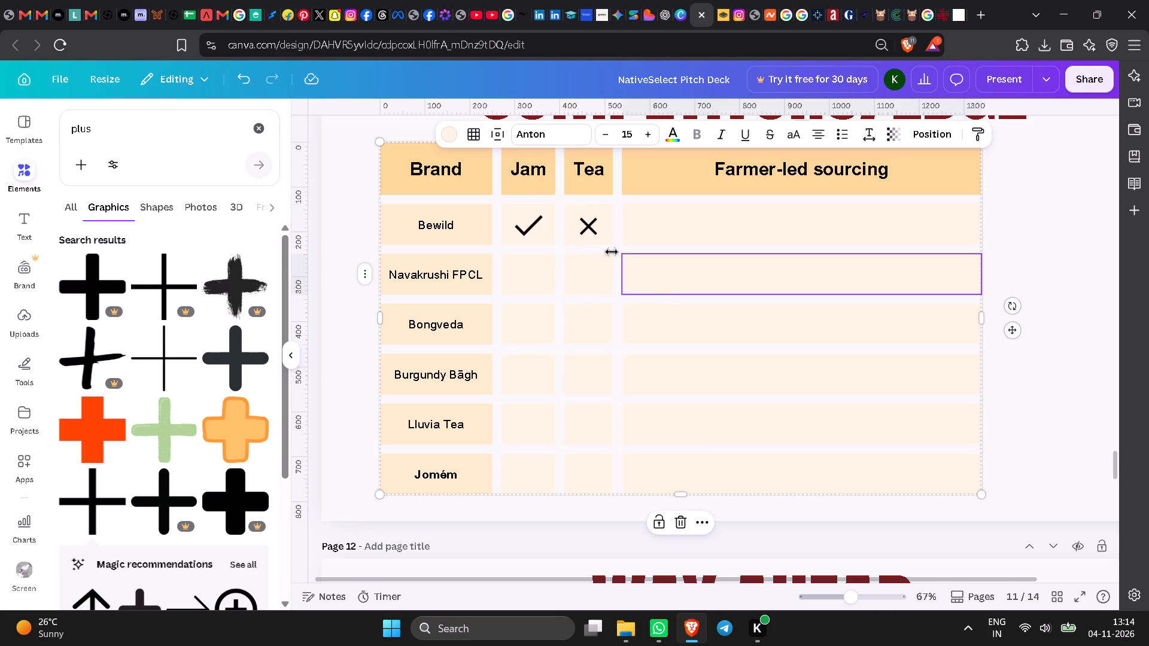
# Resize the black cross in Bewild's Tea cell to about 56 by 56 so that it better matches the check mark.
pyautogui.click(586, 226)
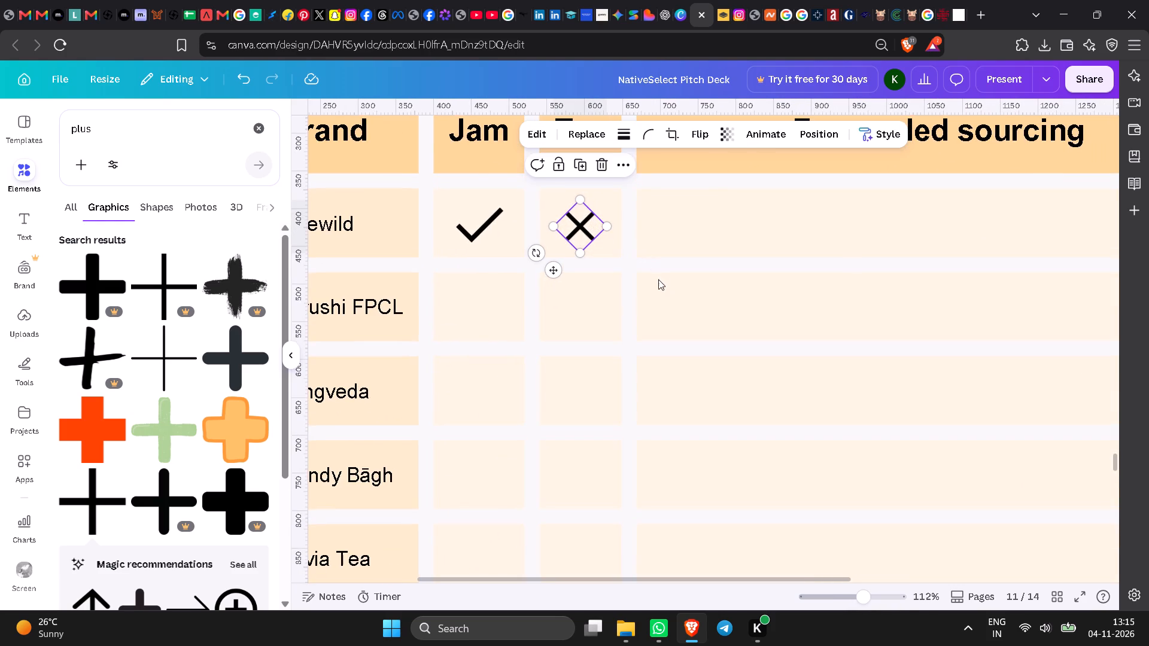
pyautogui.click(659, 279)
pyautogui.click(581, 223)
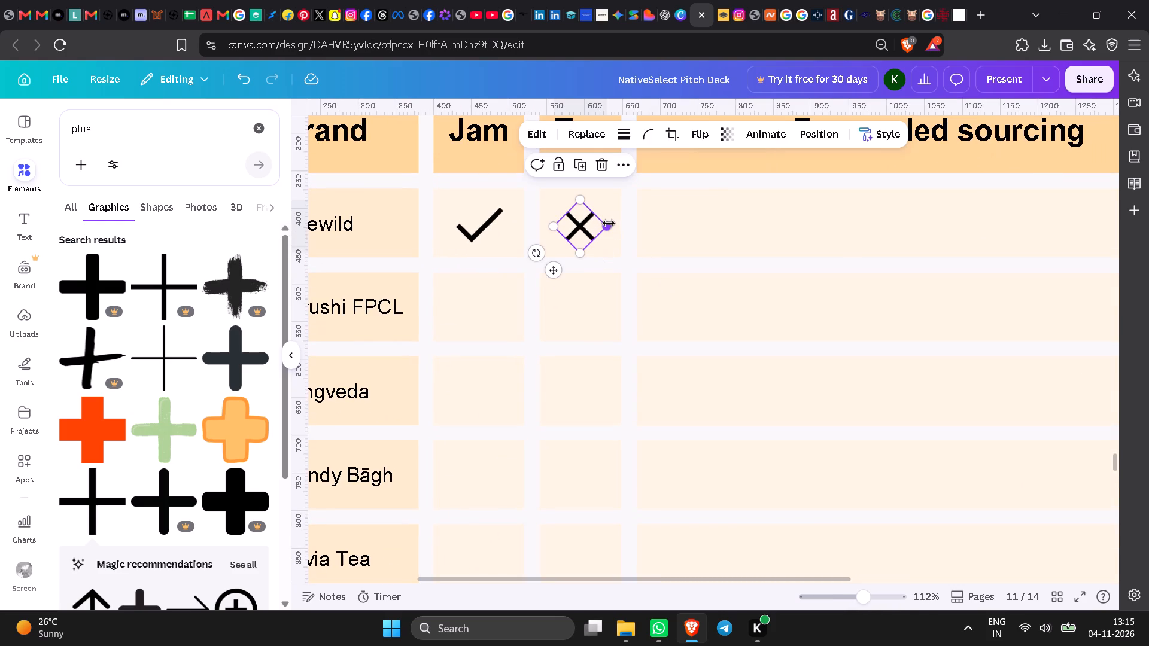
pyautogui.click(609, 223)
pyautogui.click(580, 200)
pyautogui.click(711, 321)
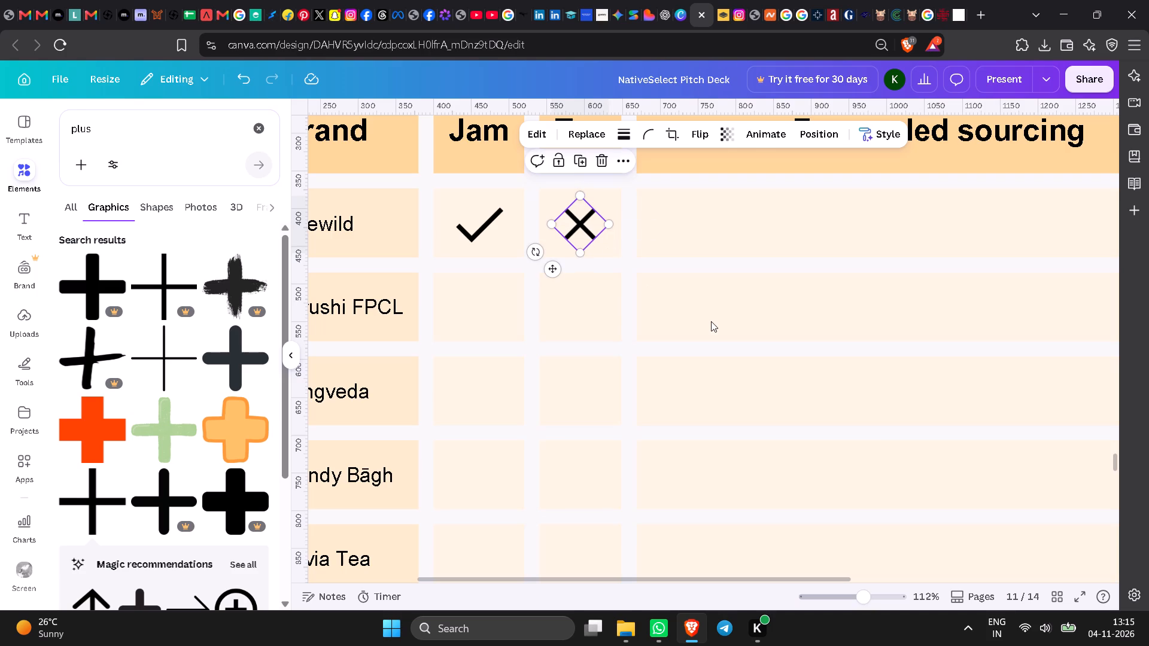
pyautogui.click(571, 221)
pyautogui.moveTo(582, 195); pyautogui.dragTo(583, 188)
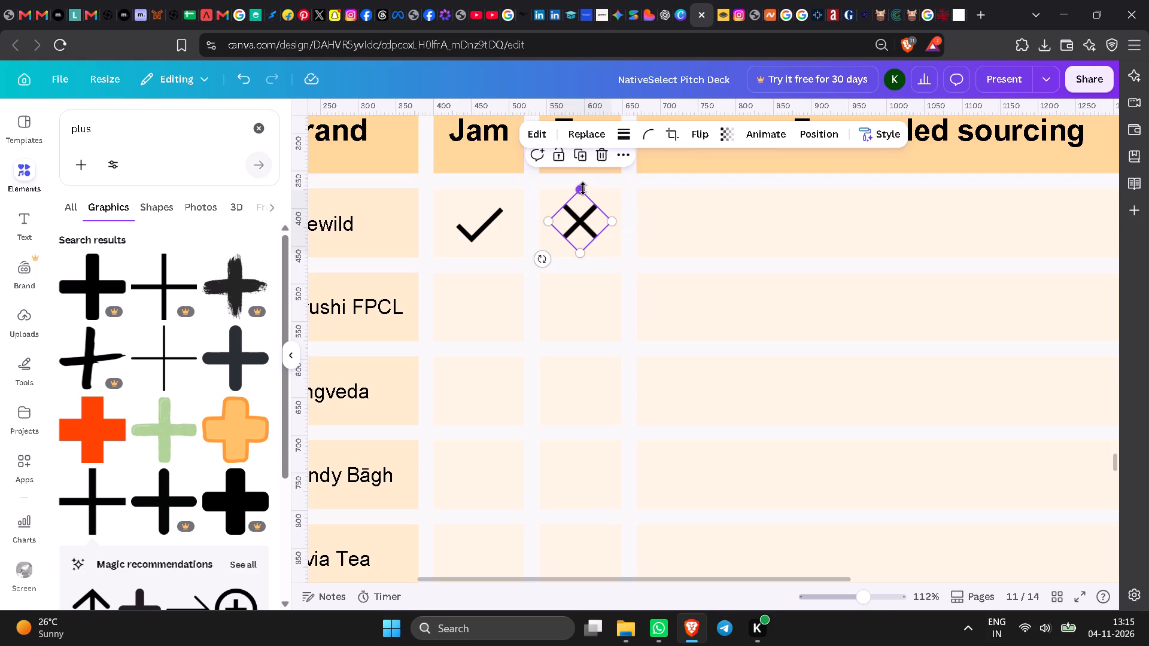
pyautogui.click(580, 192)
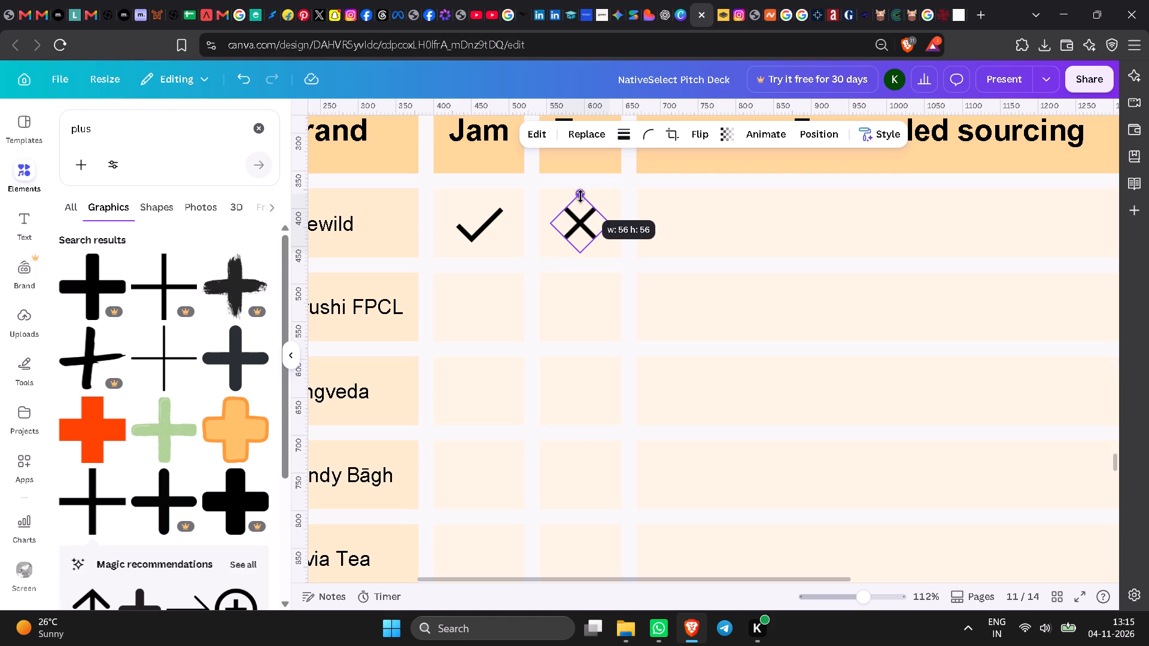
pyautogui.click(636, 271)
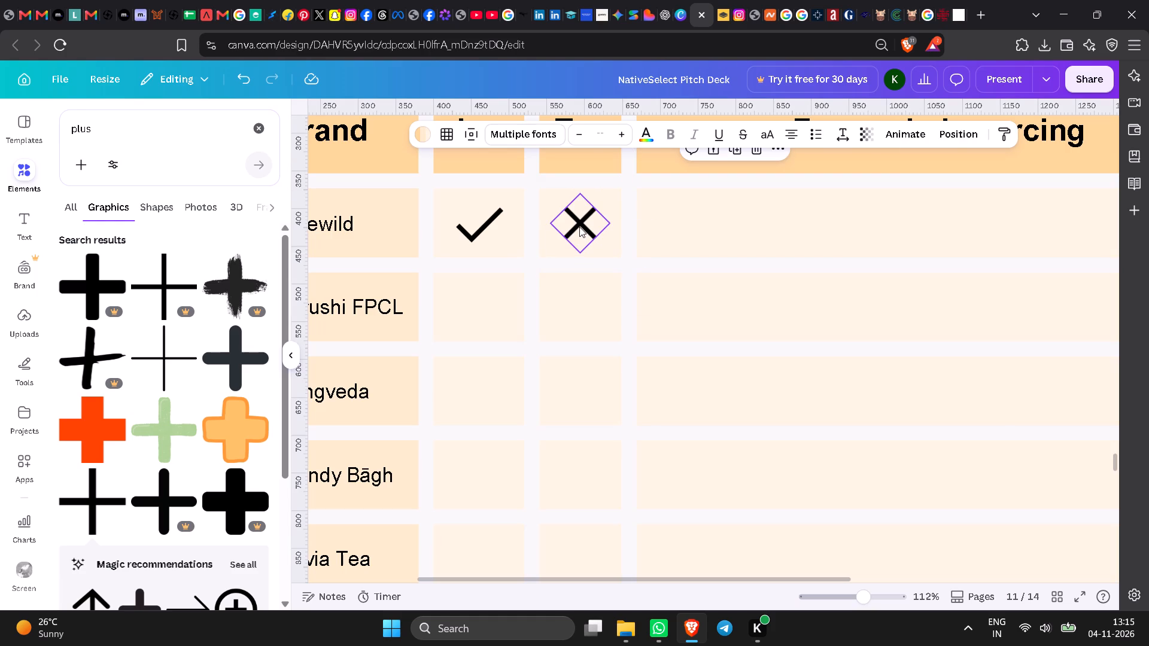
pyautogui.click(579, 227)
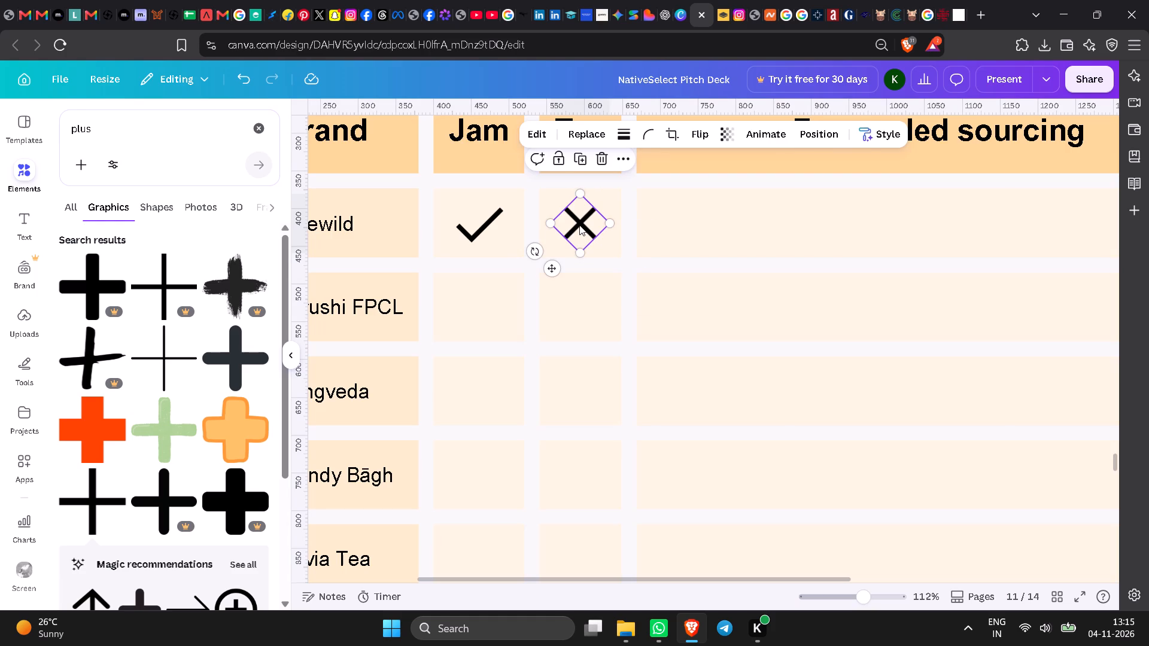
pyautogui.click(618, 298)
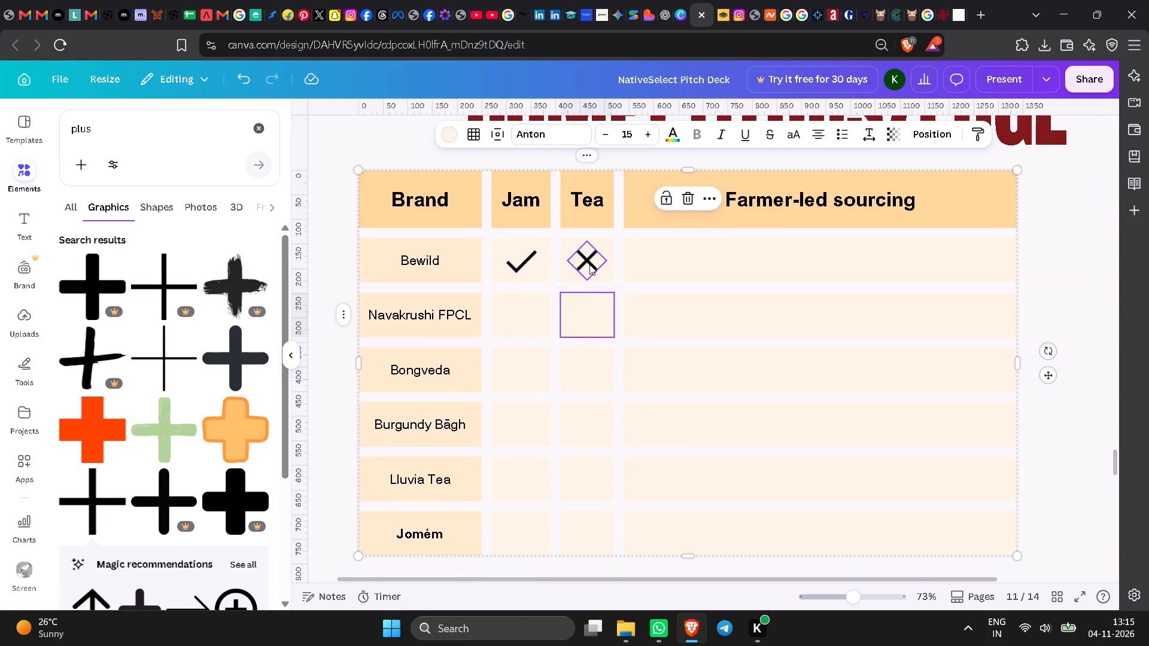
pyautogui.click(589, 263)
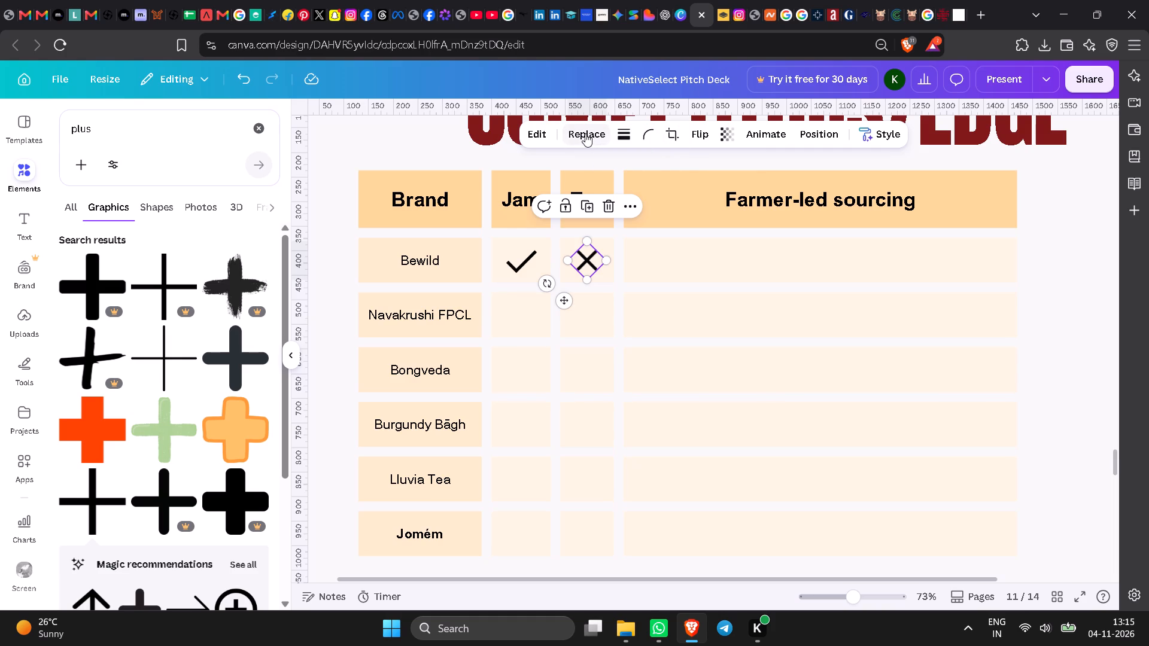
pyautogui.click(527, 135)
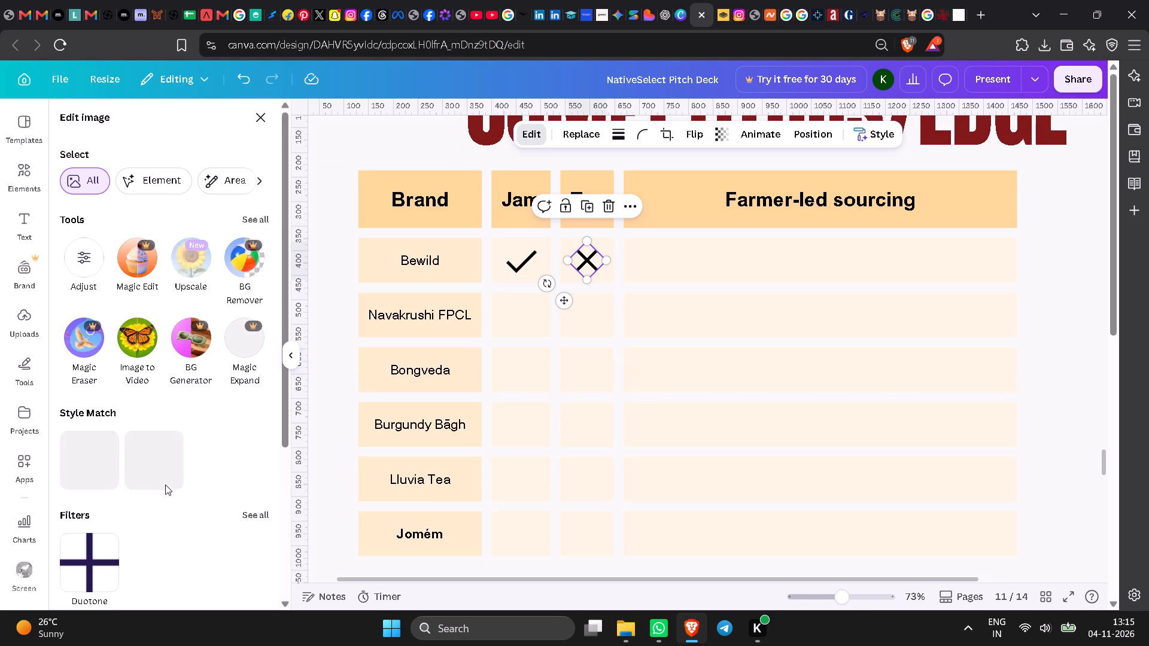
pyautogui.scroll(-2, 168, 481)
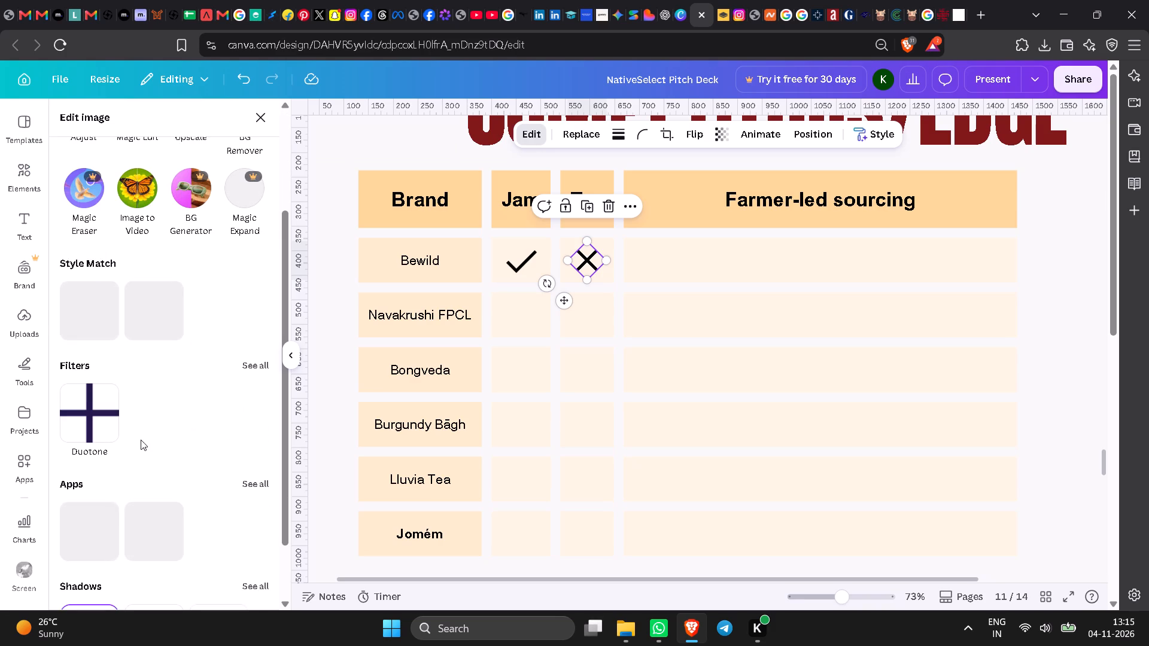
pyautogui.scroll(-2, 102, 434)
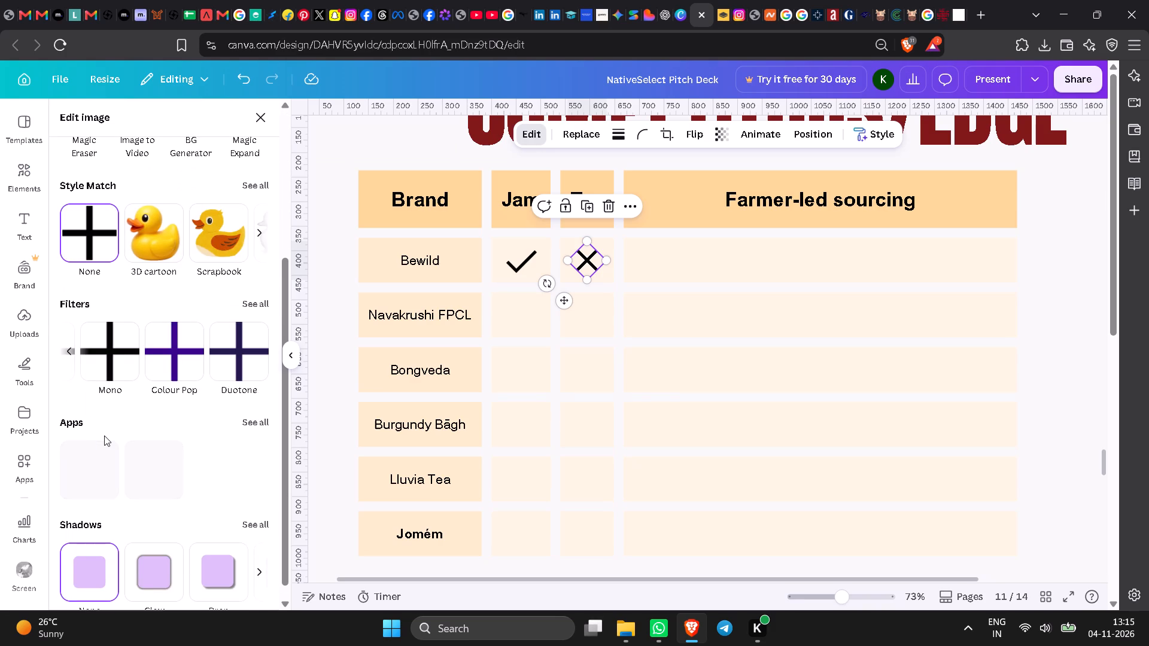
pyautogui.click(260, 299)
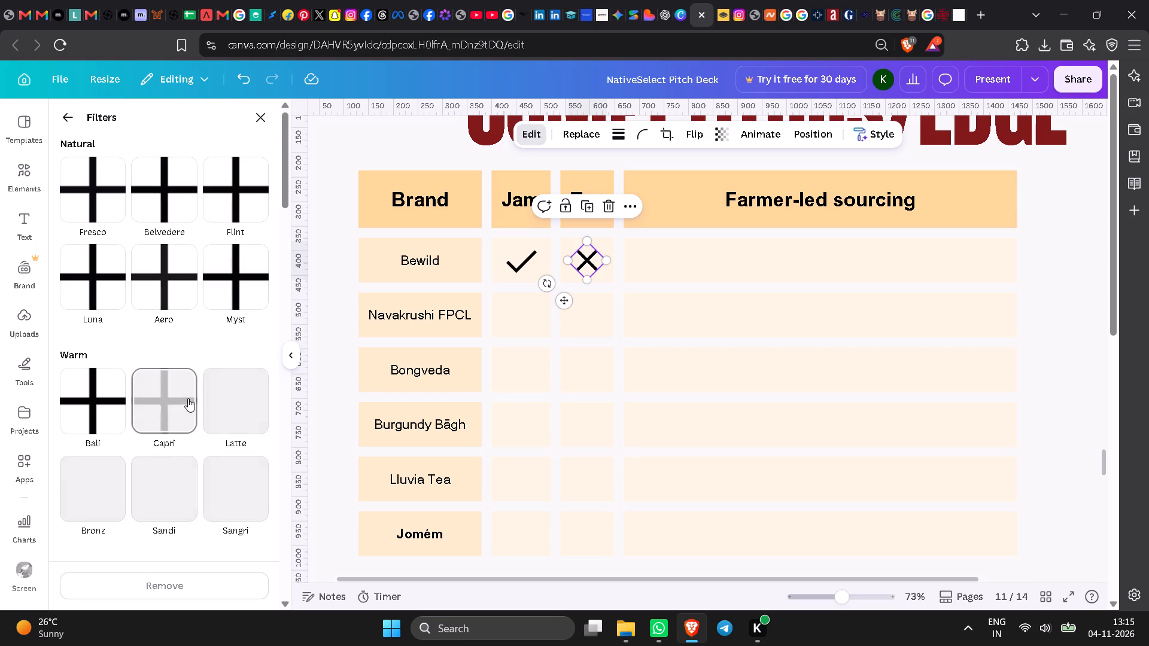
pyautogui.scroll(-7, 166, 415)
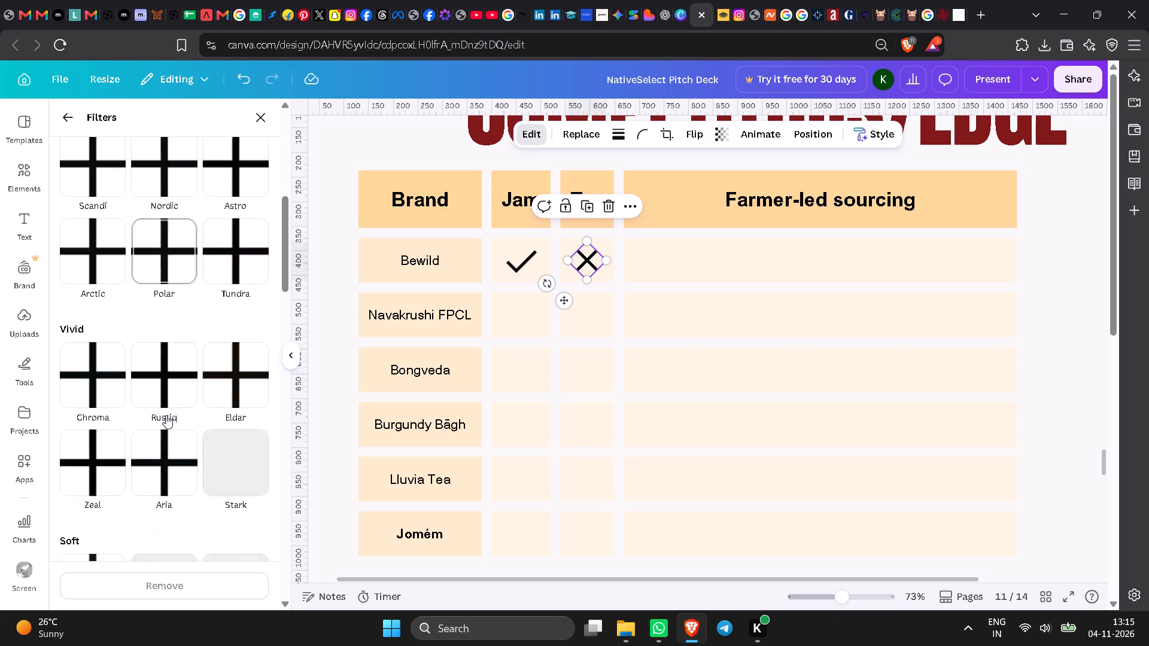
pyautogui.scroll(-11, 165, 415)
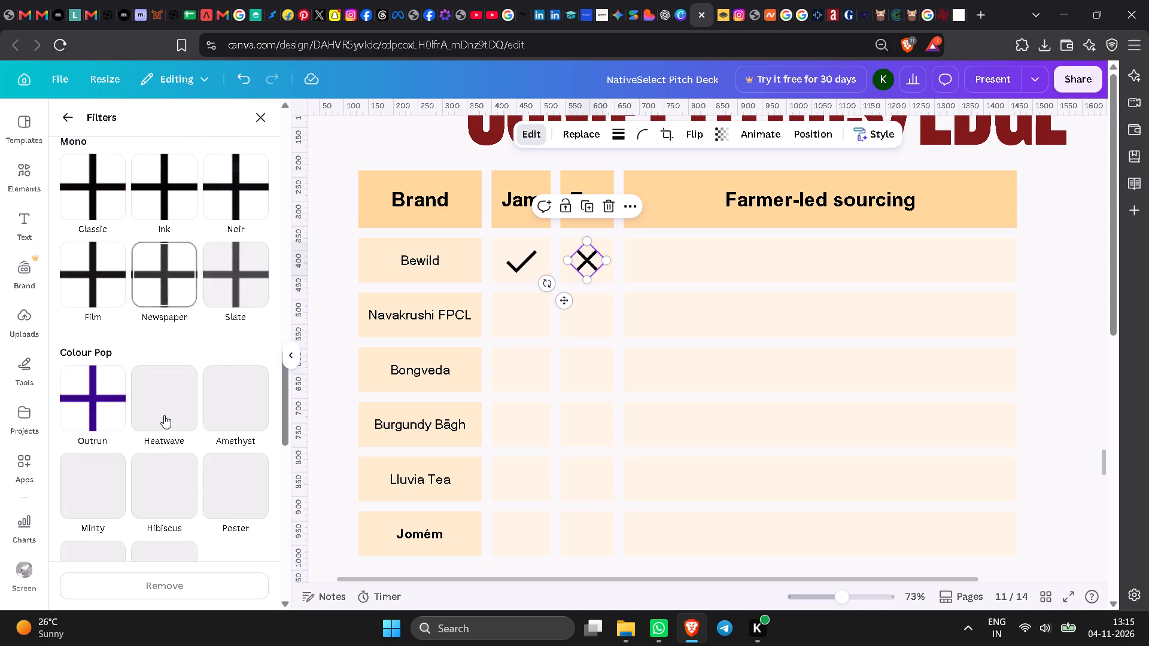
pyautogui.scroll(-6, 163, 415)
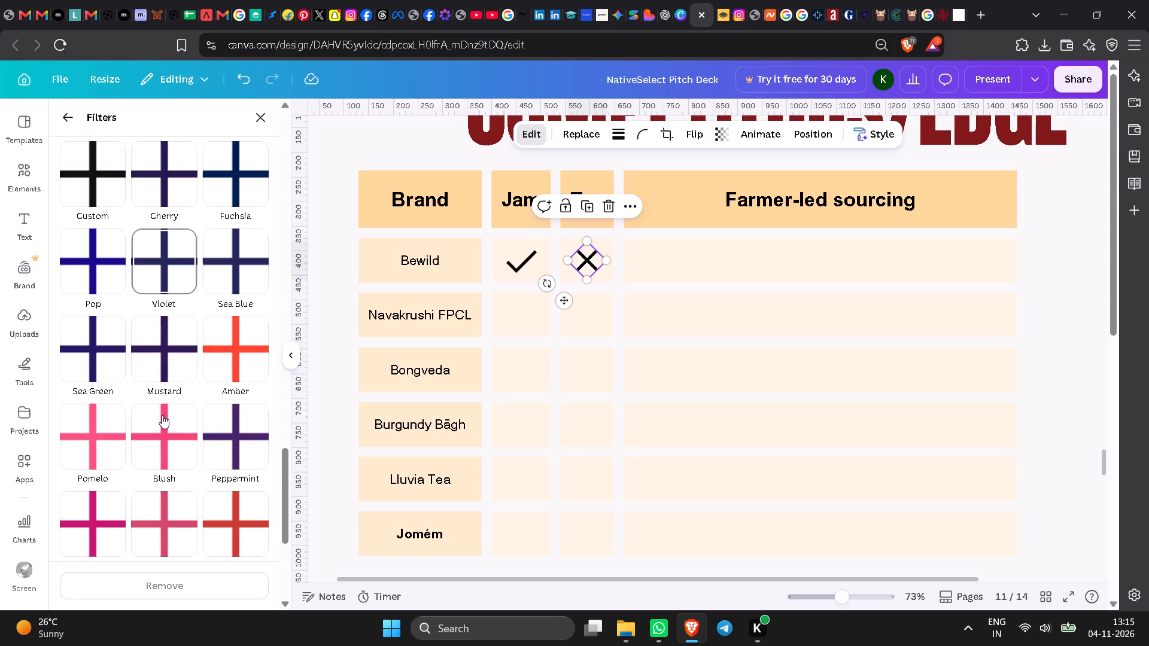
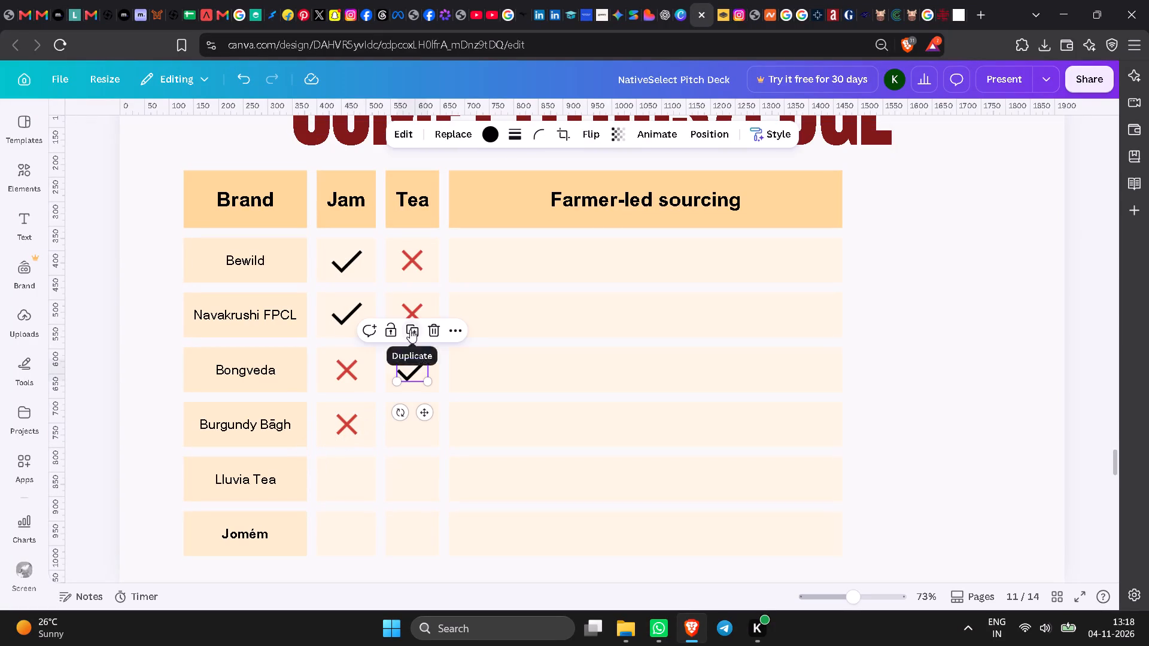
pyautogui.moveTo(430, 418); pyautogui.dragTo(420, 437)
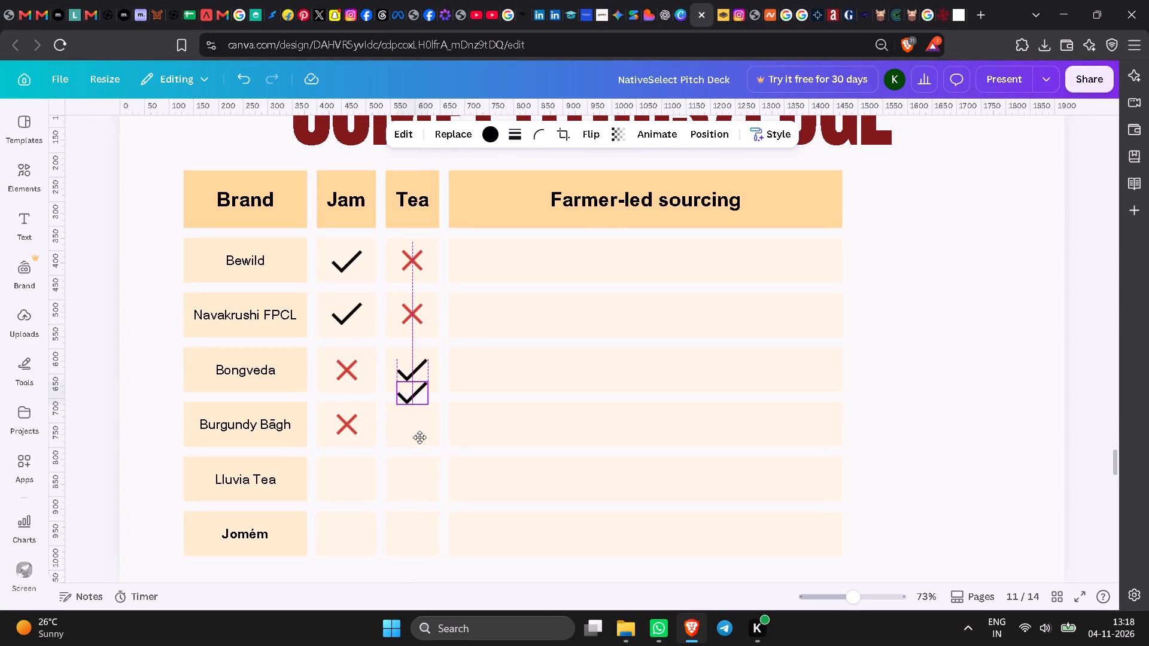
pyautogui.moveTo(420, 437); pyautogui.dragTo(421, 463)
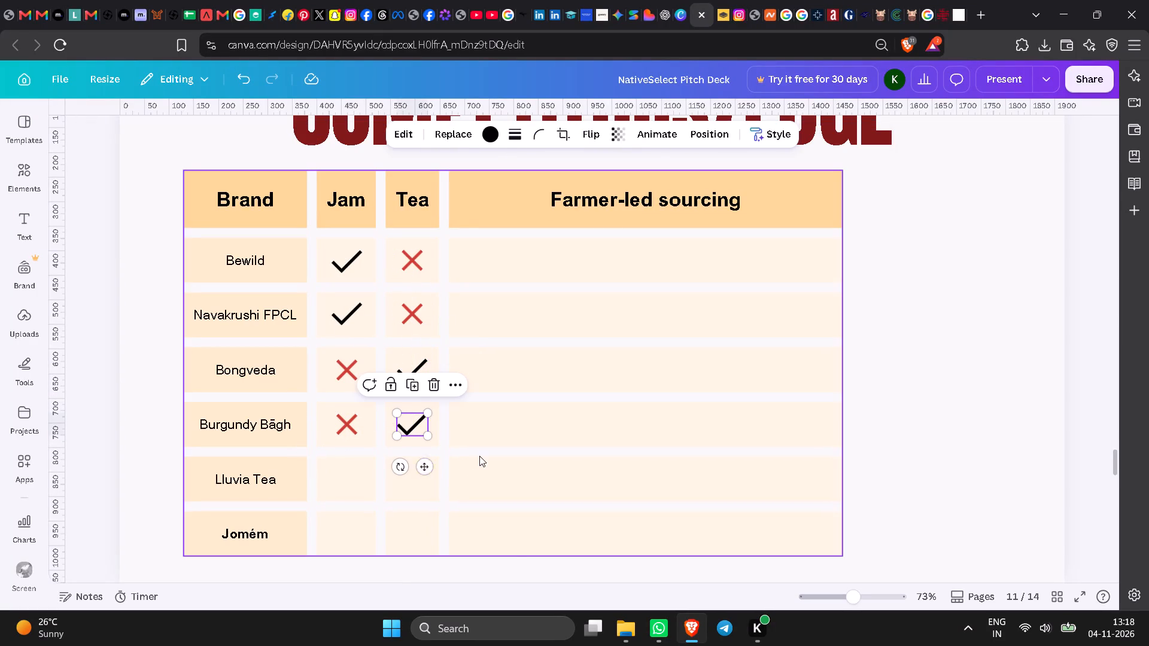
pyautogui.click(480, 455)
# Duplicate the red cross from Burgundy Bāgh's Jam cell and centre the copy in Lluvia Tea's Jam cell.
pyautogui.click(347, 430)
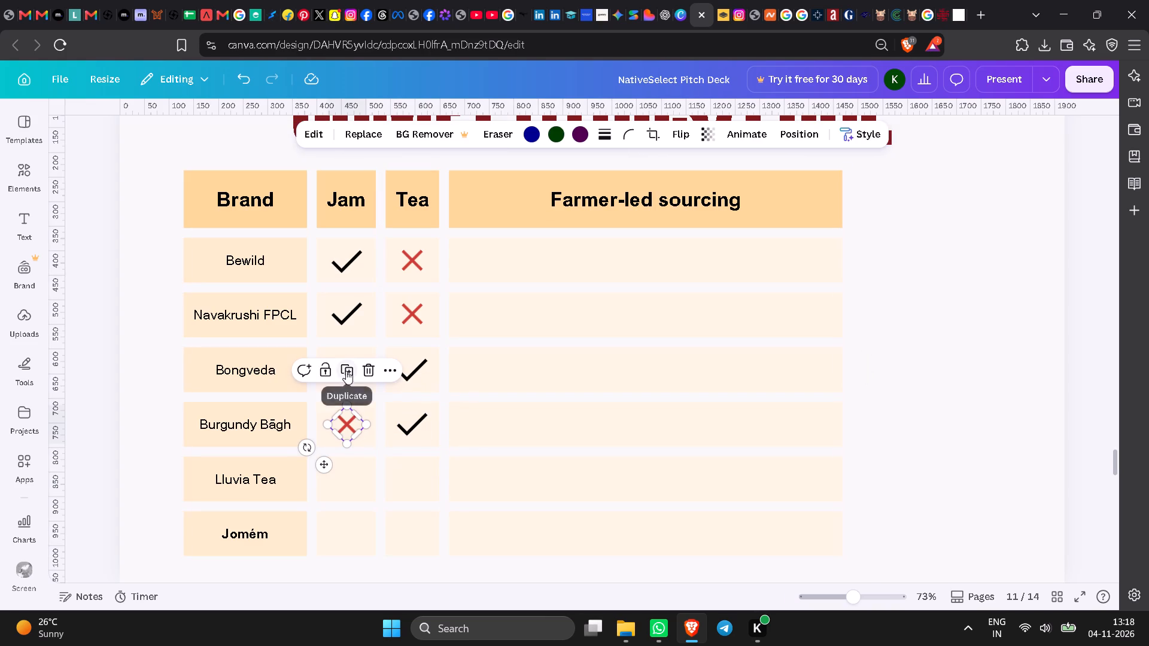
pyautogui.click(346, 371)
pyautogui.moveTo(332, 470); pyautogui.dragTo(325, 511)
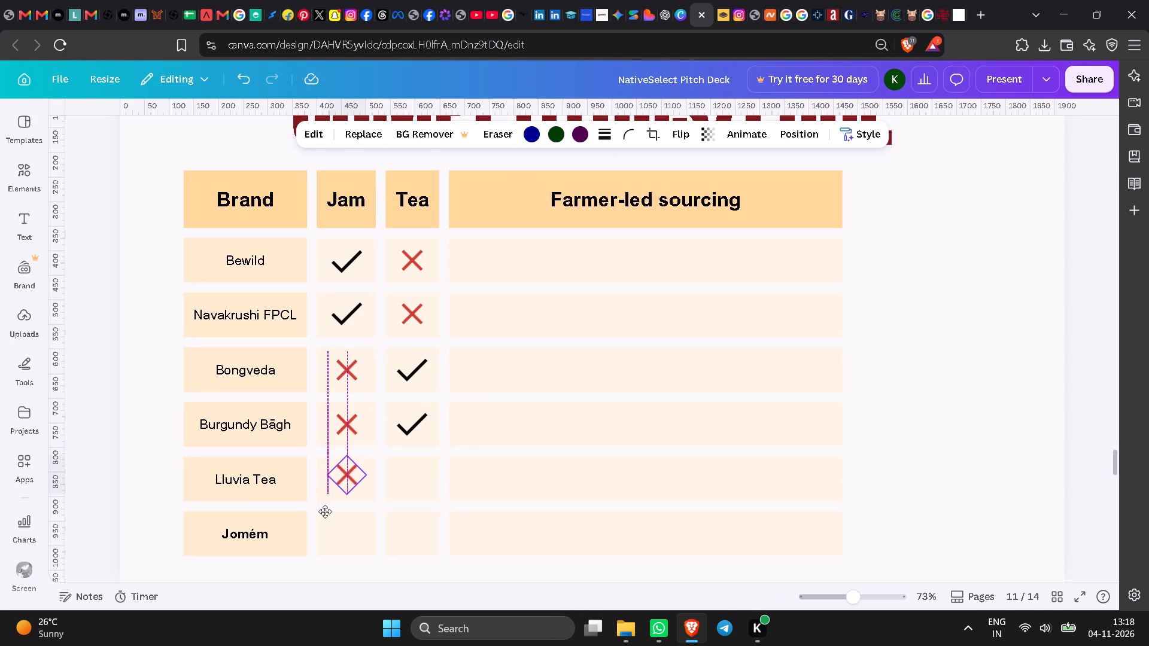
pyautogui.moveTo(325, 511); pyautogui.dragTo(324, 514)
# Duplicate the check mark from Burgundy Bāgh's Tea cell and centre the copy in Lluvia Tea's Tea cell.
pyautogui.click(414, 426)
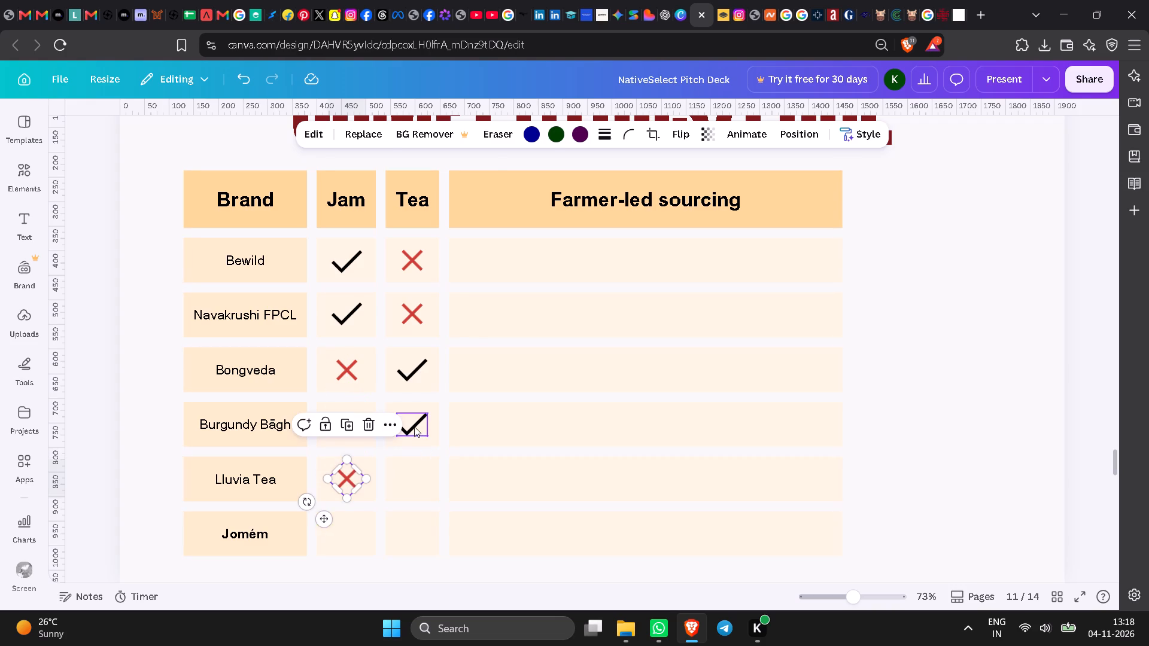
pyautogui.click(412, 383)
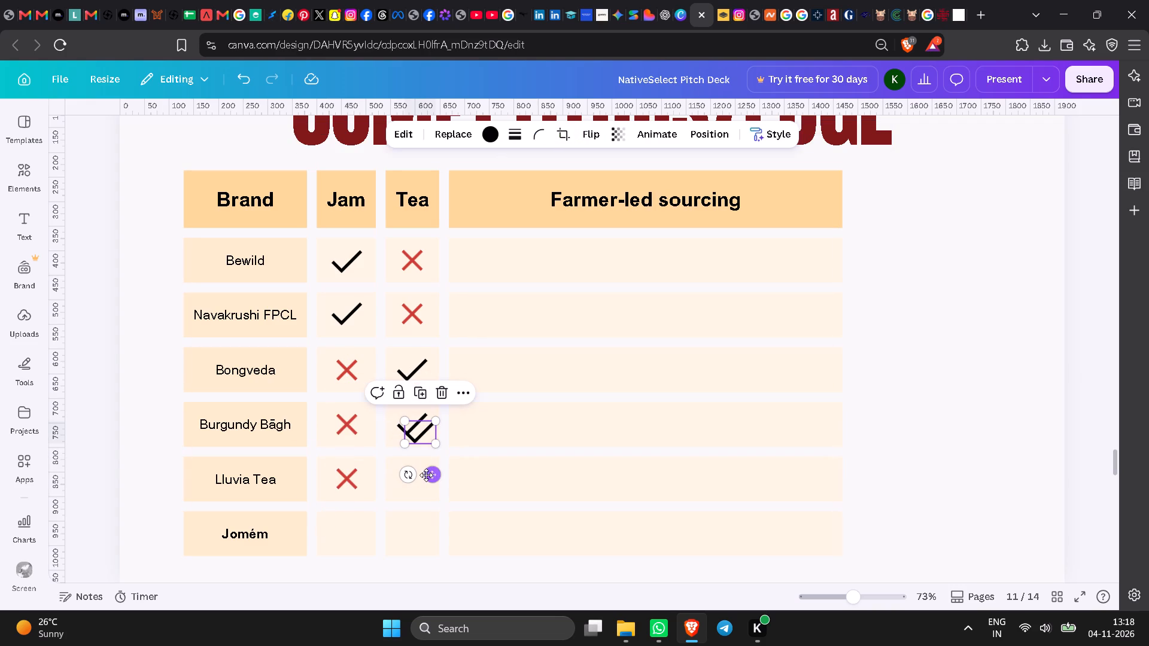
pyautogui.moveTo(430, 474); pyautogui.dragTo(423, 516)
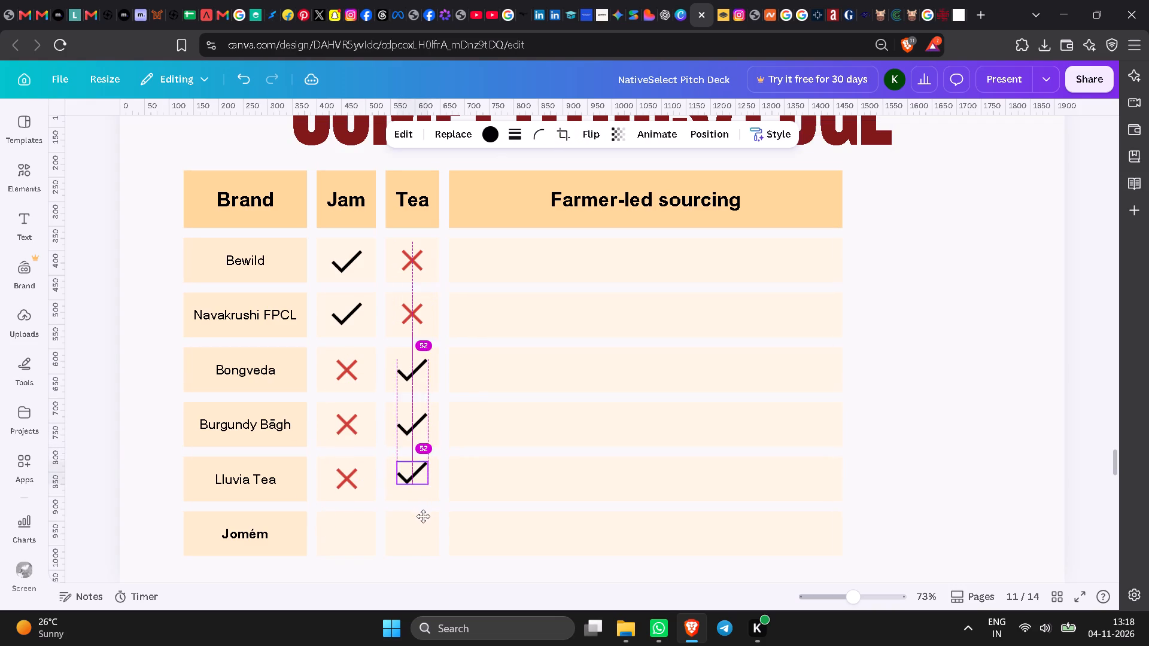
pyautogui.moveTo(423, 516); pyautogui.dragTo(422, 520)
# Duplicate Lluvia Tea's check mark twice, placing one copy in Jomém's Tea cell and the other in Jomém's Jam cell.
pyautogui.click(412, 439)
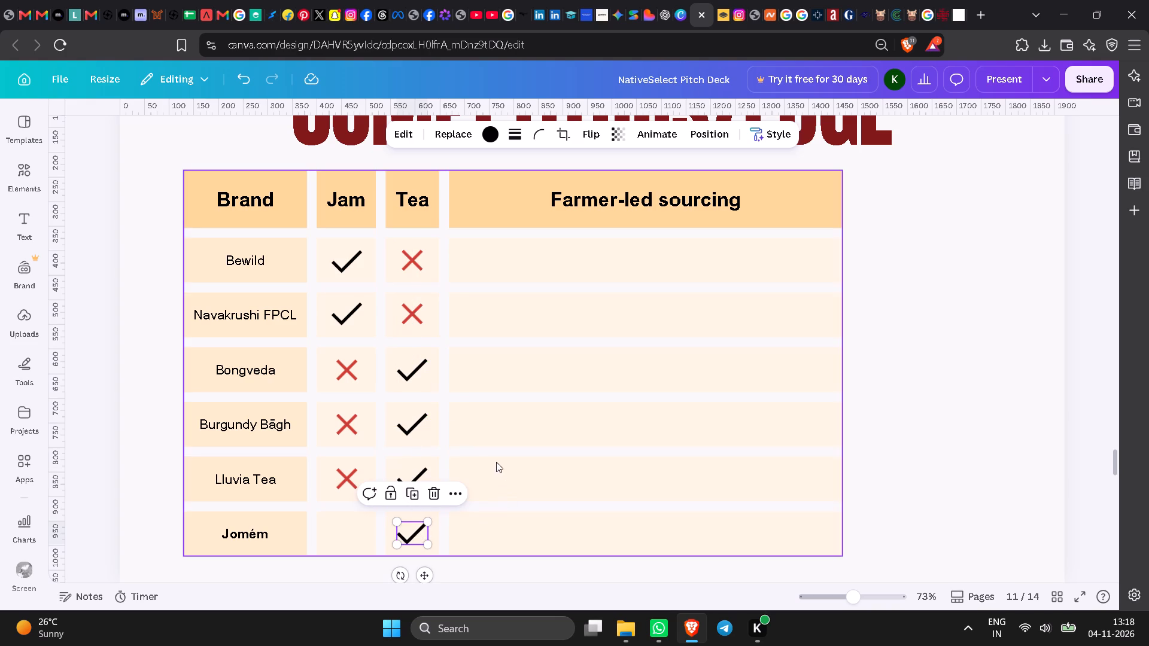
pyautogui.click(408, 490)
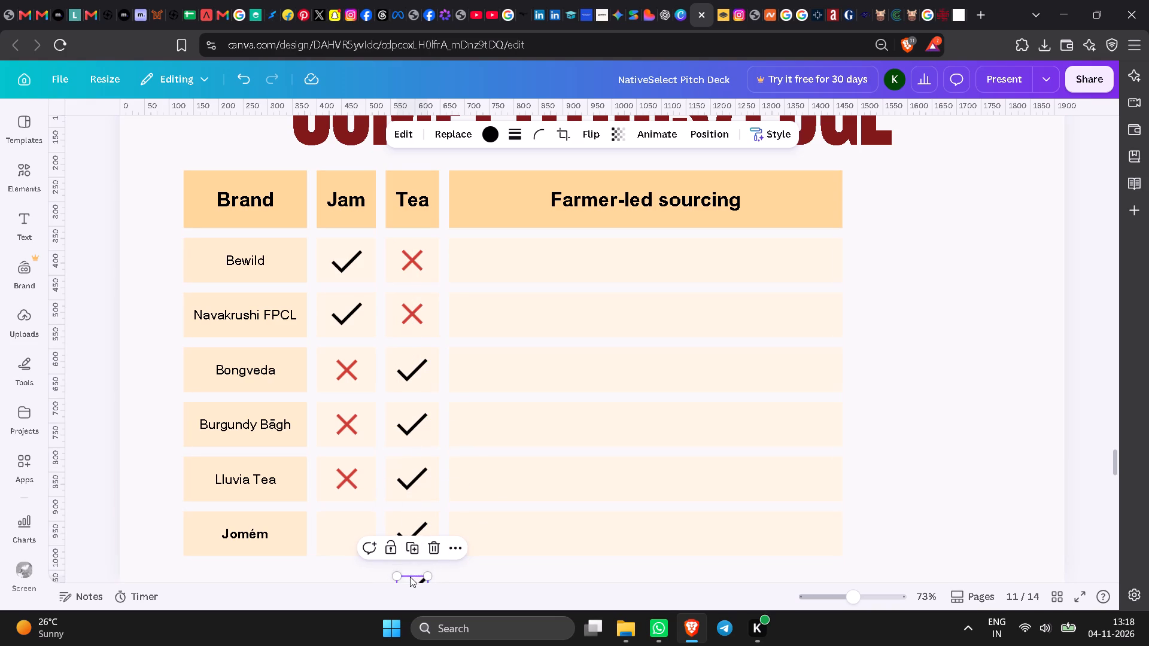
pyautogui.moveTo(410, 577); pyautogui.dragTo(398, 563)
pyautogui.moveTo(411, 578); pyautogui.dragTo(358, 523)
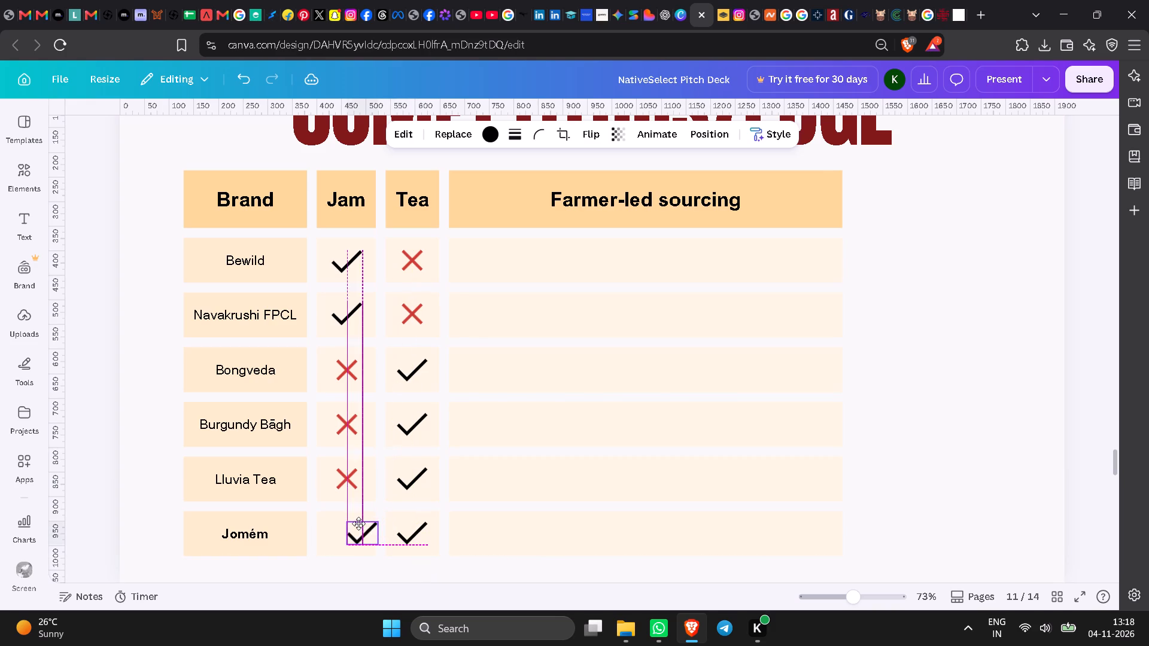
pyautogui.moveTo(358, 523); pyautogui.dragTo(347, 521)
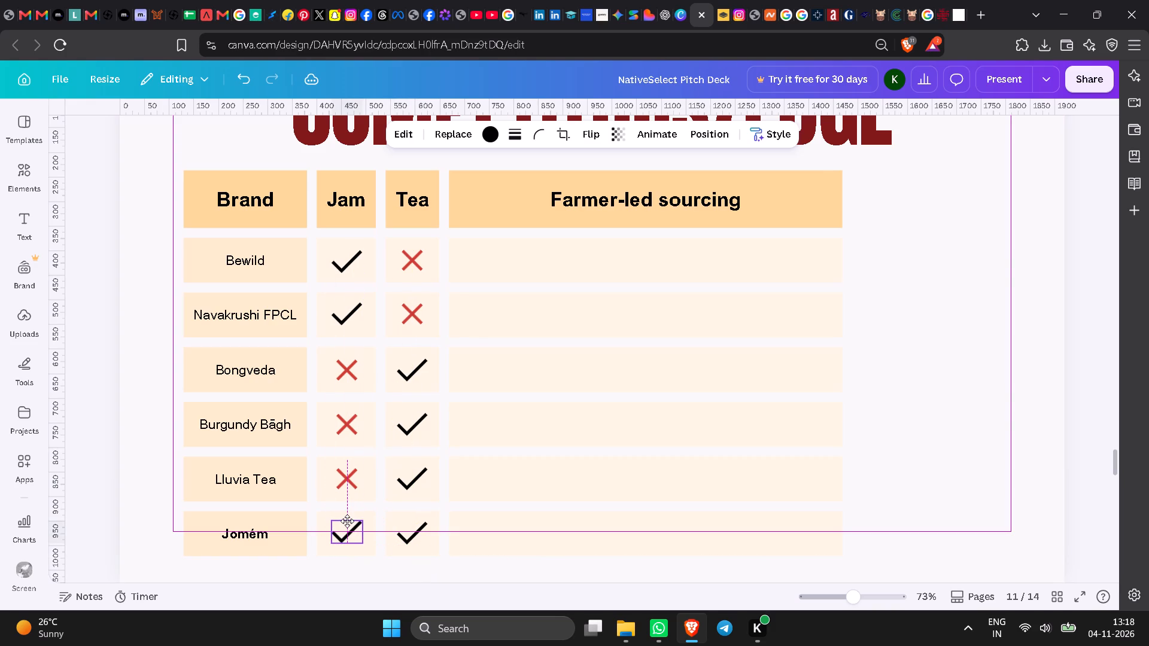
pyautogui.moveTo(347, 521); pyautogui.dragTo(348, 521)
pyautogui.click(514, 465)
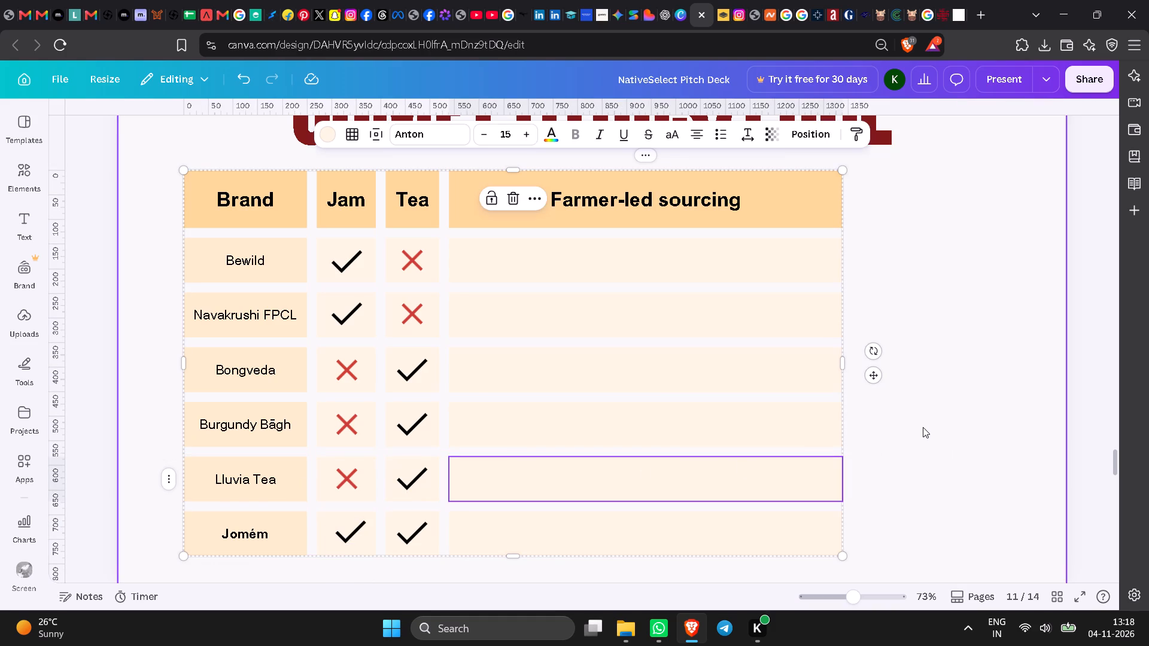
# Recolour the check mark in Bewild's Jam cell to the default solid green #00bf63.
pyautogui.click(351, 269)
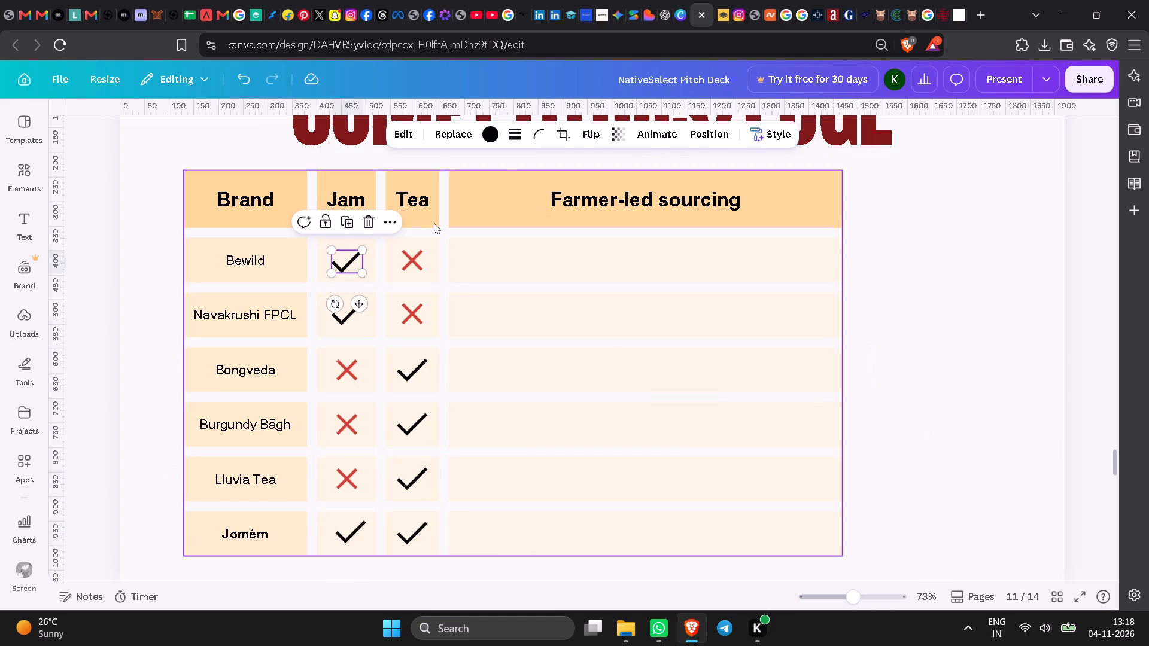
pyautogui.click(494, 133)
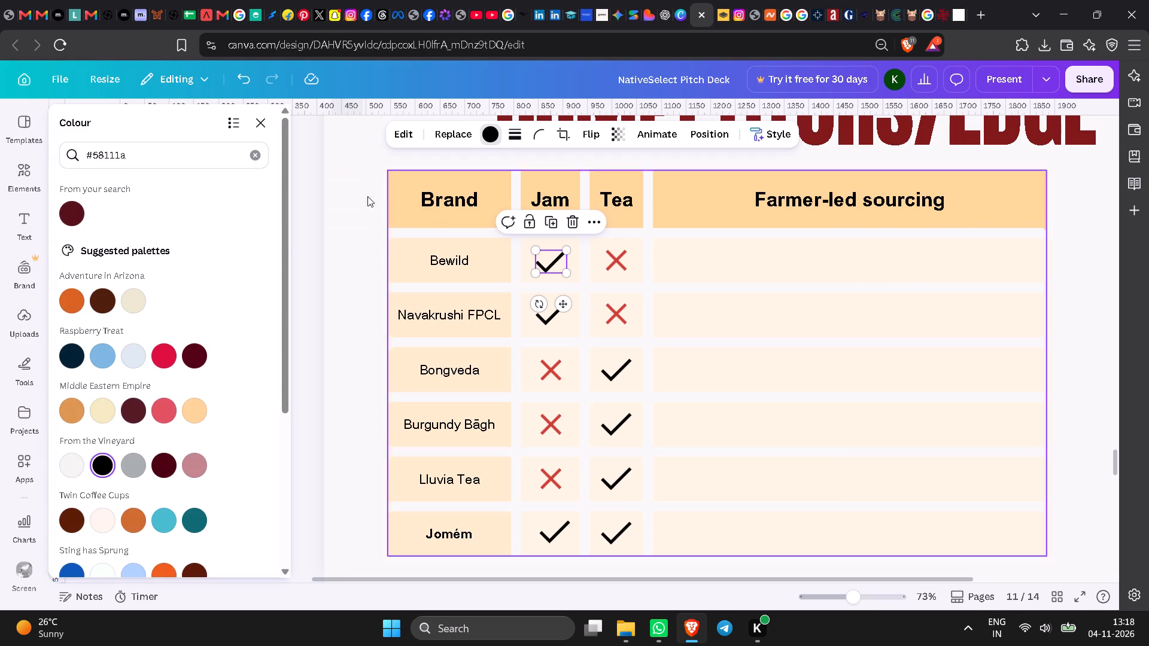
pyautogui.scroll(-5, 190, 459)
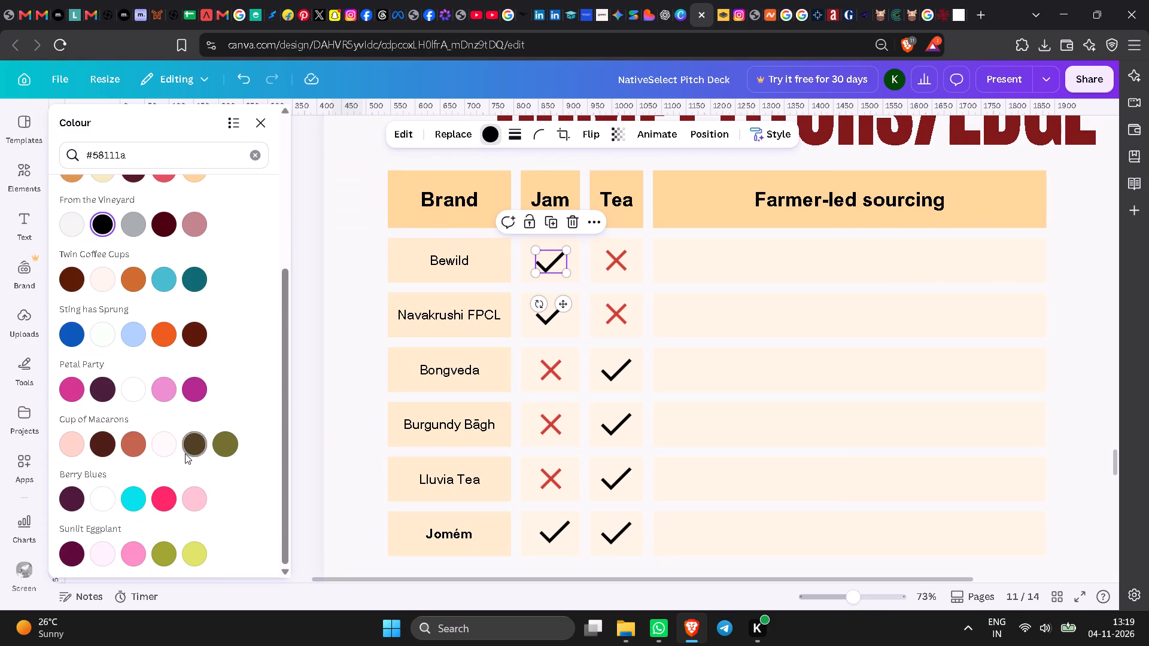
pyautogui.scroll(-3, 185, 453)
pyautogui.scroll(5, 95, 227)
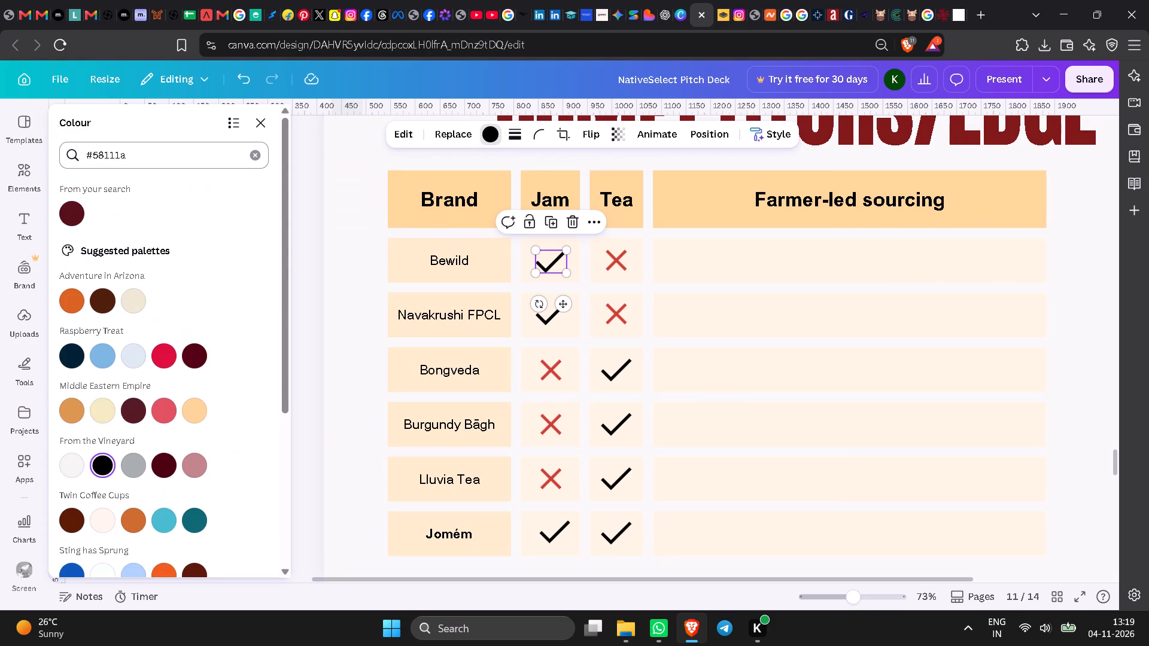
pyautogui.click(255, 154)
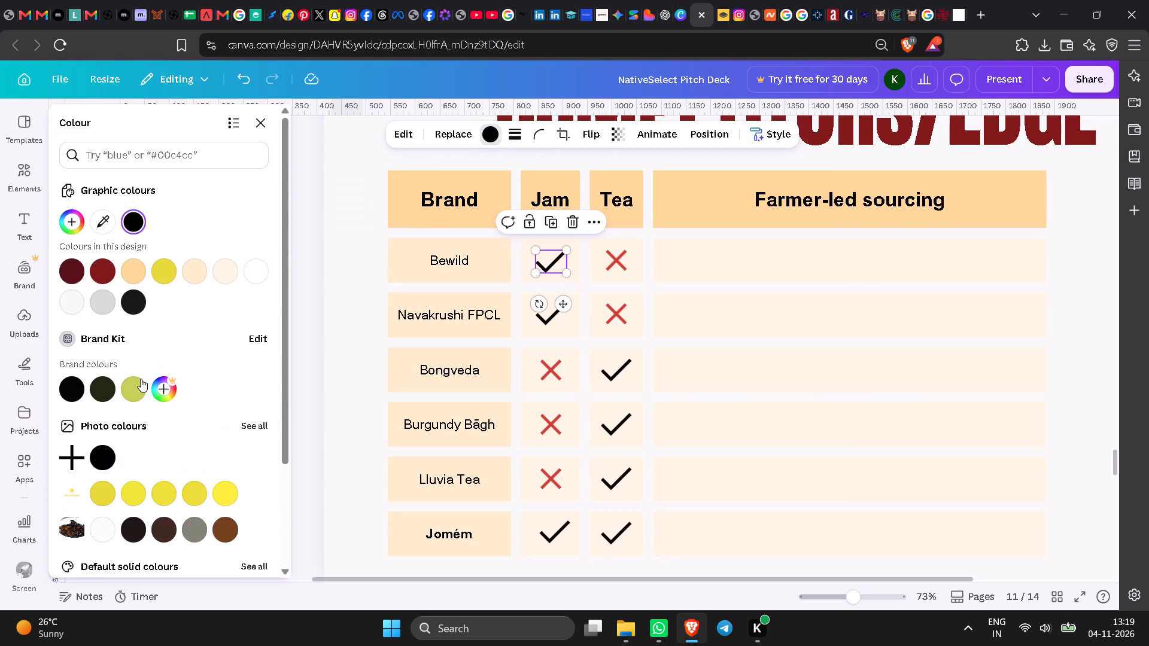
pyautogui.scroll(-5, 141, 379)
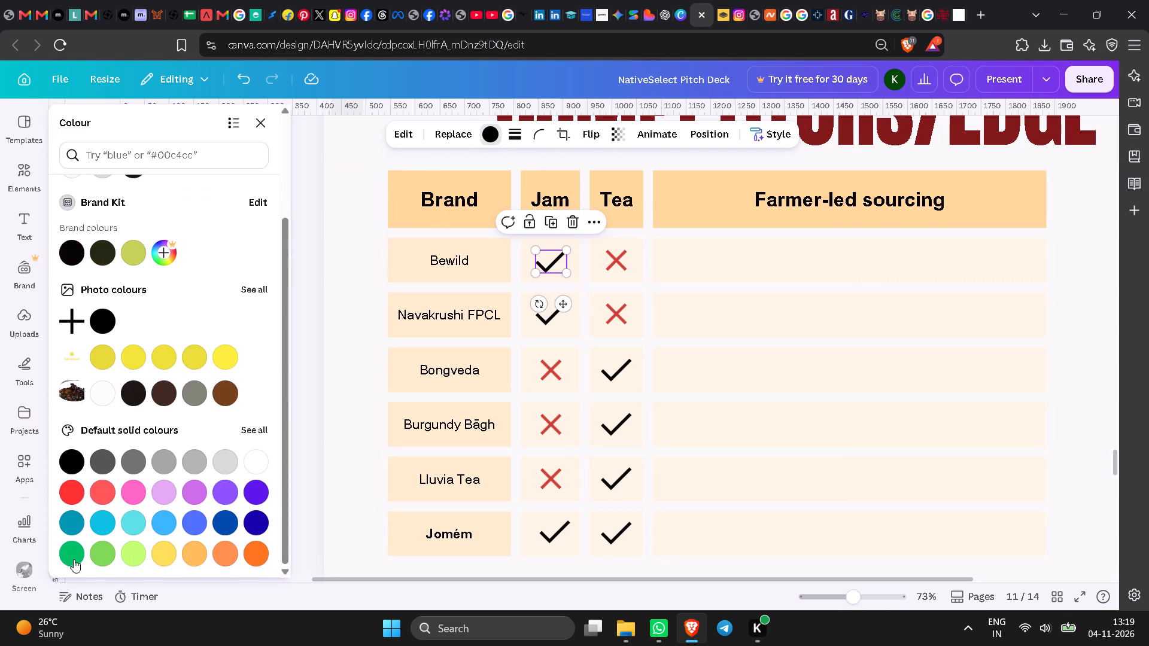
pyautogui.click(75, 557)
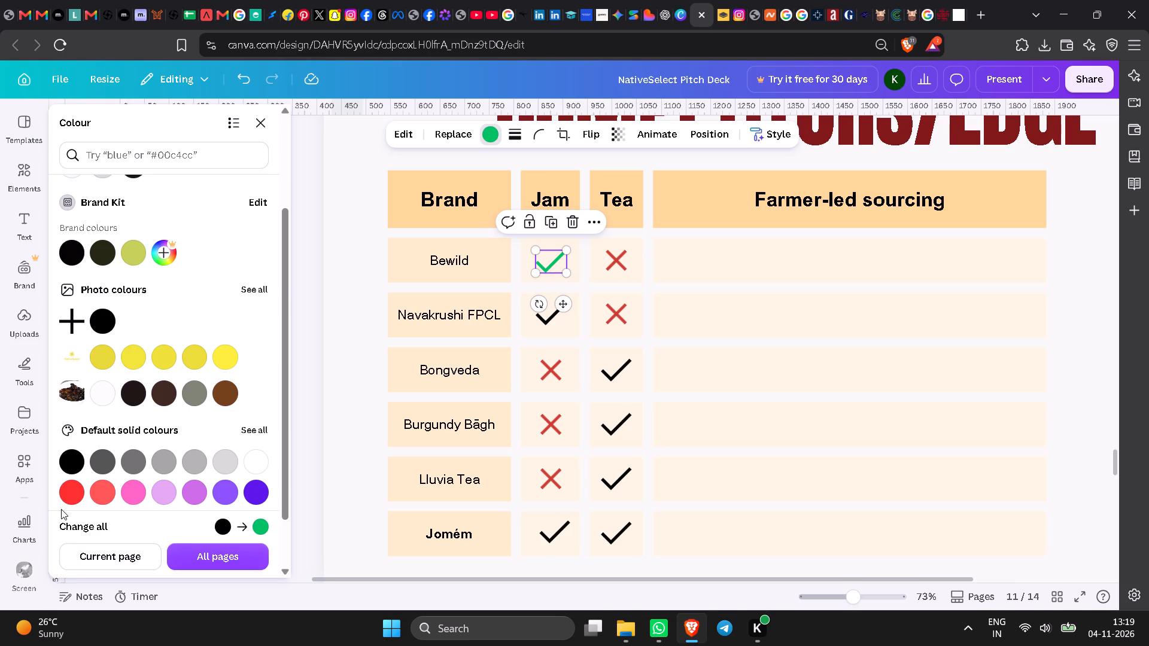
# Apply the same green #00bf63 to Navakrushi FPCL's Jam check mark and the Tea check marks of Bongveda, Burgundy Bāgh and Lluvia Tea.
pyautogui.click(553, 318)
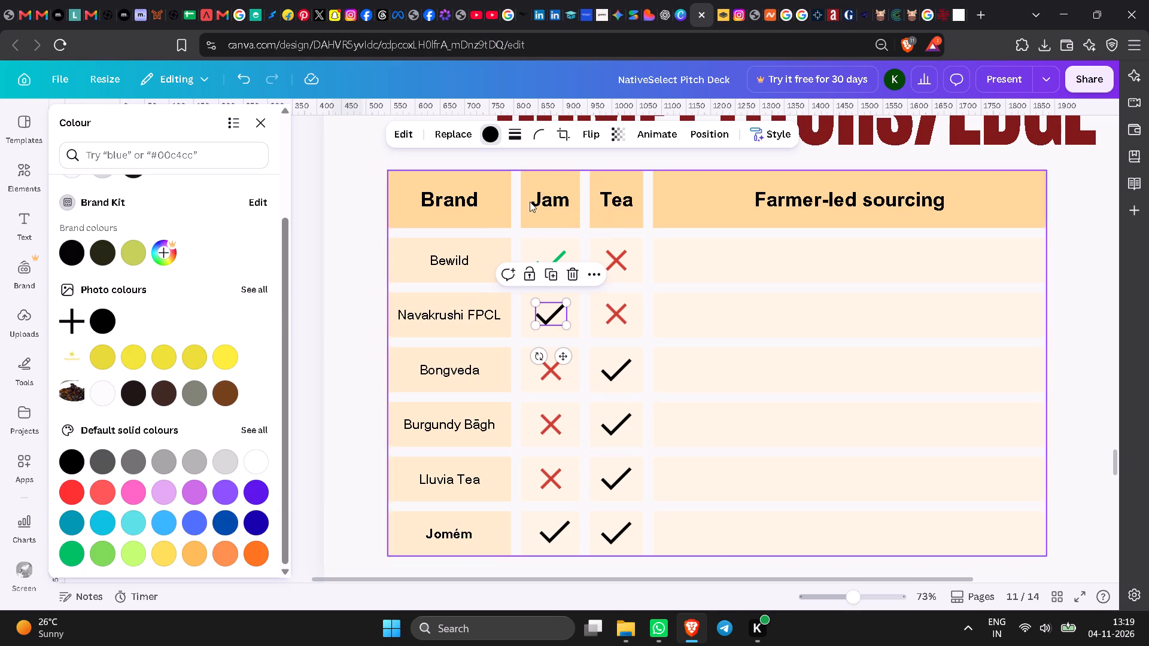
pyautogui.click(491, 132)
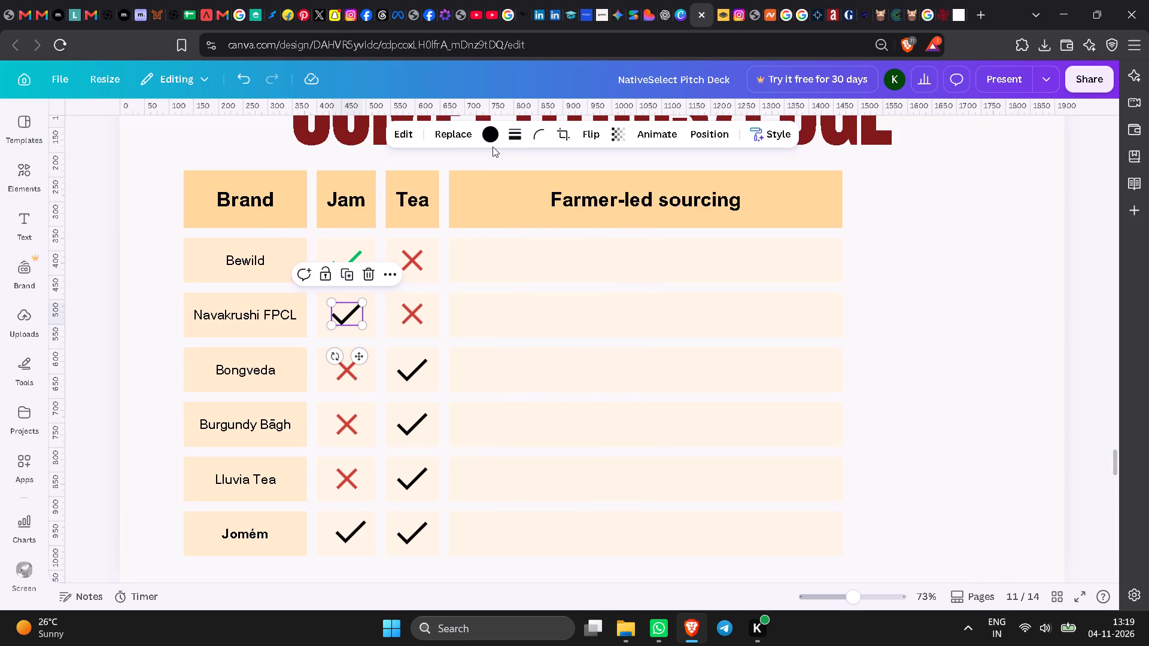
pyautogui.click(491, 136)
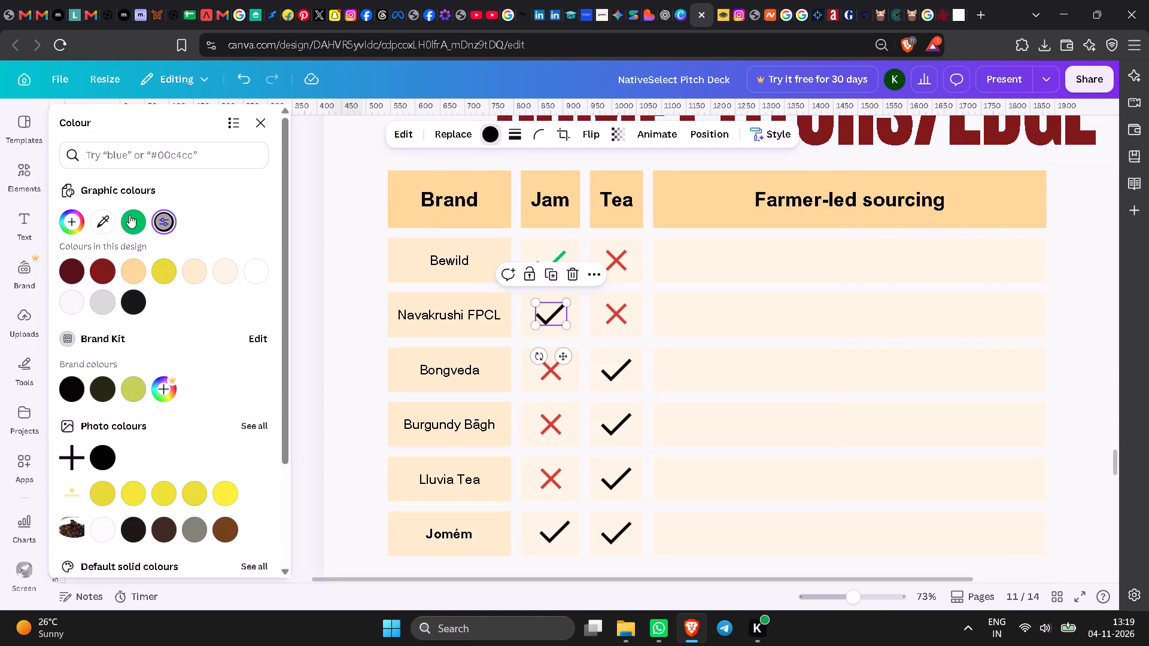
pyautogui.click(127, 215)
pyautogui.click(610, 363)
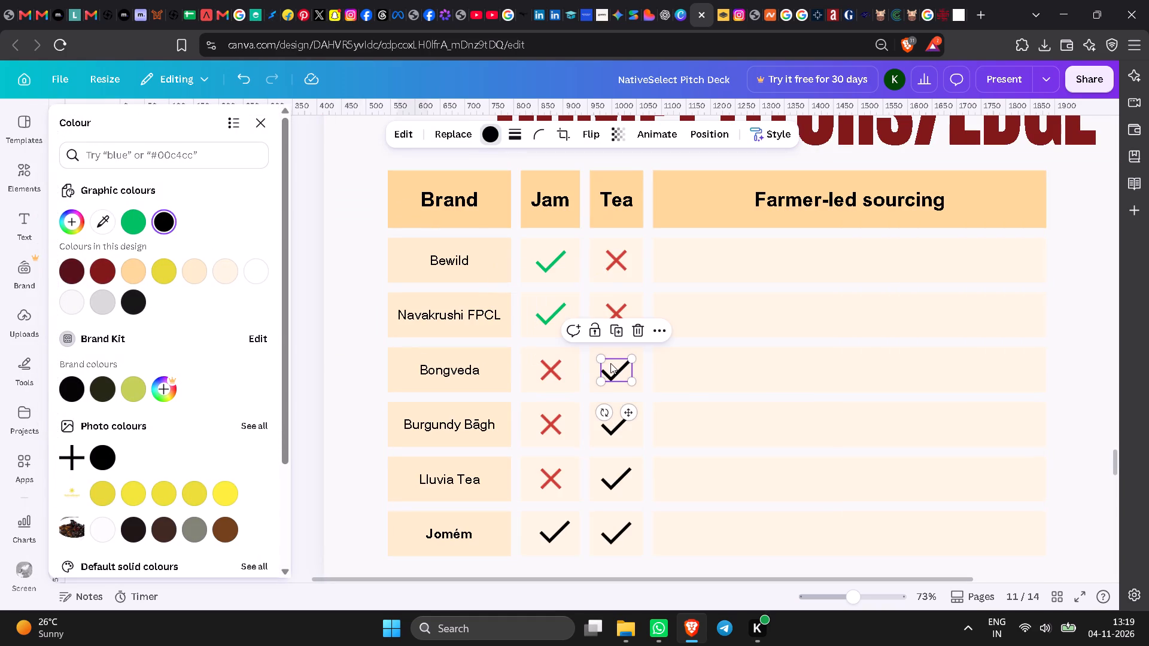
pyautogui.click(123, 221)
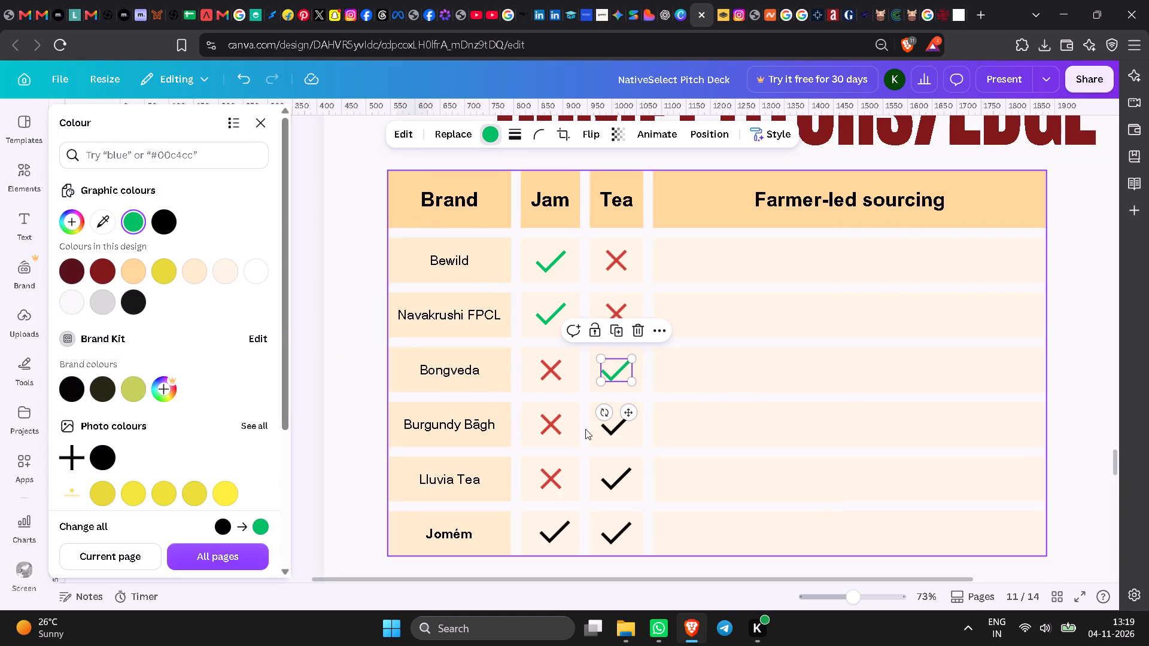
pyautogui.click(612, 428)
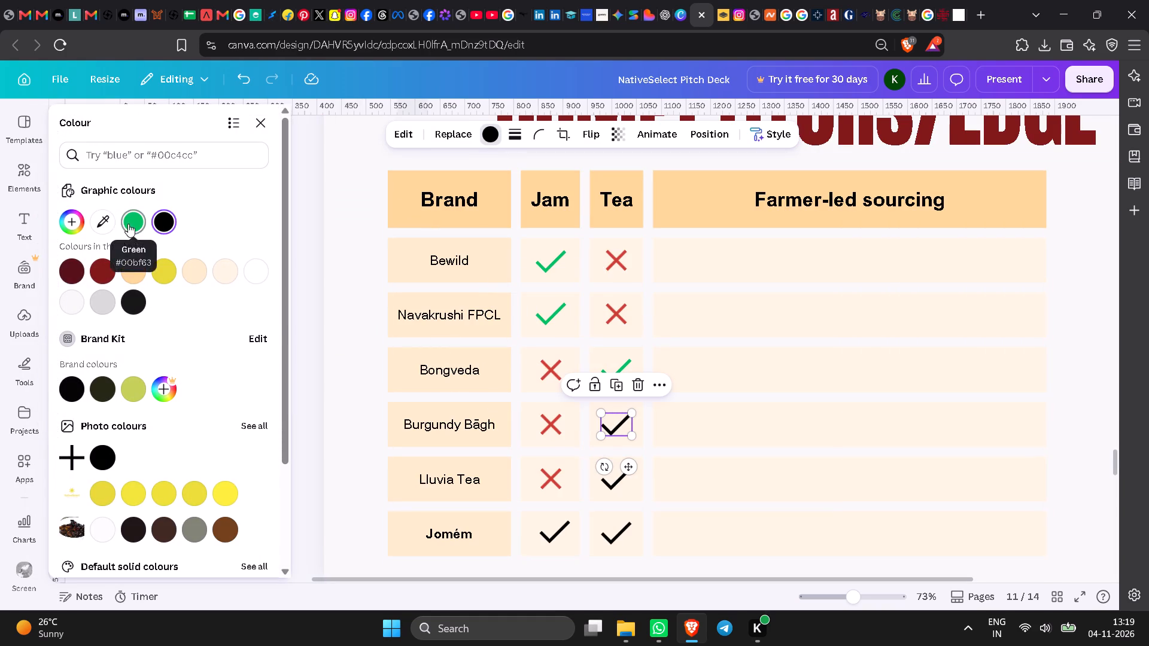
pyautogui.click(129, 224)
pyautogui.click(607, 481)
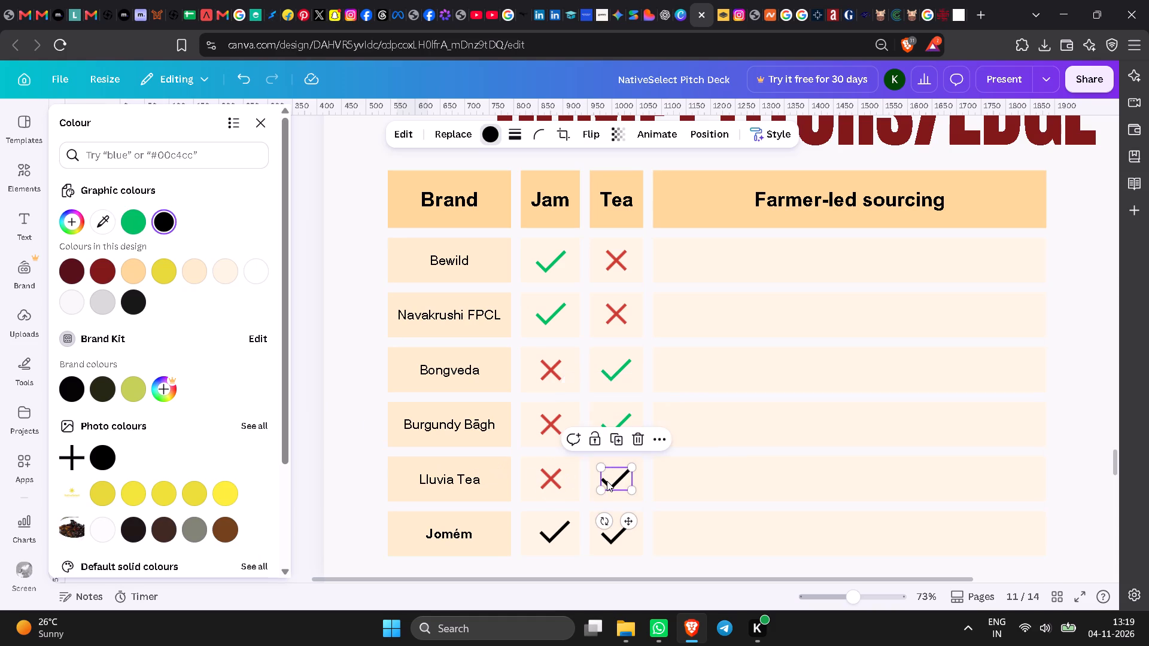
pyautogui.click(137, 224)
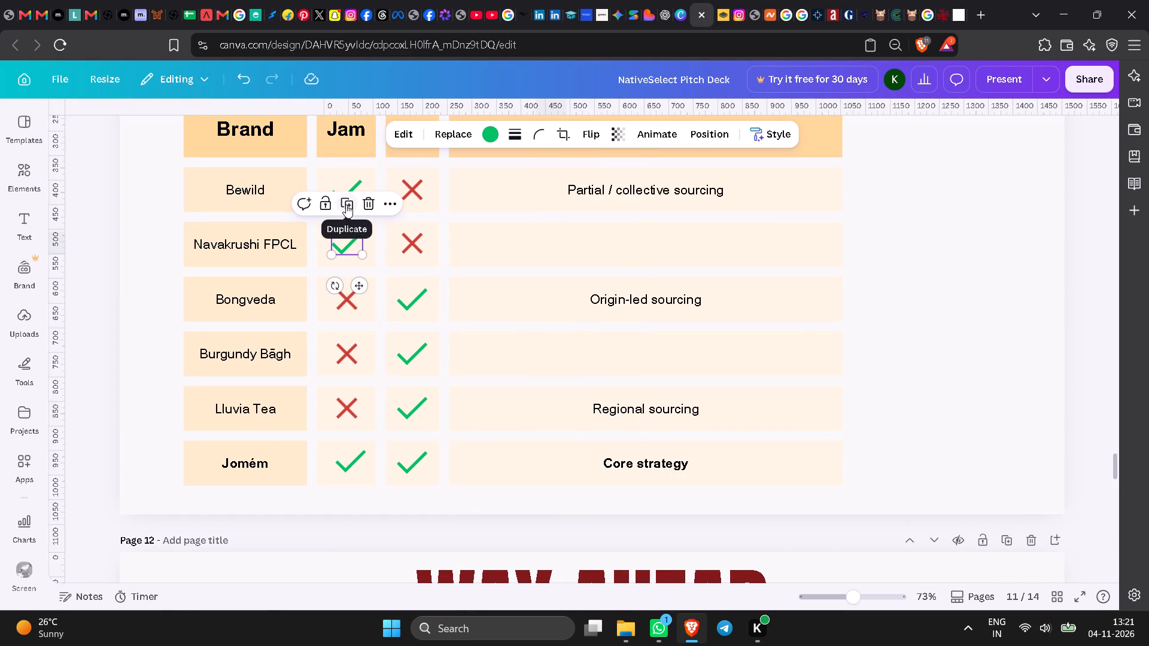
pyautogui.click(346, 205)
pyautogui.moveTo(365, 290); pyautogui.dragTo(672, 268)
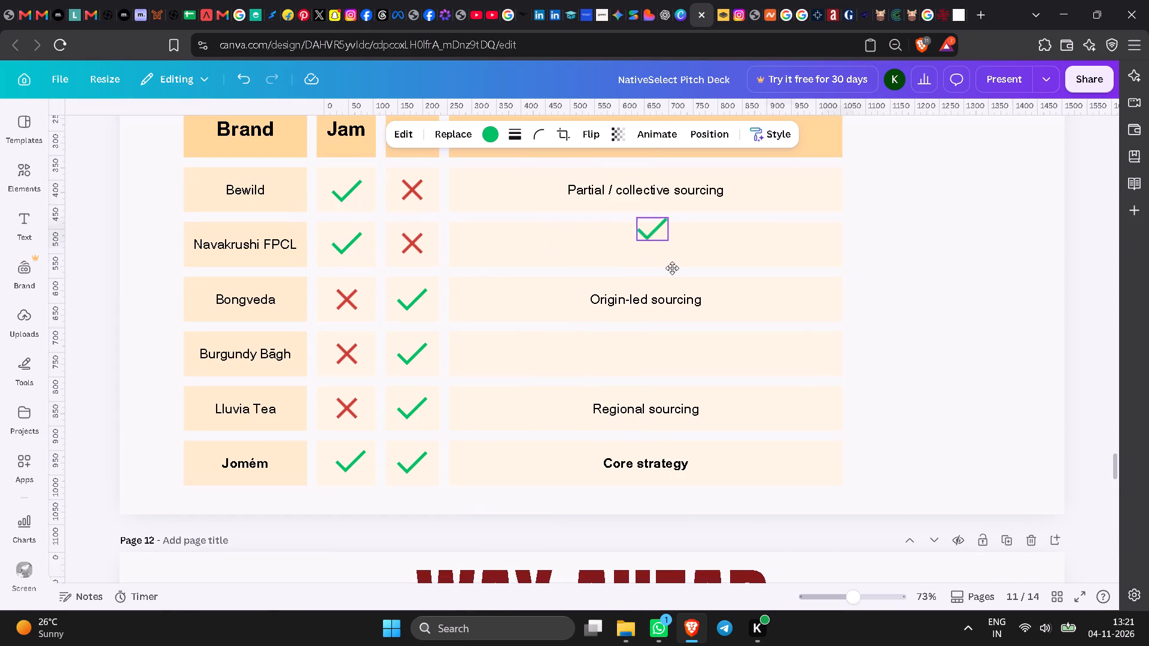
pyautogui.moveTo(672, 268); pyautogui.dragTo(646, 279)
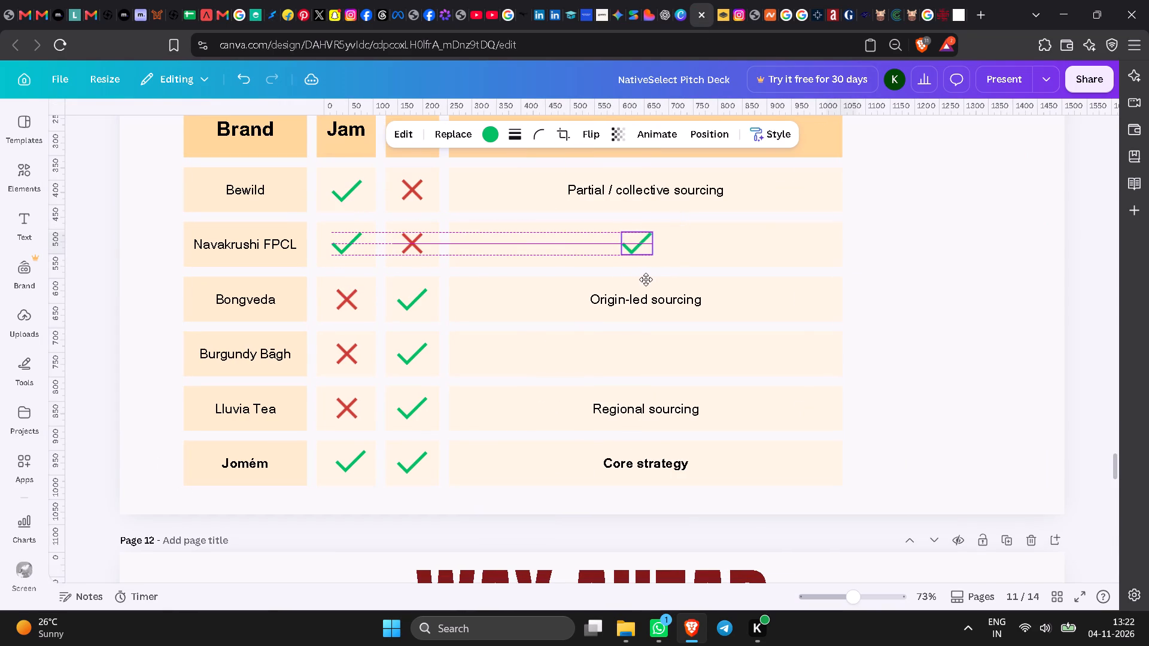
pyautogui.moveTo(646, 279); pyautogui.dragTo(646, 279)
pyautogui.moveTo(646, 279); pyautogui.dragTo(650, 280)
# Duplicate the Farmer-led sourcing check and place the copy in Burgundy Bāgh's cell, aligned beneath the Navakrushi FPCL check.
pyautogui.click(642, 198)
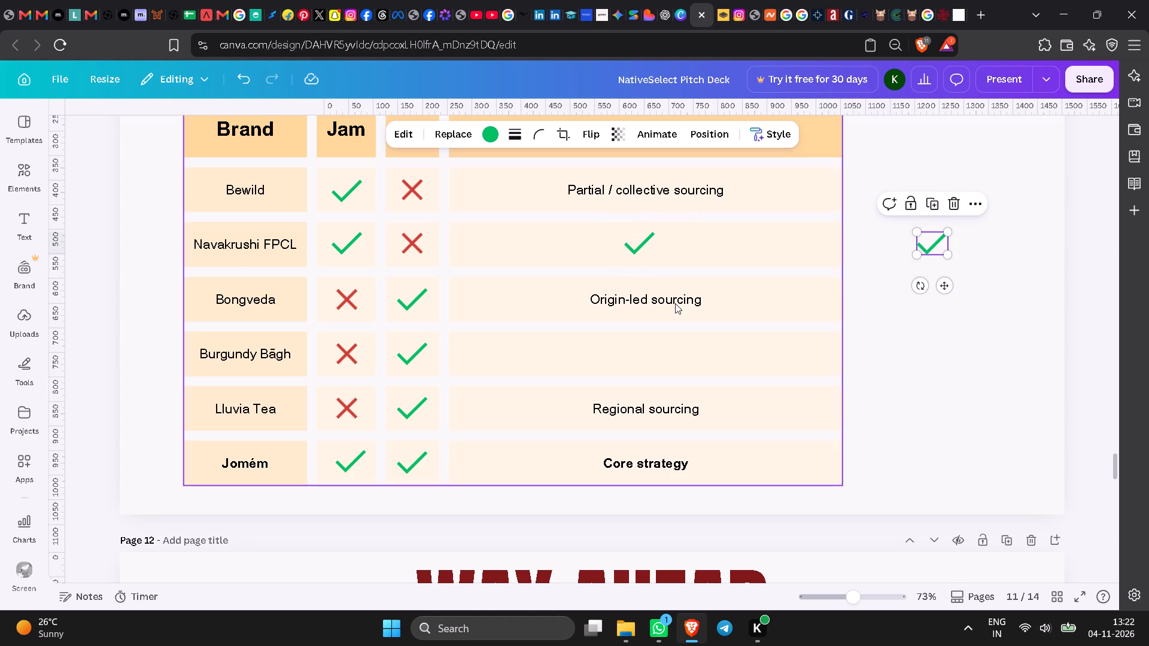
pyautogui.moveTo(951, 287); pyautogui.dragTo(712, 419)
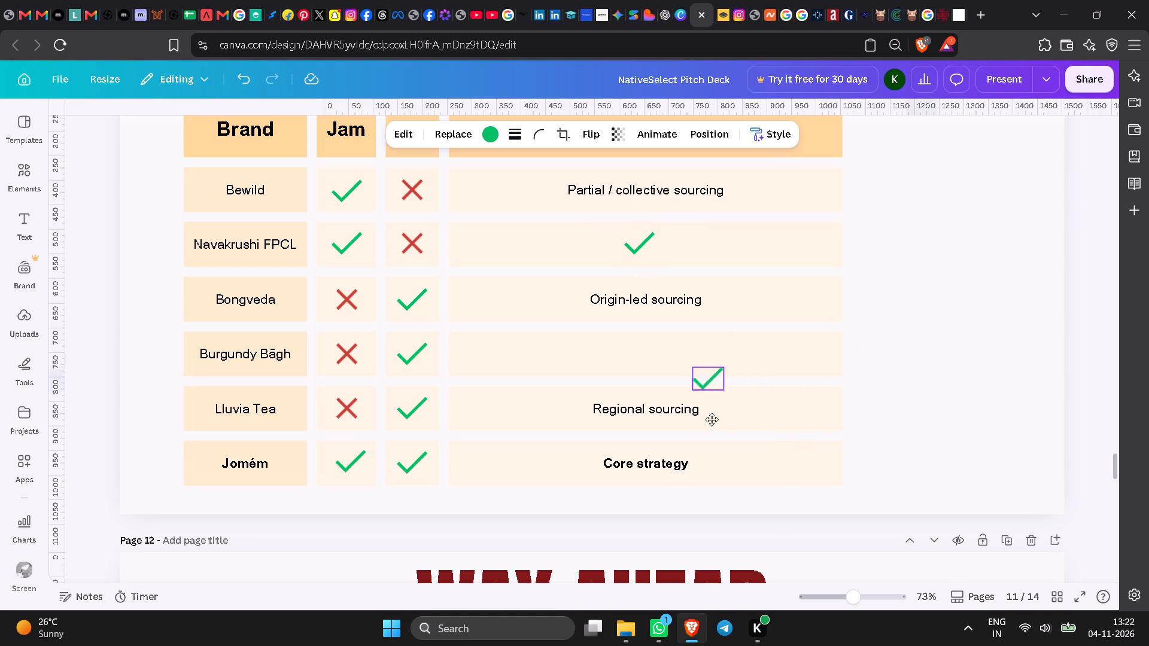
pyautogui.moveTo(712, 419); pyautogui.dragTo(654, 398)
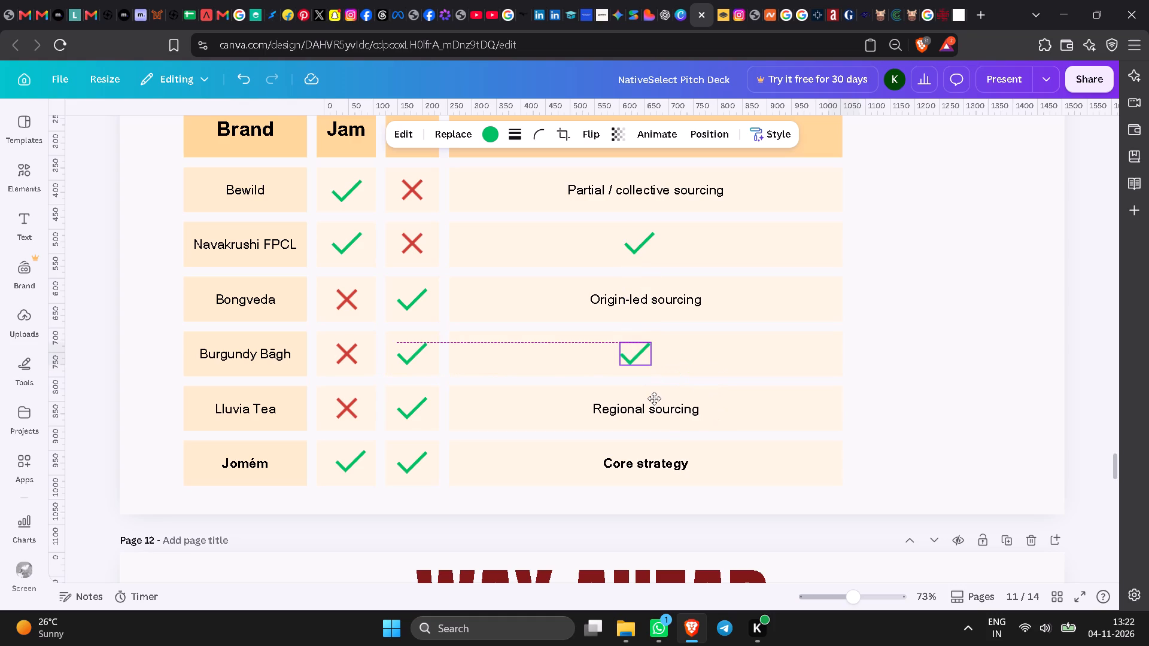
pyautogui.moveTo(654, 398); pyautogui.dragTo(658, 397)
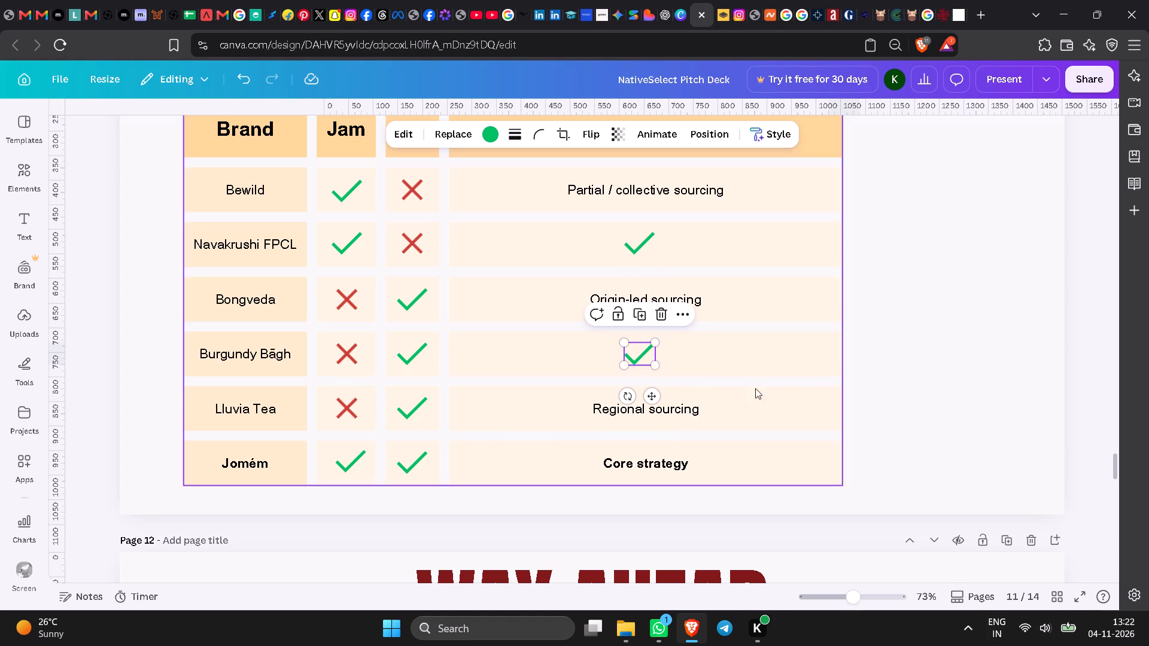
# Shift the competitors table slightly up and to the left, and narrow its Farmer-led sourcing column to about 493 wide.
pyautogui.click(930, 342)
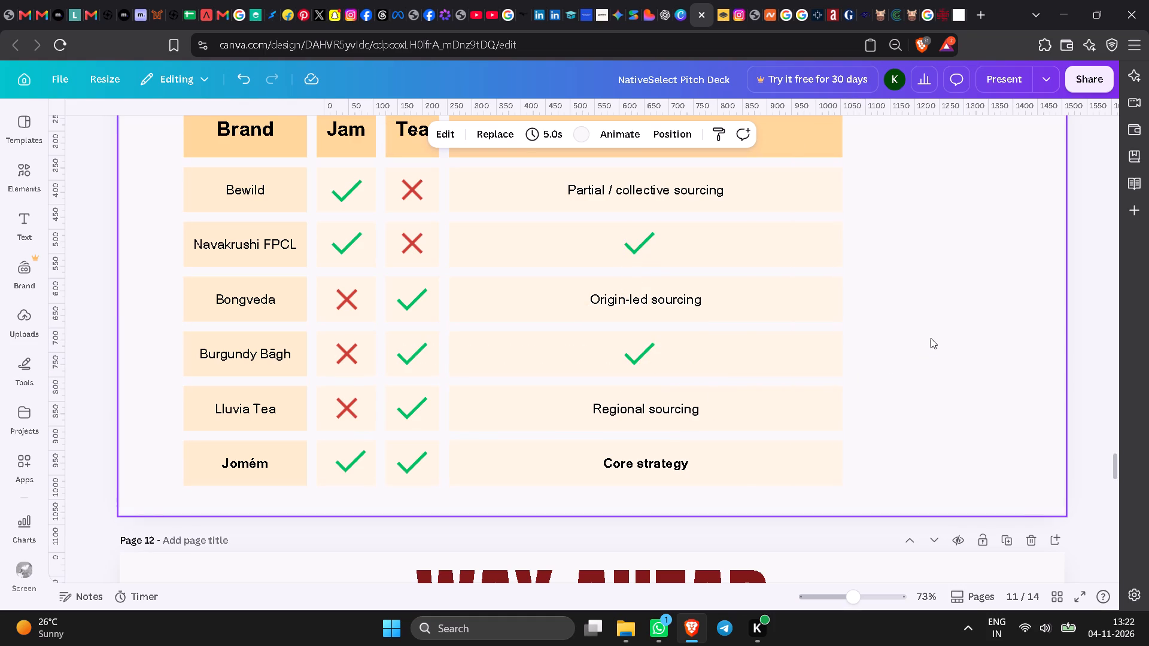
pyautogui.moveTo(840, 310); pyautogui.dragTo(834, 309)
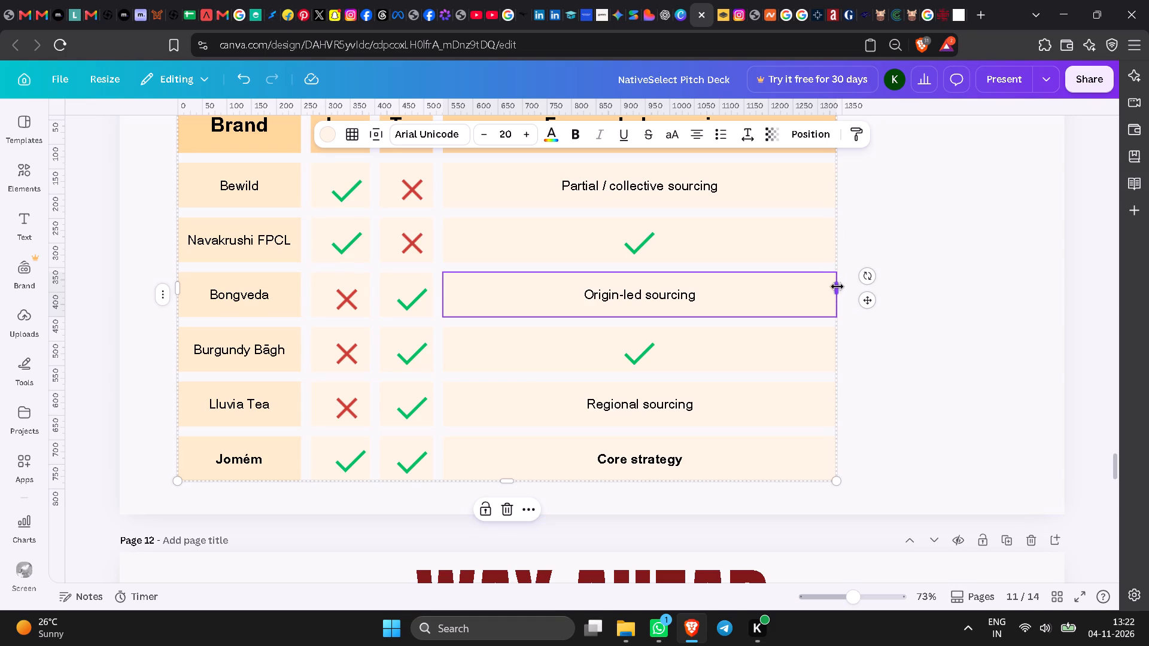
pyautogui.moveTo(837, 285); pyautogui.dragTo(720, 282)
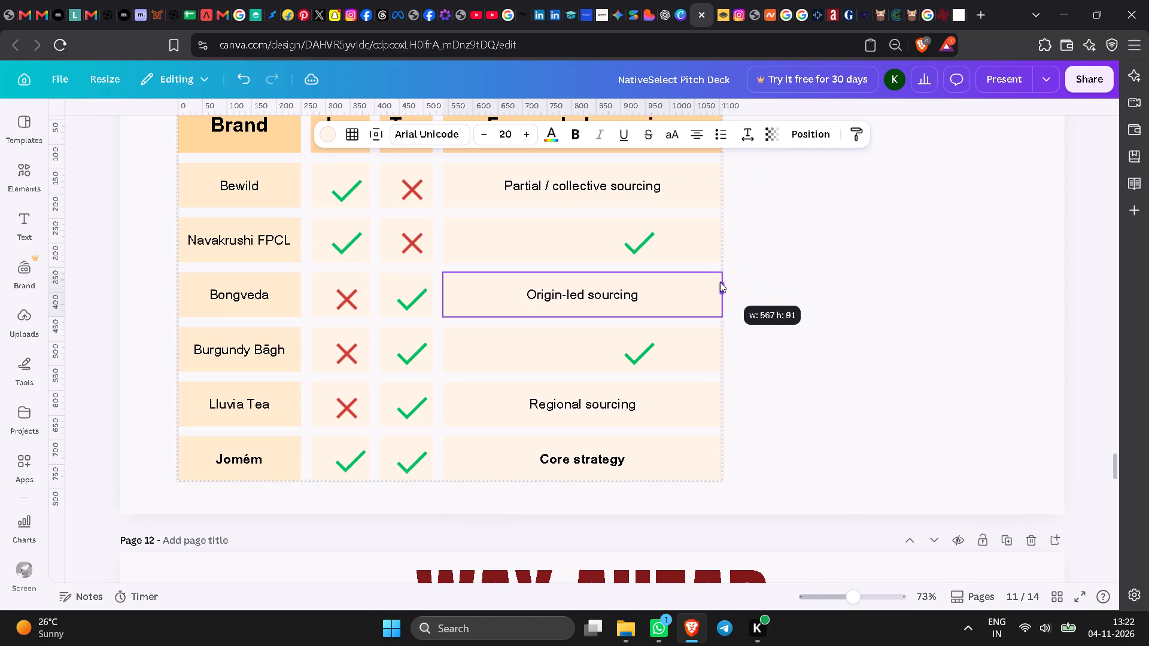
pyautogui.moveTo(720, 282); pyautogui.dragTo(686, 281)
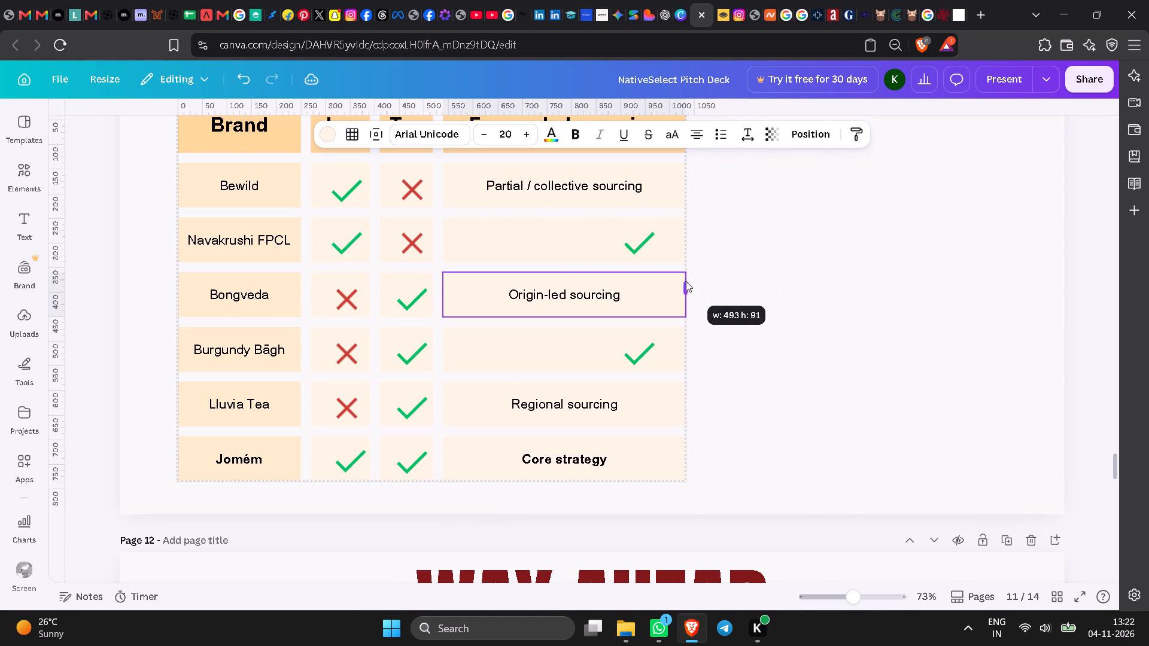
pyautogui.moveTo(686, 281); pyautogui.dragTo(685, 281)
pyautogui.click(800, 400)
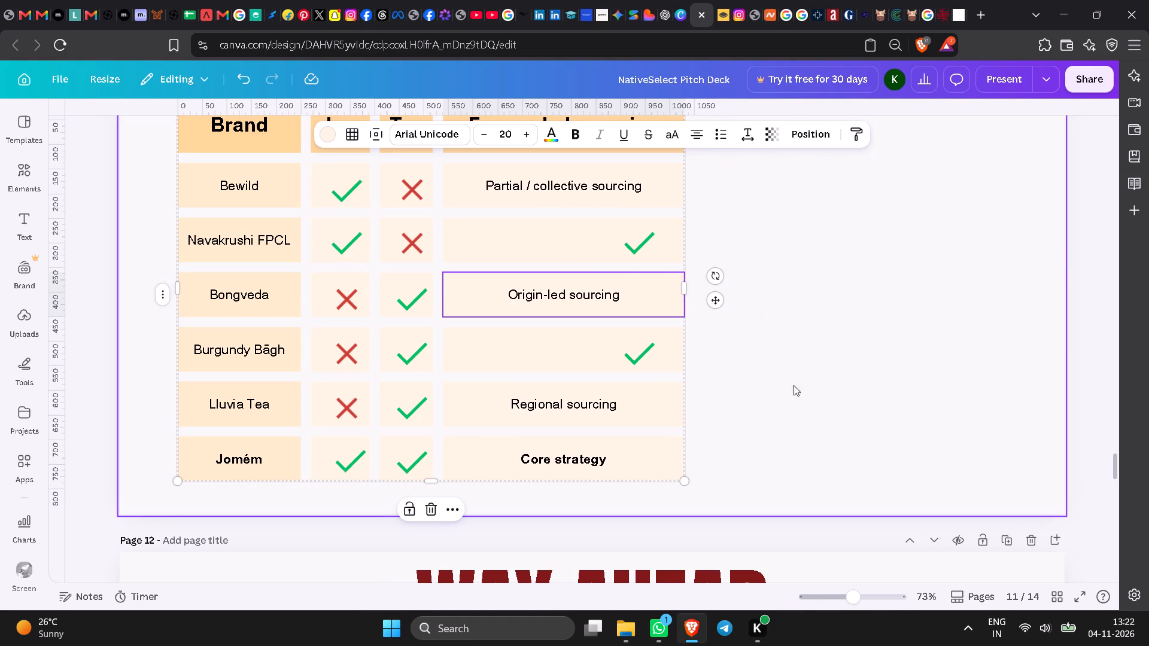
# Re-centre the Navakrushi FPCL and Burgundy Bāgh green checks within the narrowed Farmer-led sourcing column.
pyautogui.moveTo(646, 242); pyautogui.dragTo(620, 242)
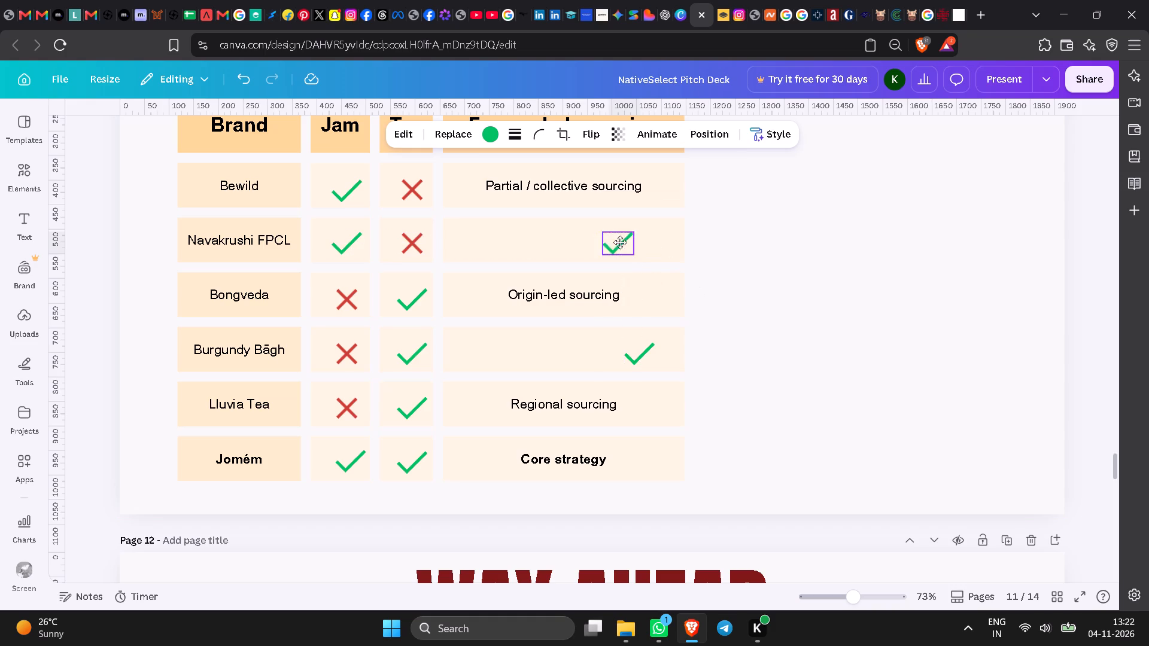
pyautogui.moveTo(620, 242); pyautogui.dragTo(569, 240)
pyautogui.moveTo(641, 354); pyautogui.dragTo(584, 348)
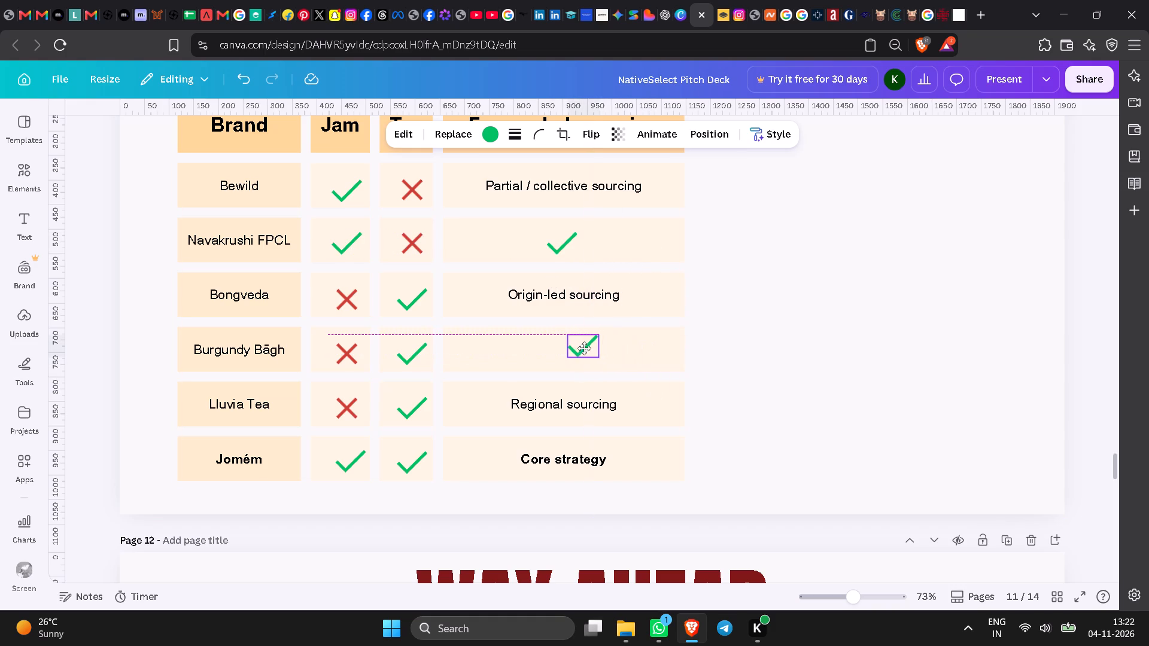
pyautogui.moveTo(584, 348); pyautogui.dragTo(564, 352)
pyautogui.click(749, 364)
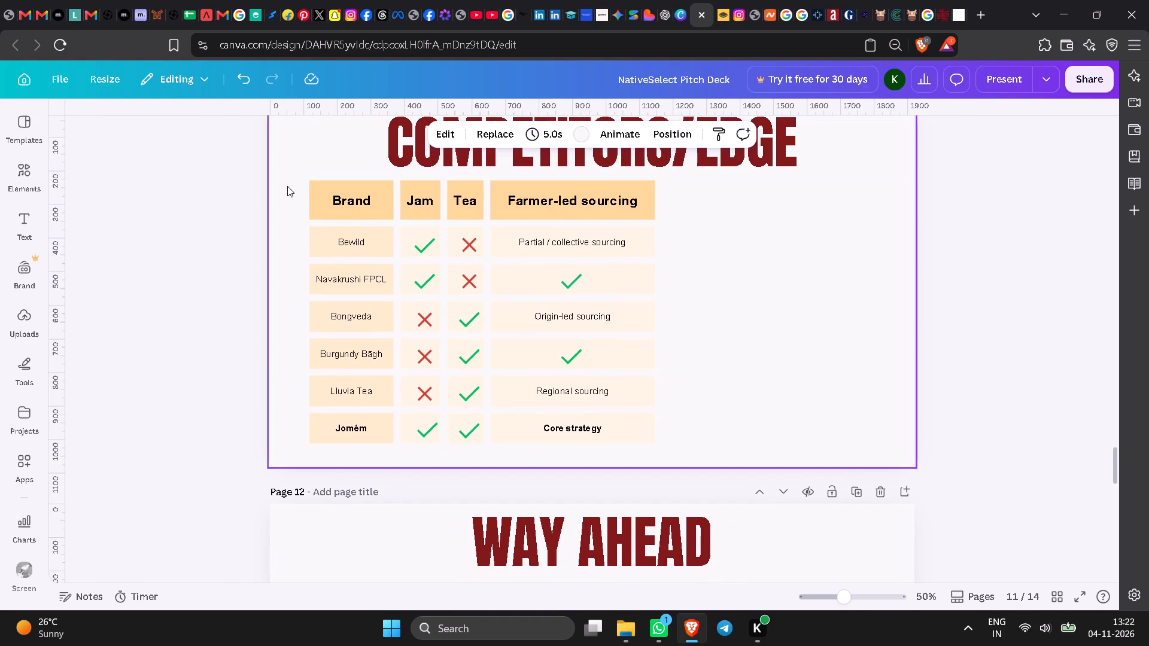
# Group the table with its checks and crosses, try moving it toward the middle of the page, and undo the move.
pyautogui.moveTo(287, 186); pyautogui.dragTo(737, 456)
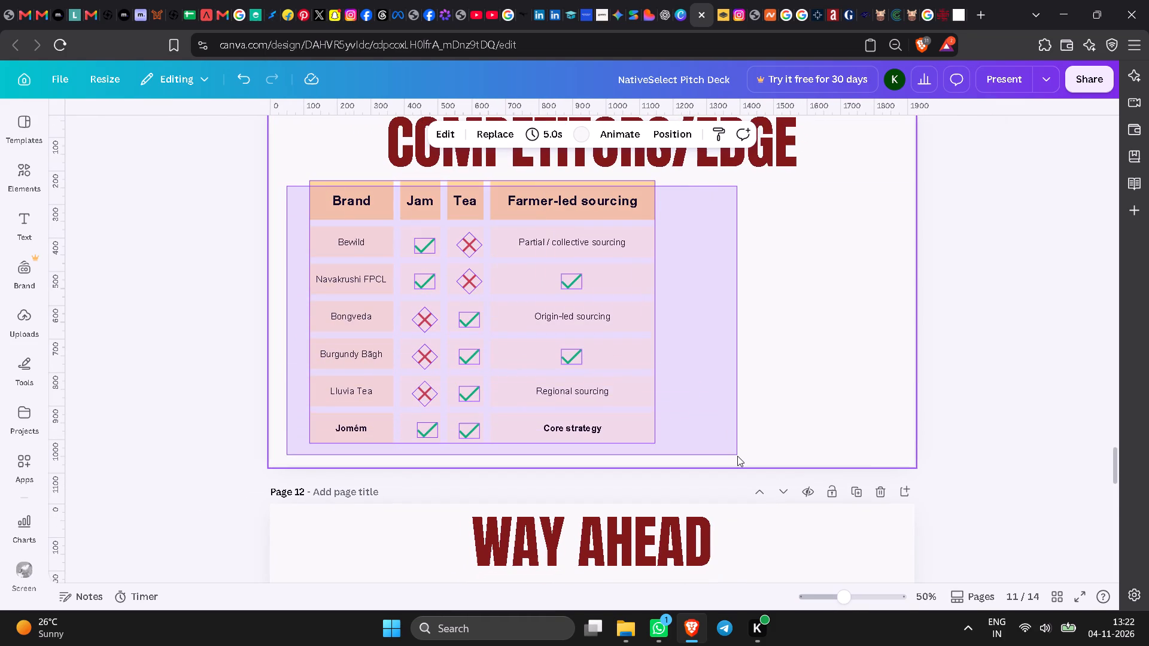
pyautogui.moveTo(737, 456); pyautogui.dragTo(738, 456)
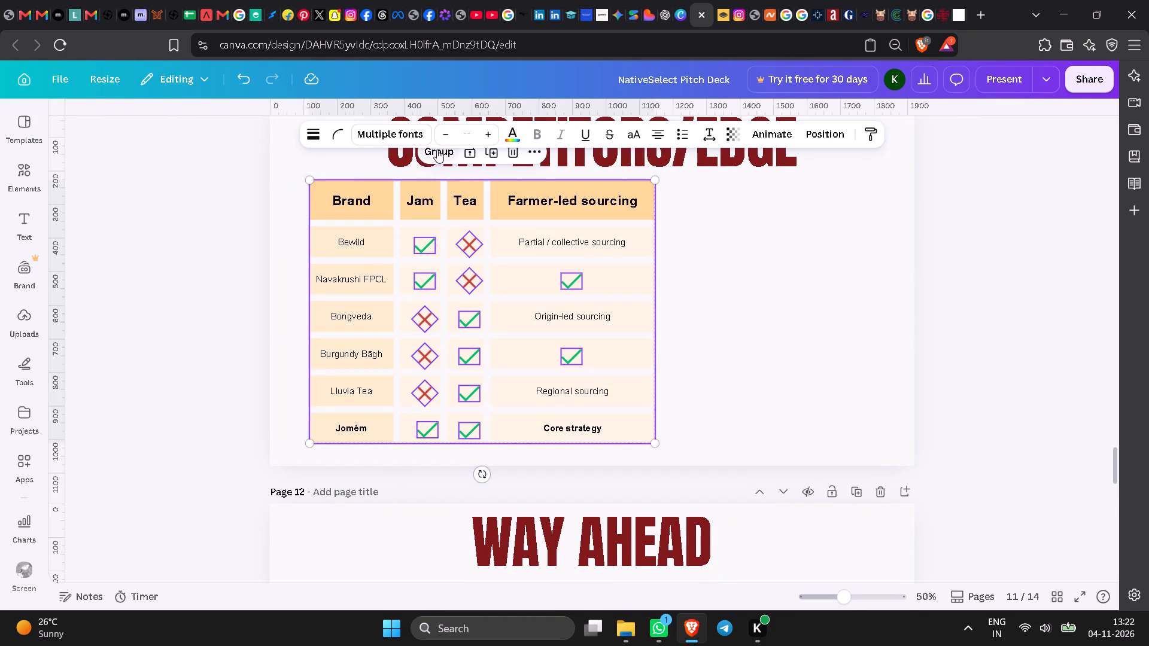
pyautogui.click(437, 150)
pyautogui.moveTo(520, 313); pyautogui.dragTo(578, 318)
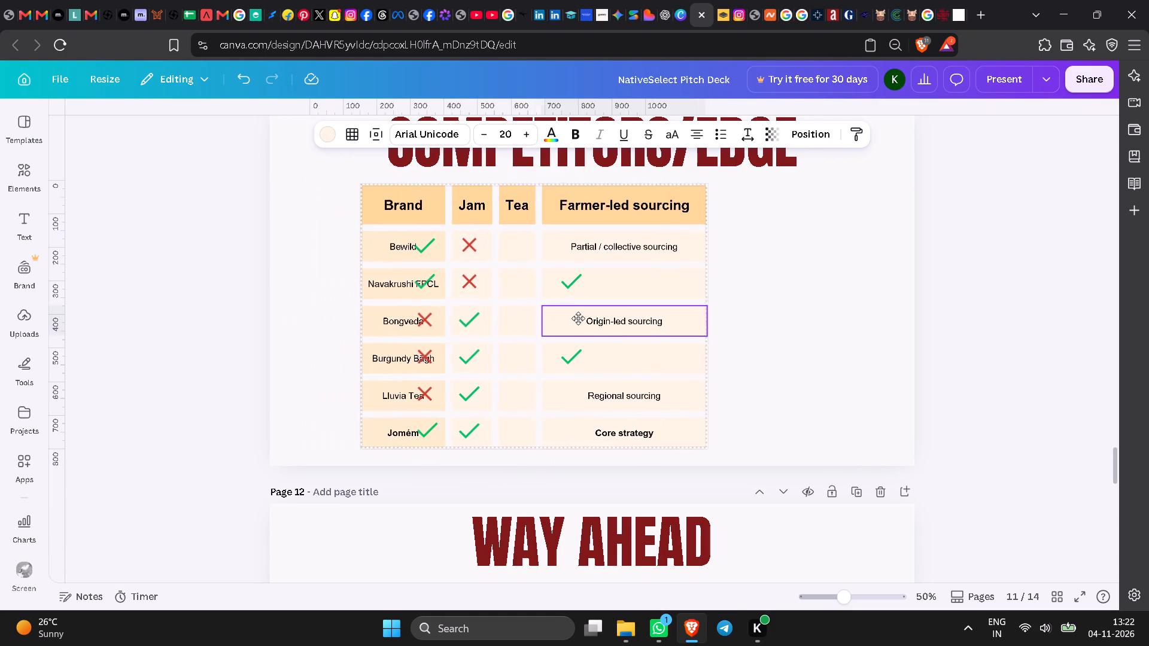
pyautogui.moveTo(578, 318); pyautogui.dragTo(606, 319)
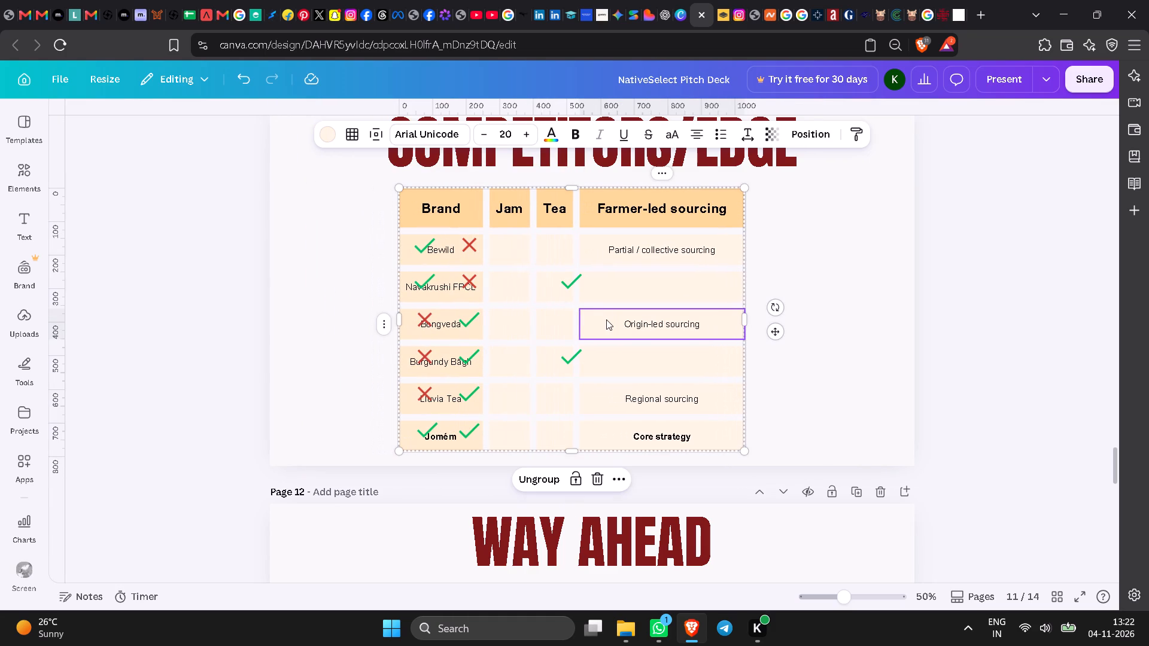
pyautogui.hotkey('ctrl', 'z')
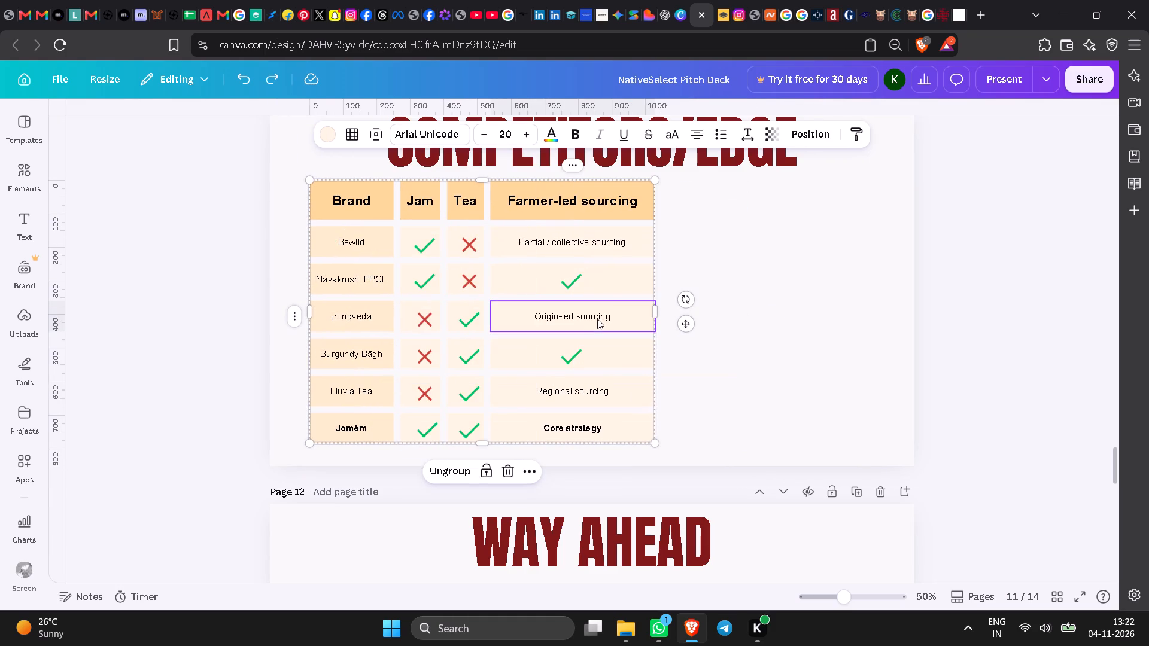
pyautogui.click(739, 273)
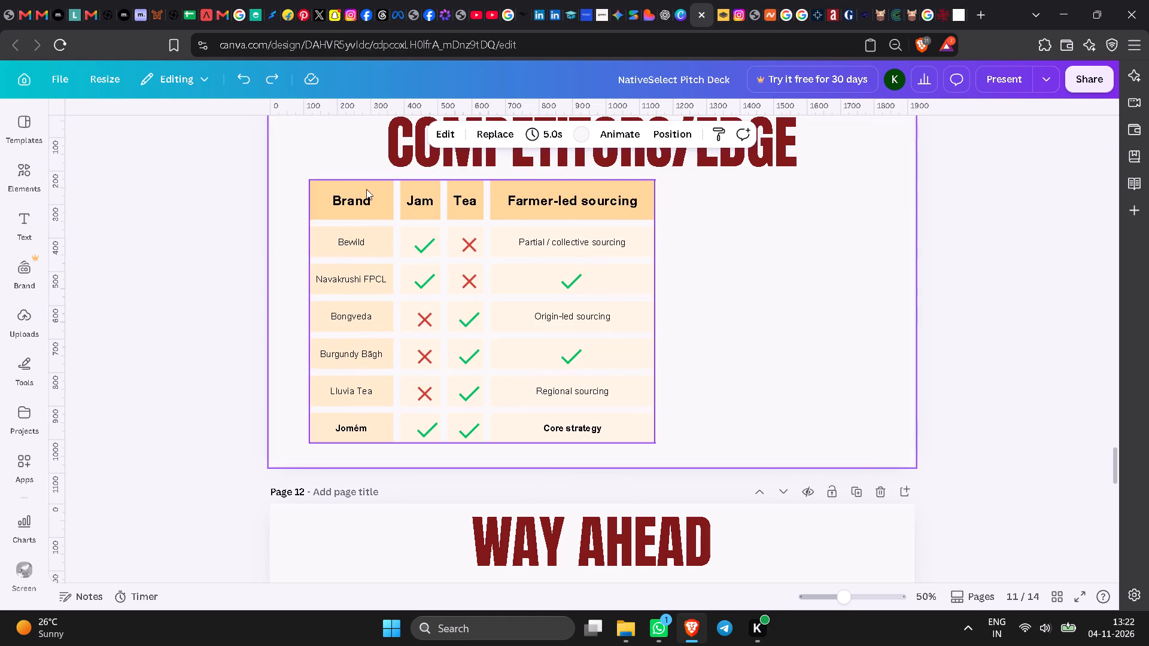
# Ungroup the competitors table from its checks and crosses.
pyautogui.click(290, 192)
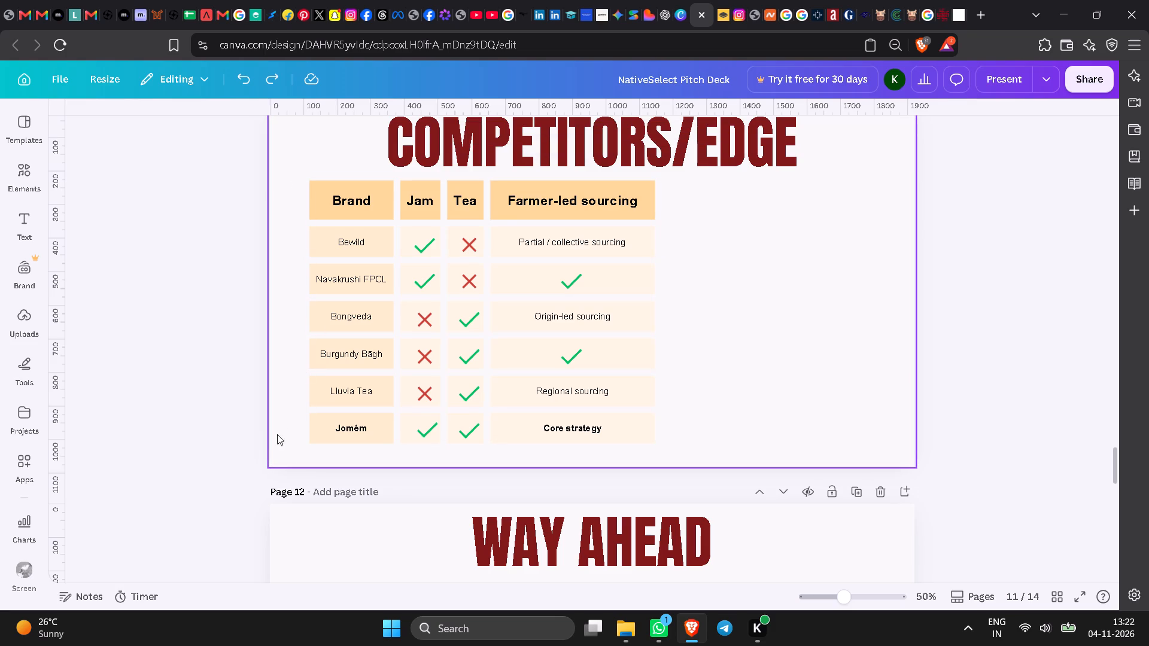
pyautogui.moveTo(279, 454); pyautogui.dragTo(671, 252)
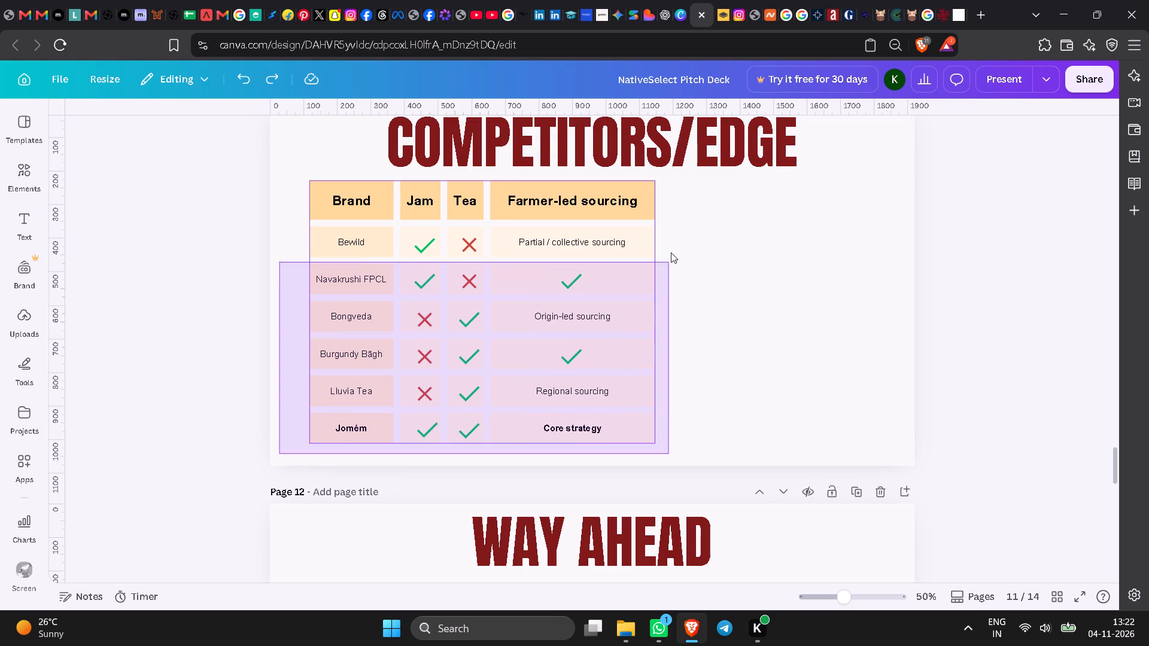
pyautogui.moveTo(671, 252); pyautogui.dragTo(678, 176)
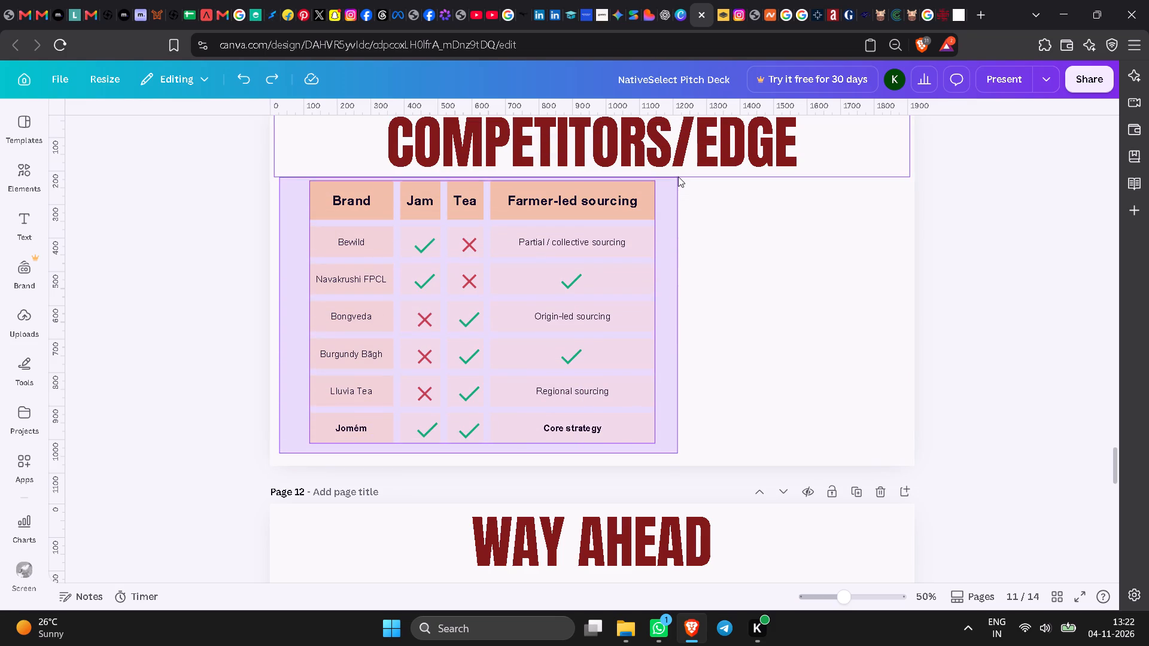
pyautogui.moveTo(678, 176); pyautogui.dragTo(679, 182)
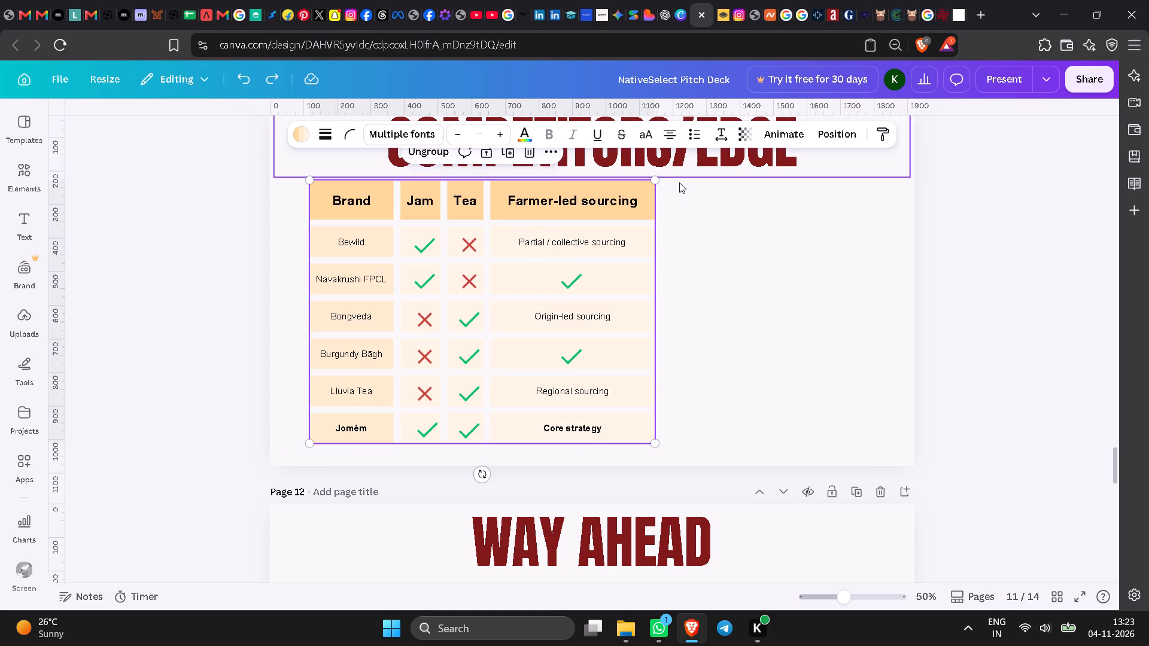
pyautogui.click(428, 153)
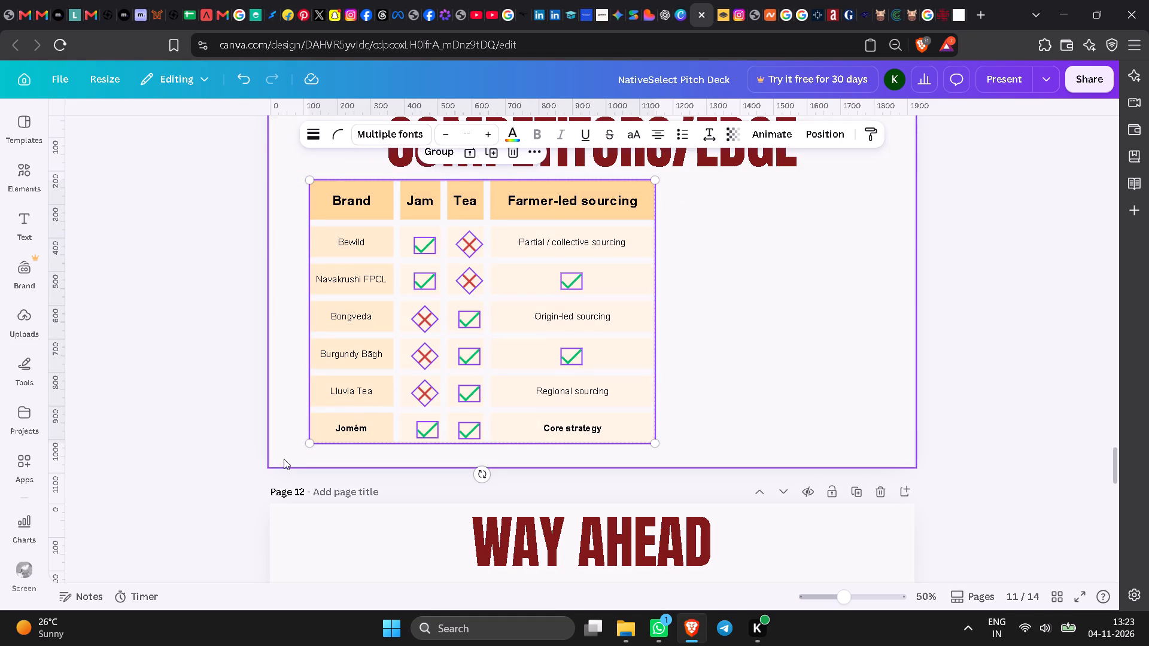
# Regroup the competitors table with all its green checks and red crosses, undoing any accidental shift of the table.
pyautogui.moveTo(284, 459); pyautogui.dragTo(673, 187)
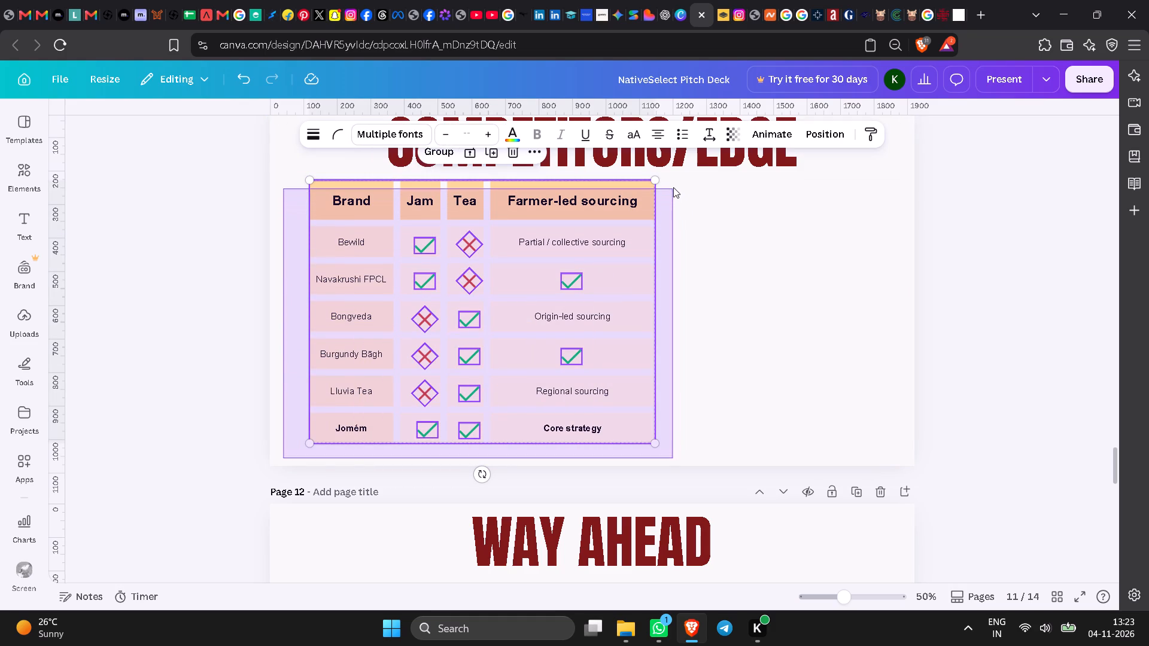
pyautogui.moveTo(673, 187); pyautogui.dragTo(673, 181)
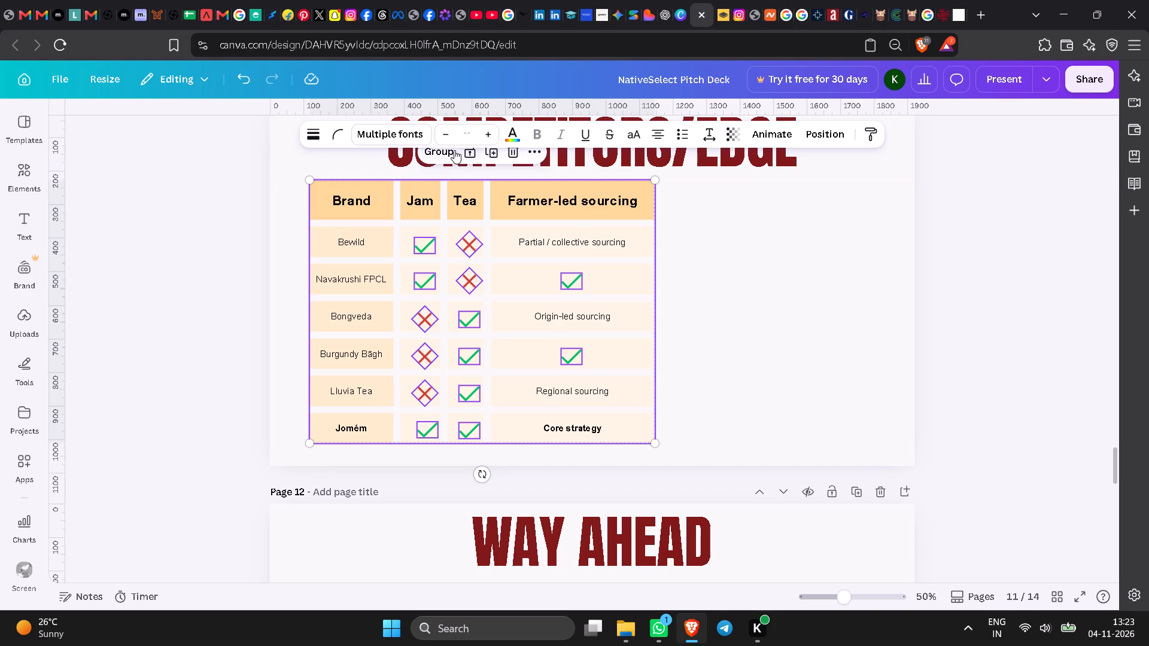
pyautogui.click(445, 150)
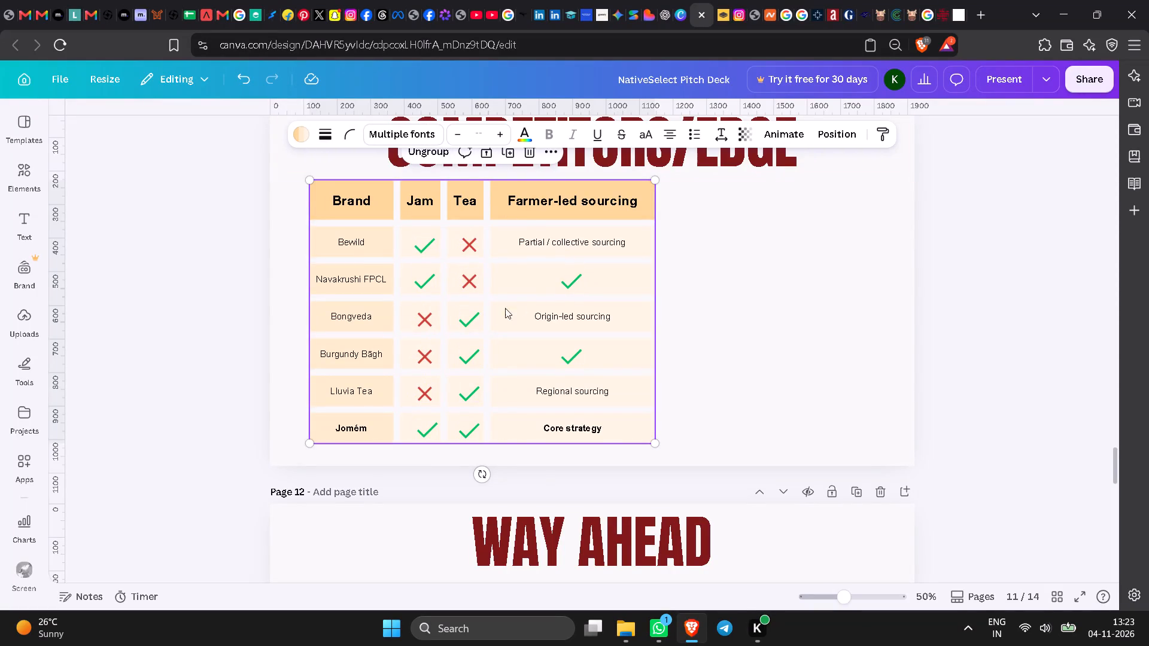
pyautogui.click(496, 313)
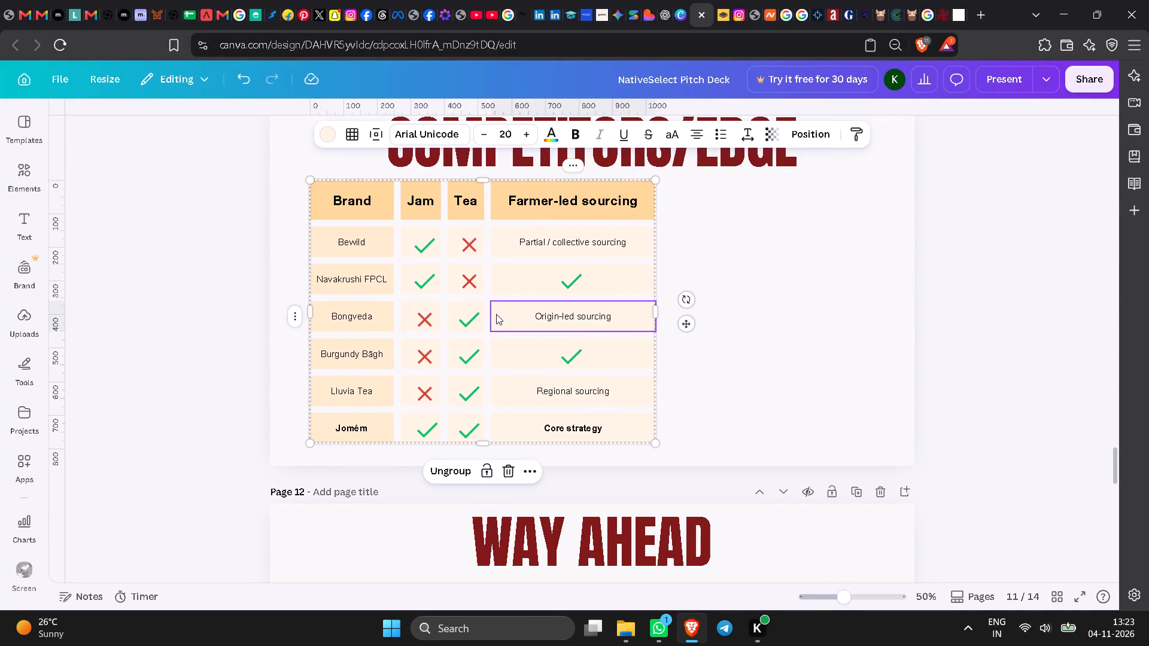
pyautogui.hotkey('ctrl', 'z')
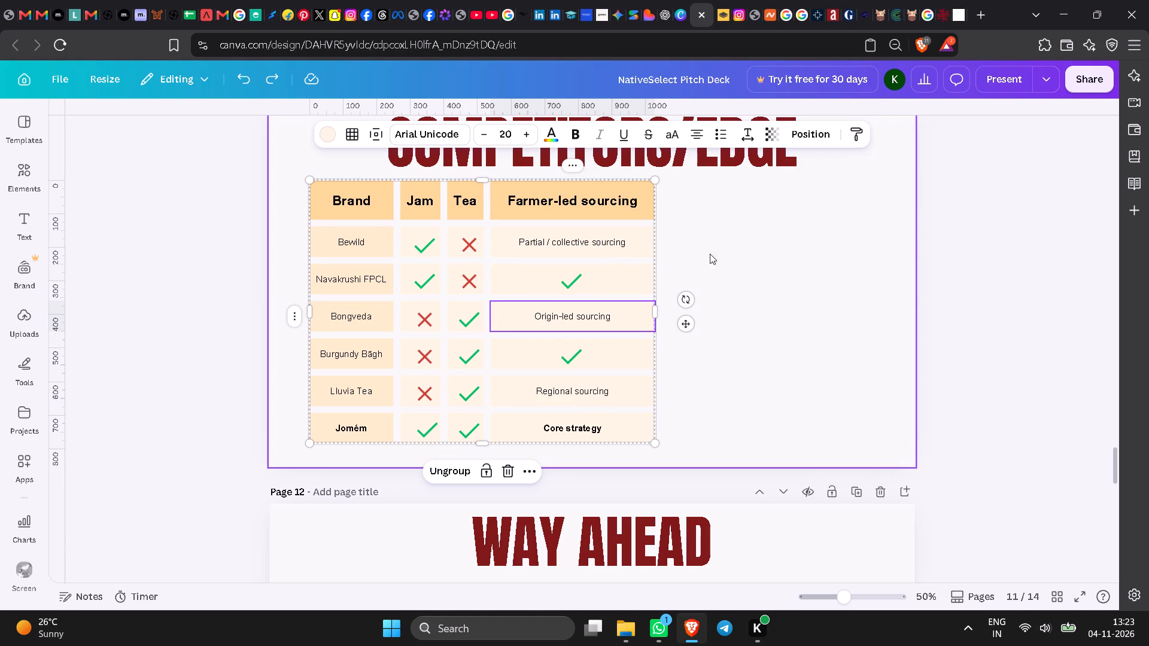
pyautogui.click(841, 305)
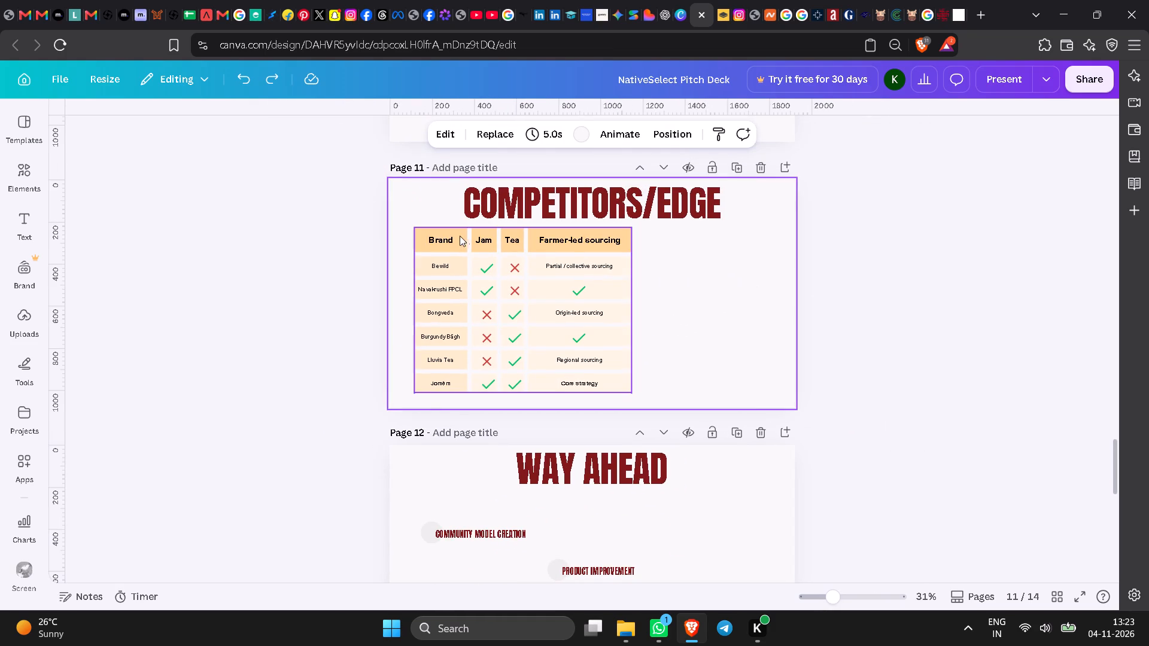
# Release Navakrushi FPCL's Jam check and the Tea checks of Bongveda, Burgundy Bāgh and Lluvia Tea from the table group.
pyautogui.click(483, 264)
pyautogui.click(485, 270)
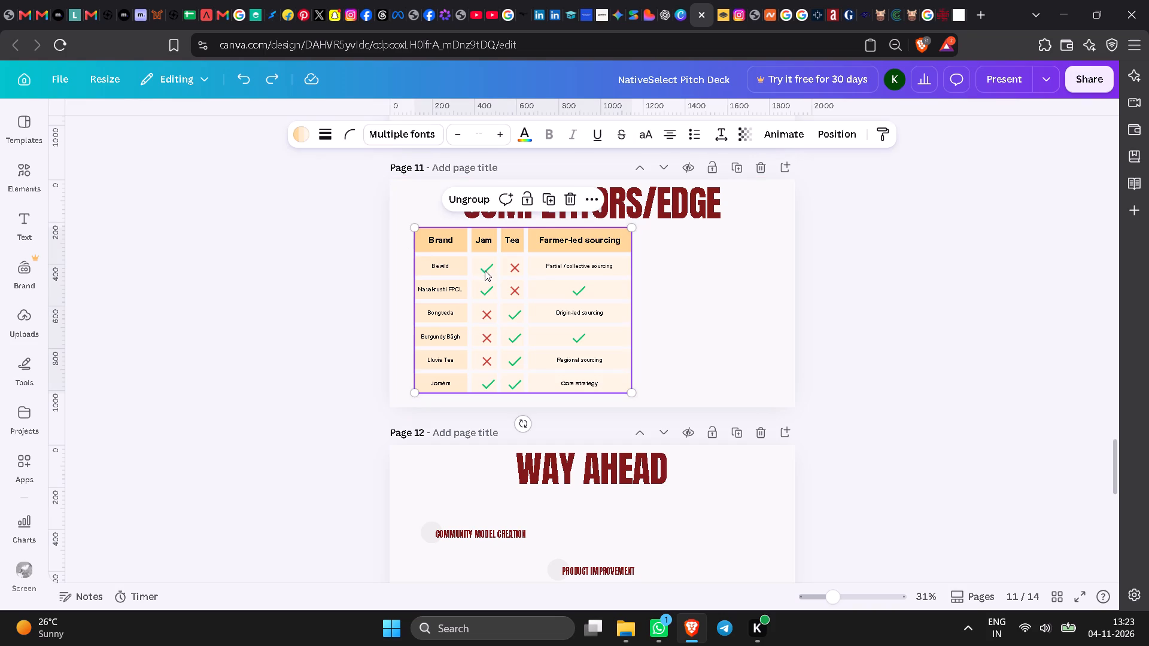
pyautogui.click(490, 290)
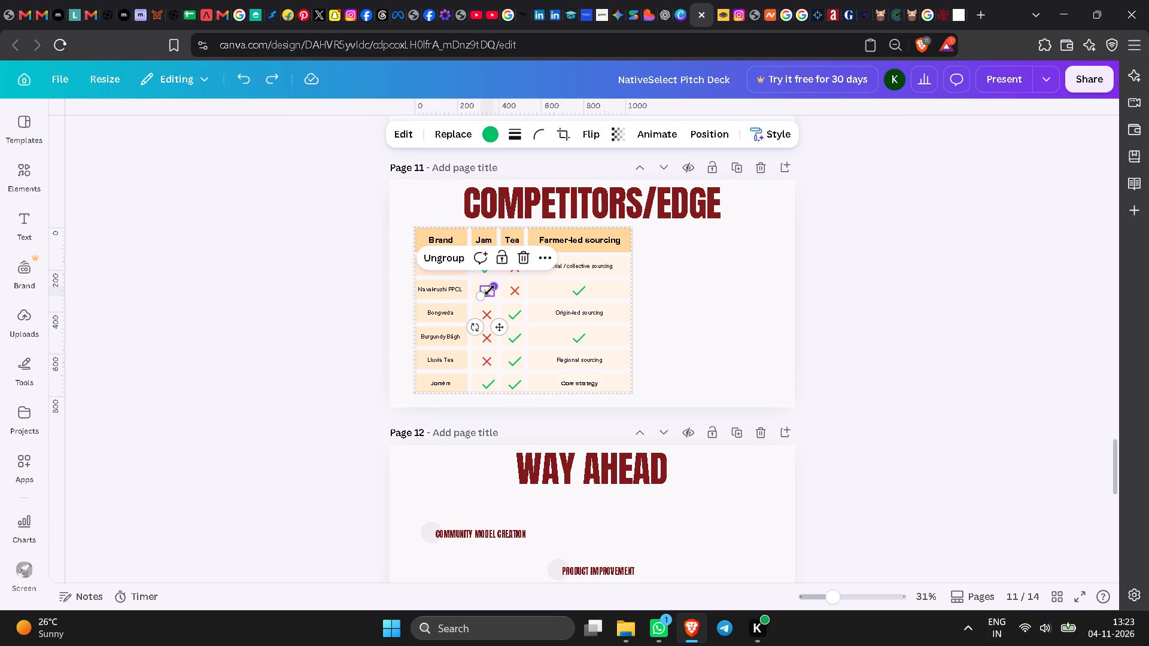
pyautogui.click(442, 257)
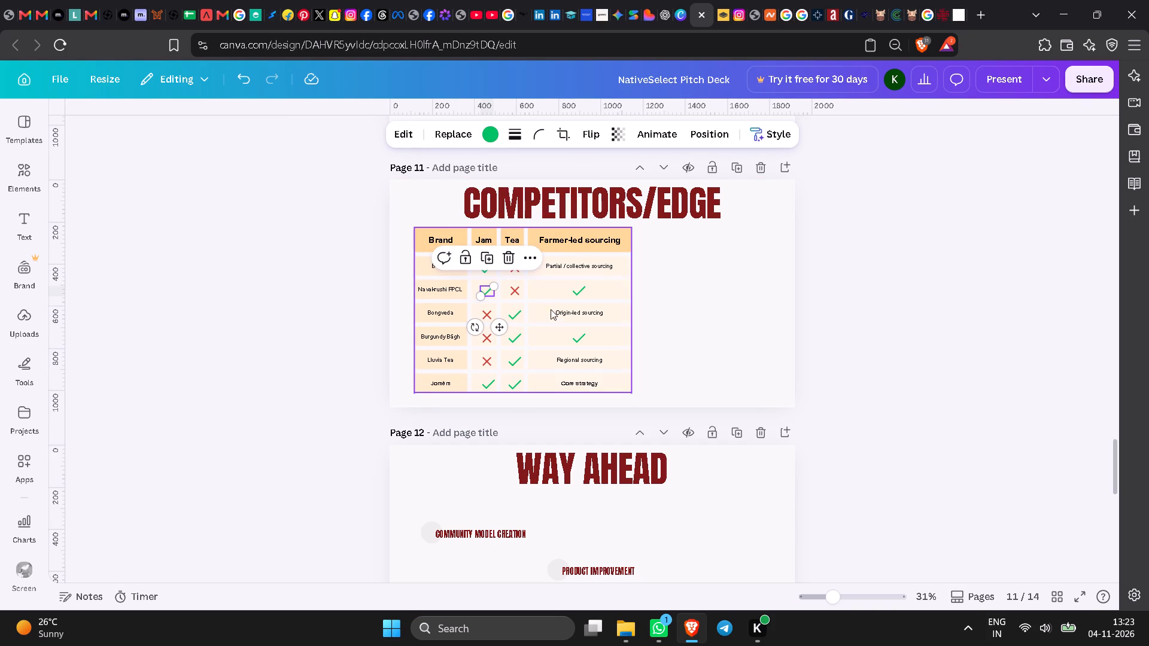
pyautogui.click(516, 312)
pyautogui.click(515, 315)
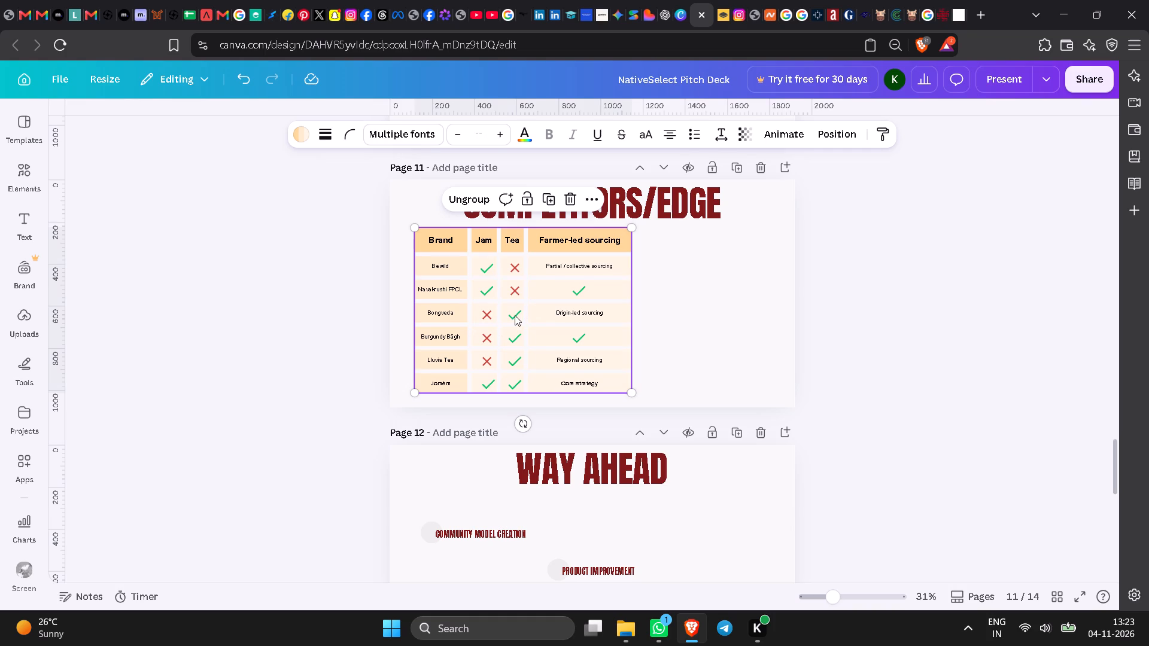
pyautogui.click(463, 282)
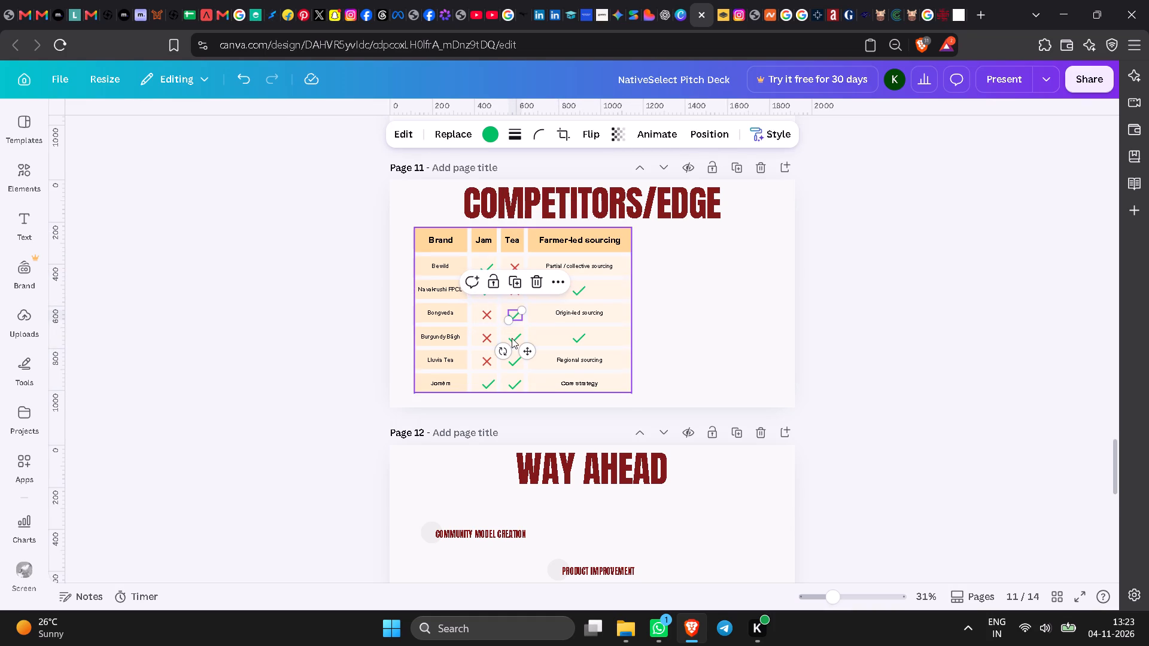
pyautogui.click(512, 338)
pyautogui.click(516, 337)
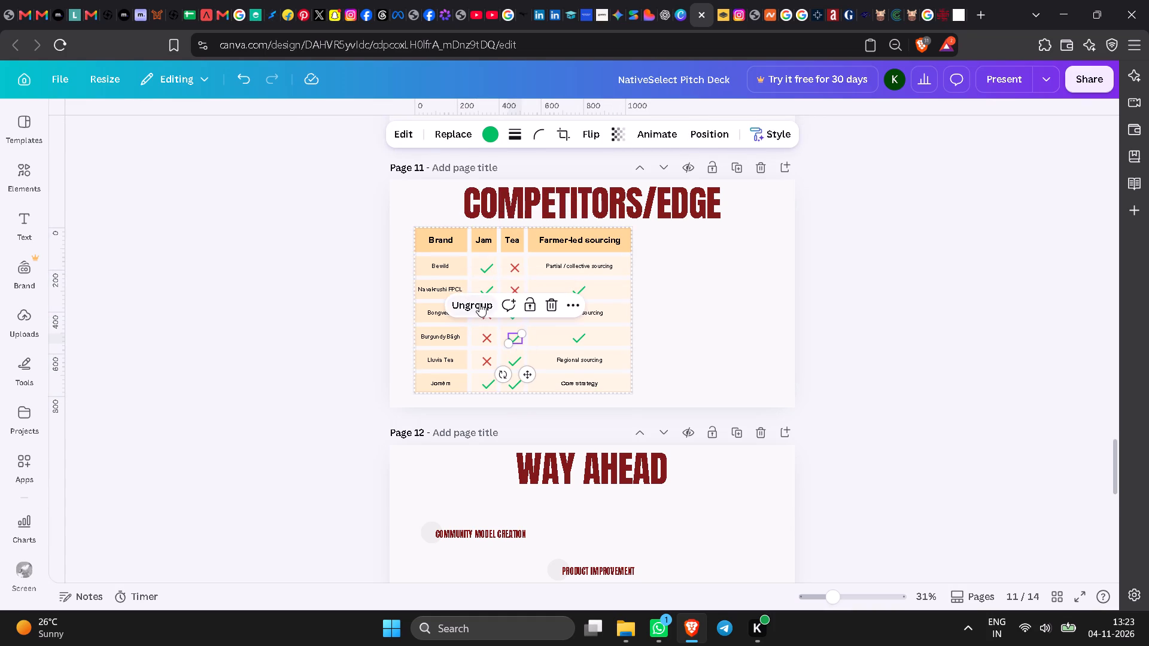
pyautogui.click(479, 303)
pyautogui.click(515, 361)
pyautogui.click(515, 361)
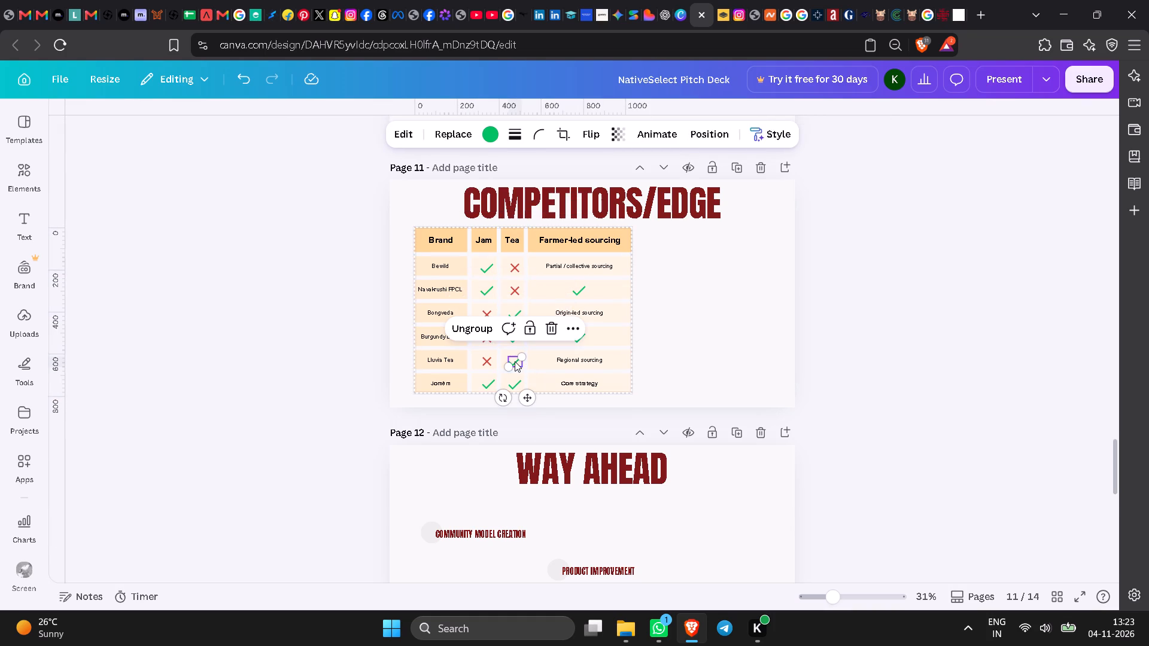
pyautogui.click(475, 325)
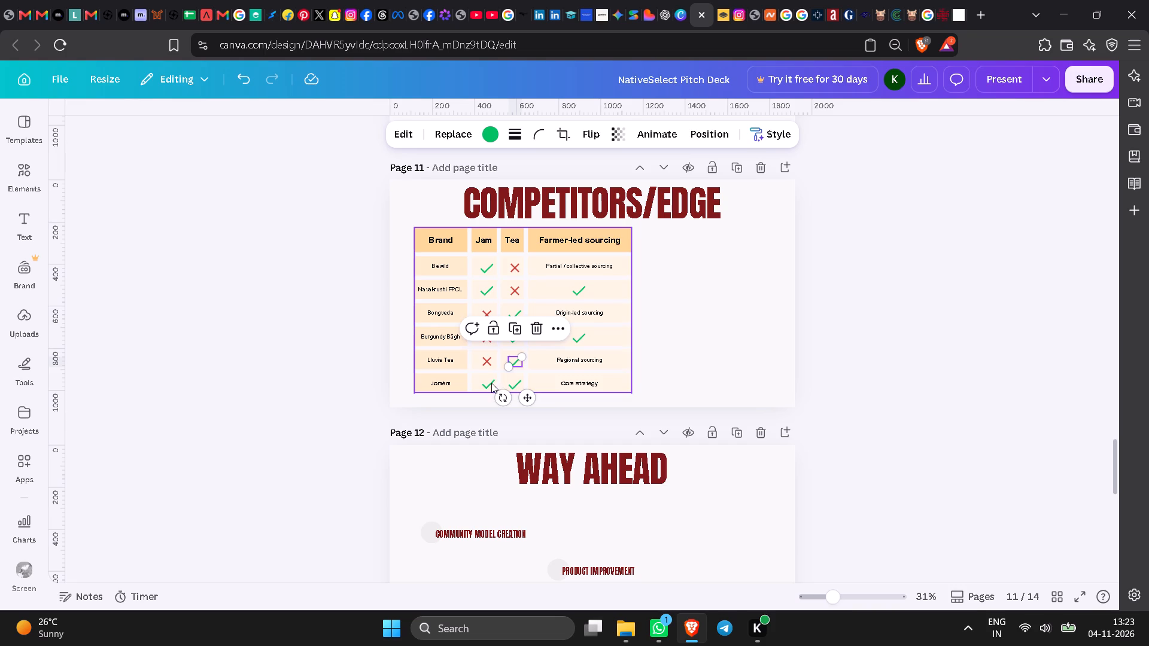
# Release Jomém's Jam and Tea checks from the competitors table group, cancelling any accidental crop.
pyautogui.click(491, 383)
pyautogui.click(491, 383)
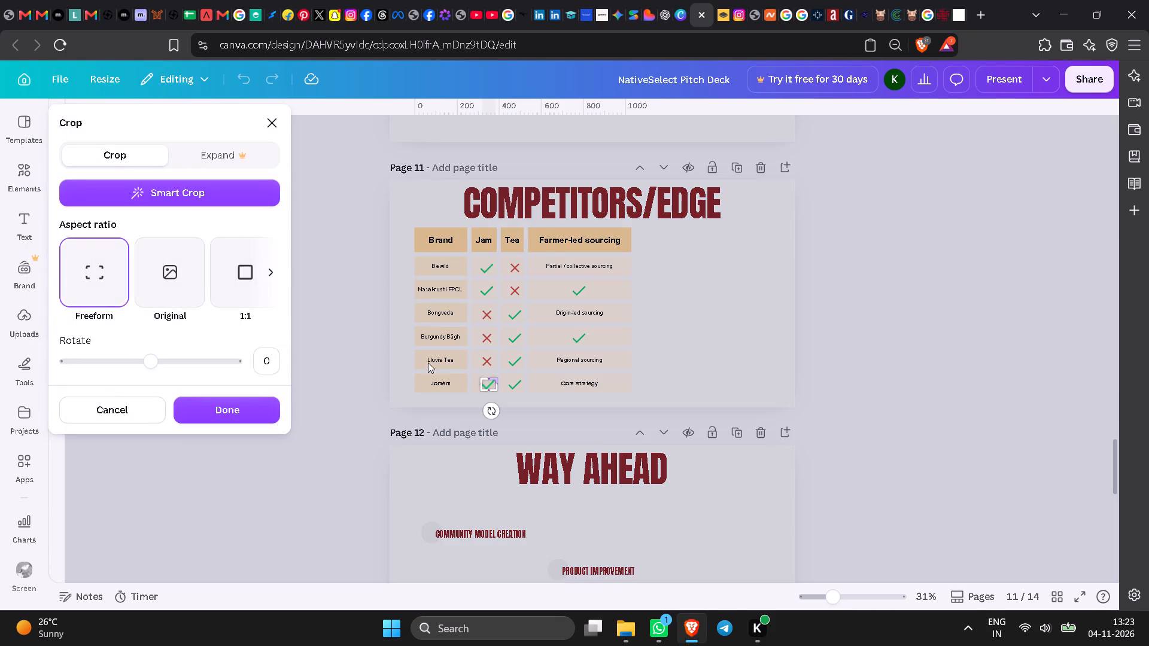
pyautogui.click(116, 407)
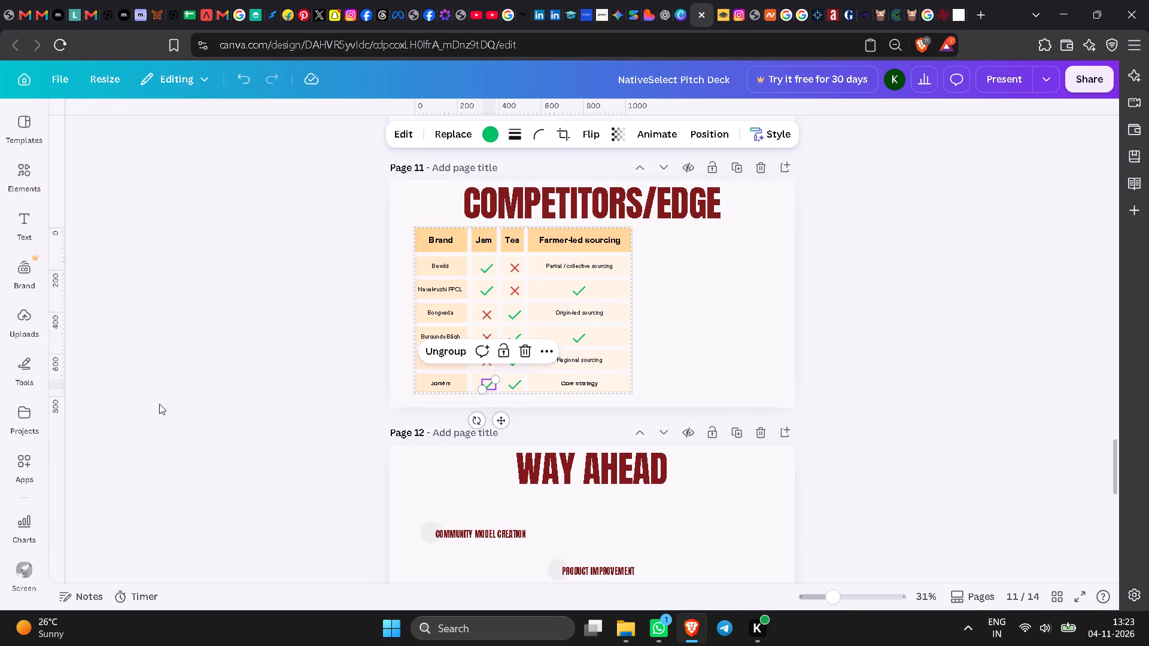
pyautogui.click(445, 351)
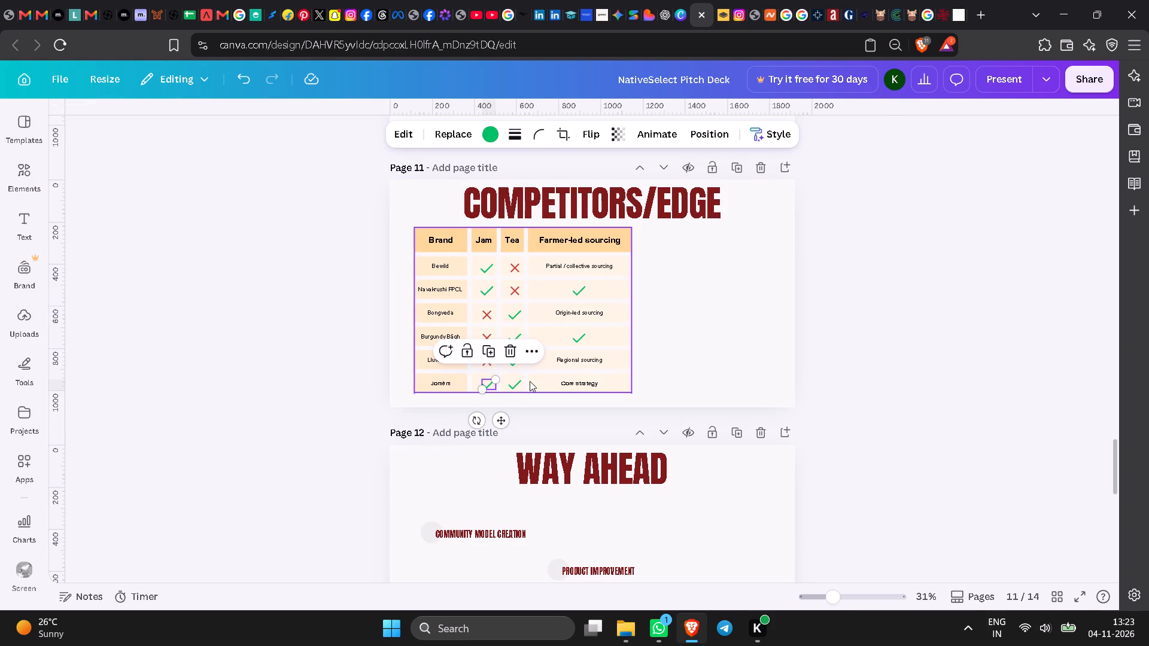
pyautogui.click(517, 383)
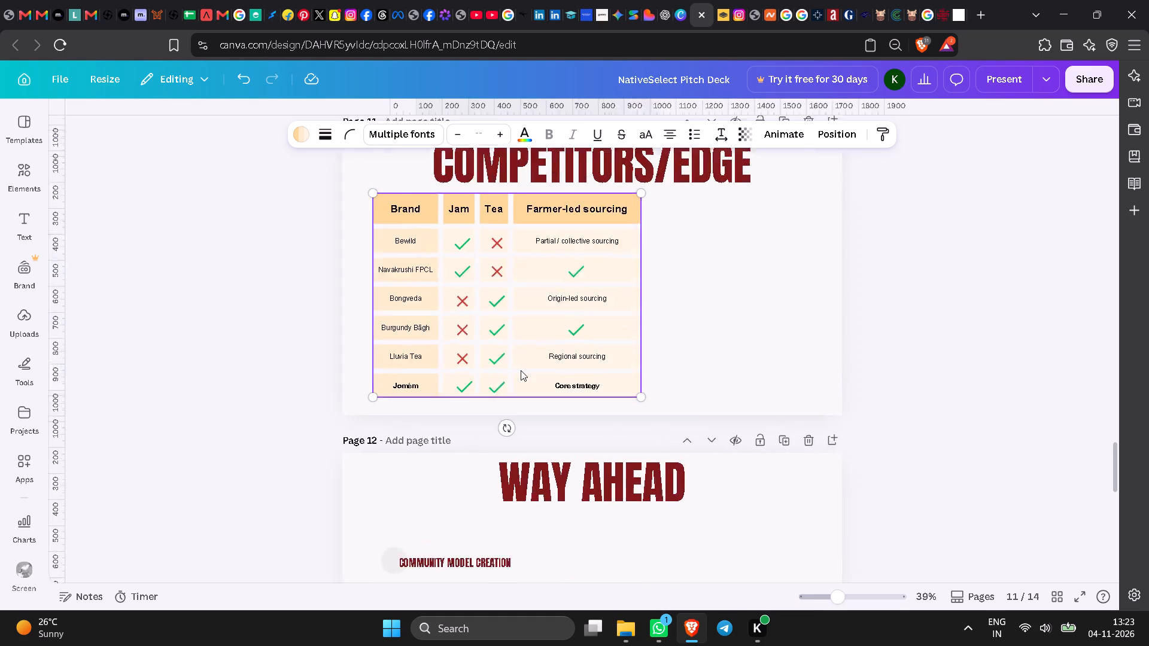
pyautogui.click(472, 391)
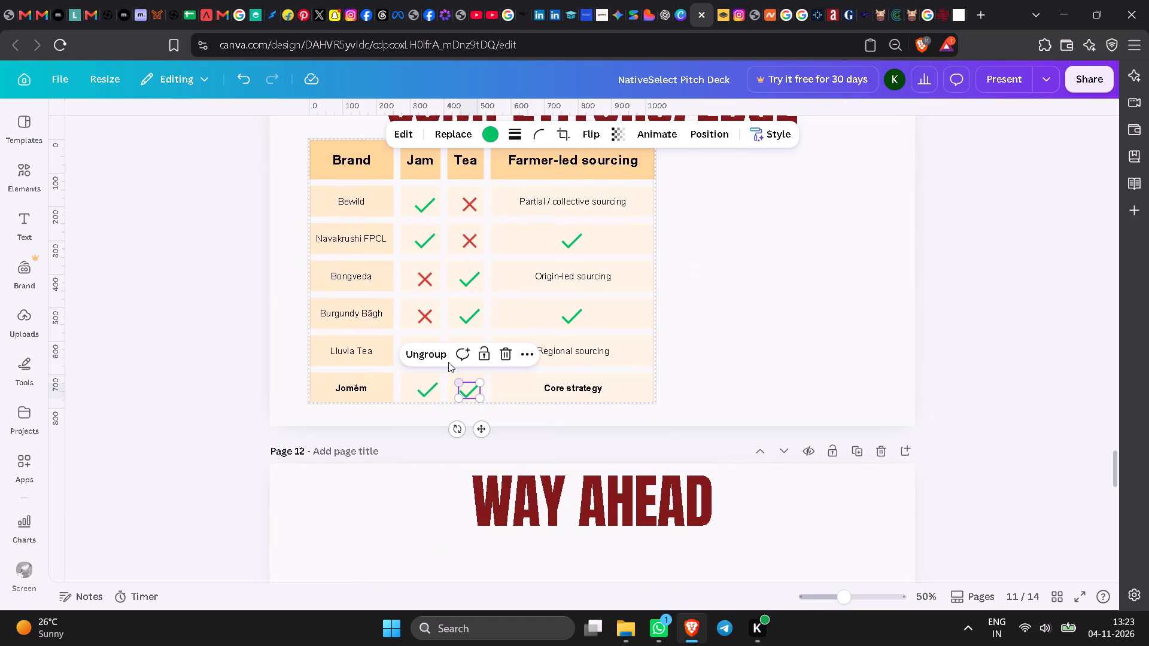
pyautogui.click(430, 350)
# Release the Farmer-led sourcing checks of Burgundy Bāgh and Navakrushi FPCL from the table group.
pyautogui.click(577, 316)
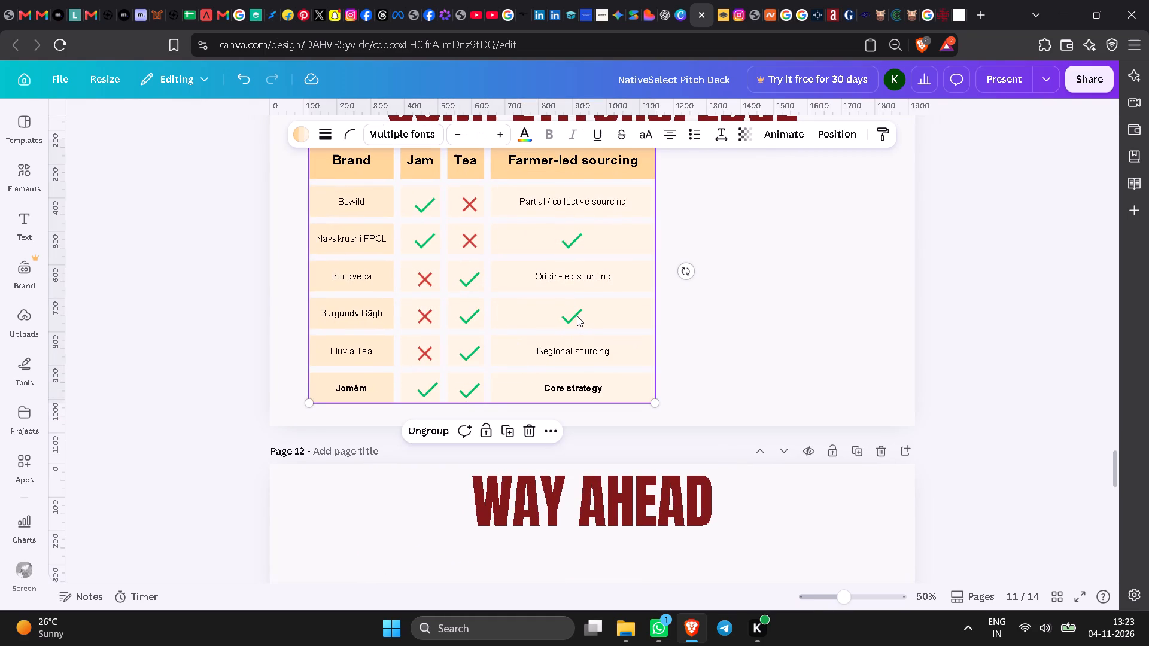
pyautogui.click(573, 313)
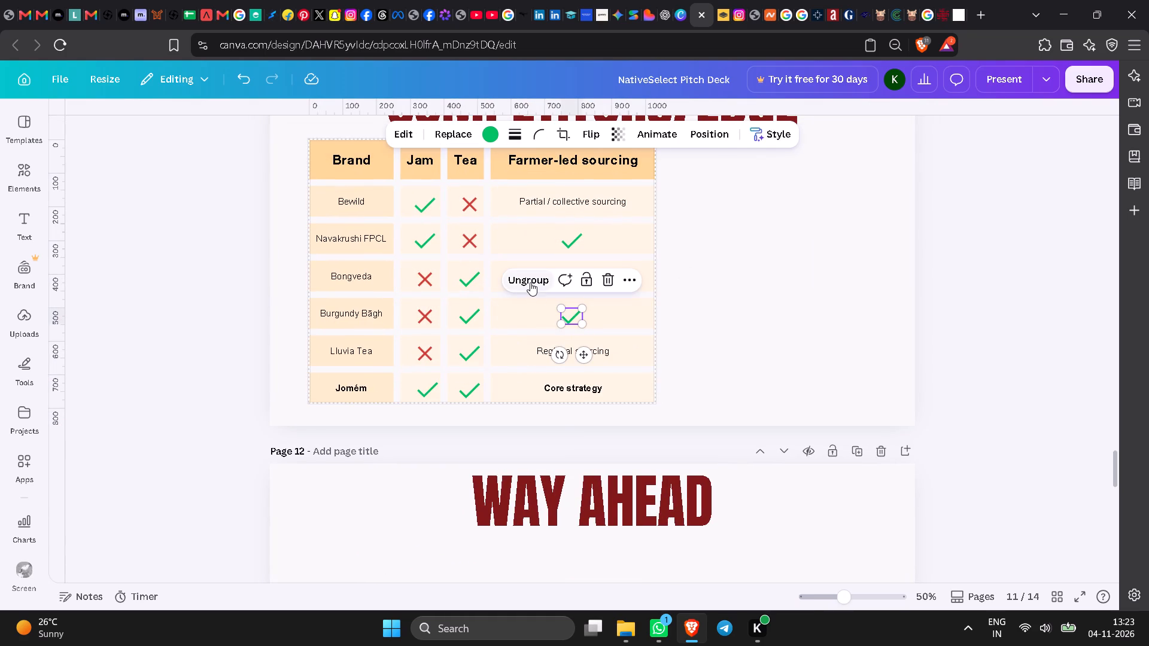
pyautogui.click(530, 282)
pyautogui.click(572, 242)
pyautogui.click(572, 242)
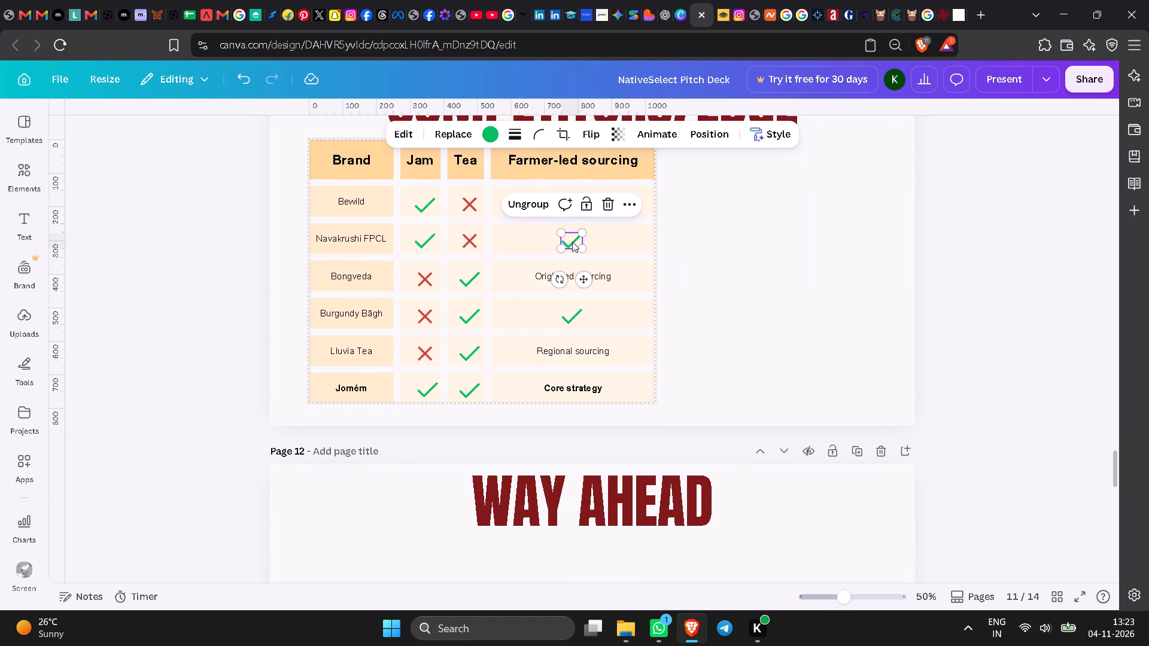
pyautogui.click(539, 205)
pyautogui.click(710, 285)
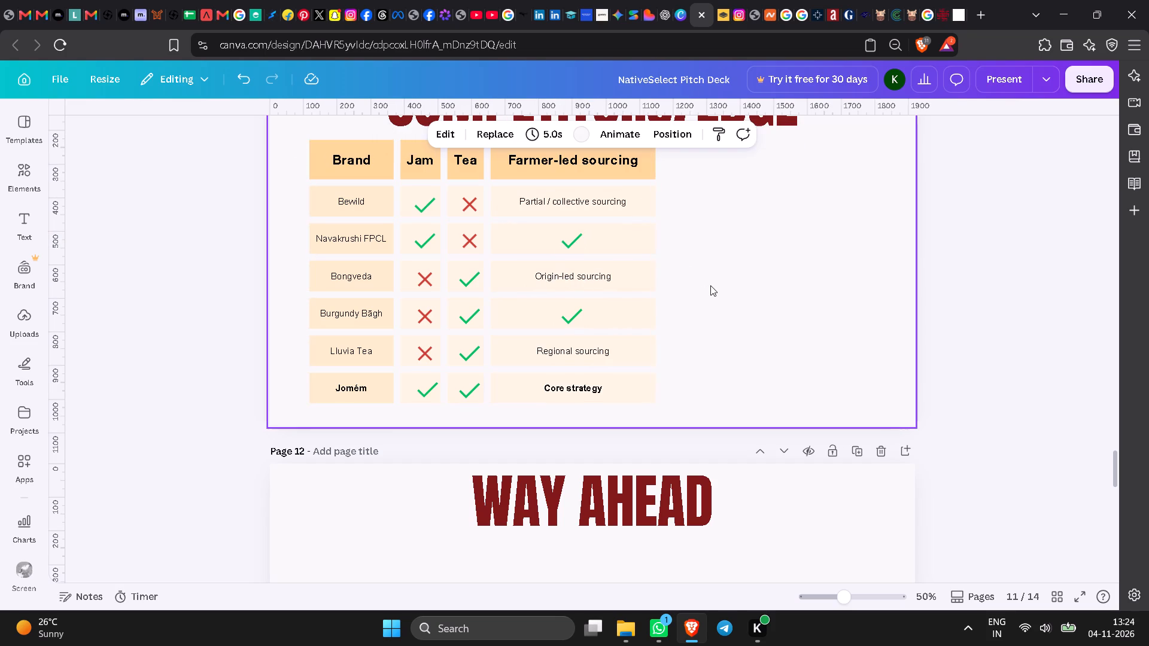
# Release the Tea crosses of Navakrushi FPCL and Bewild, plus Bewild's Jam check, from the table group.
pyautogui.click(467, 277)
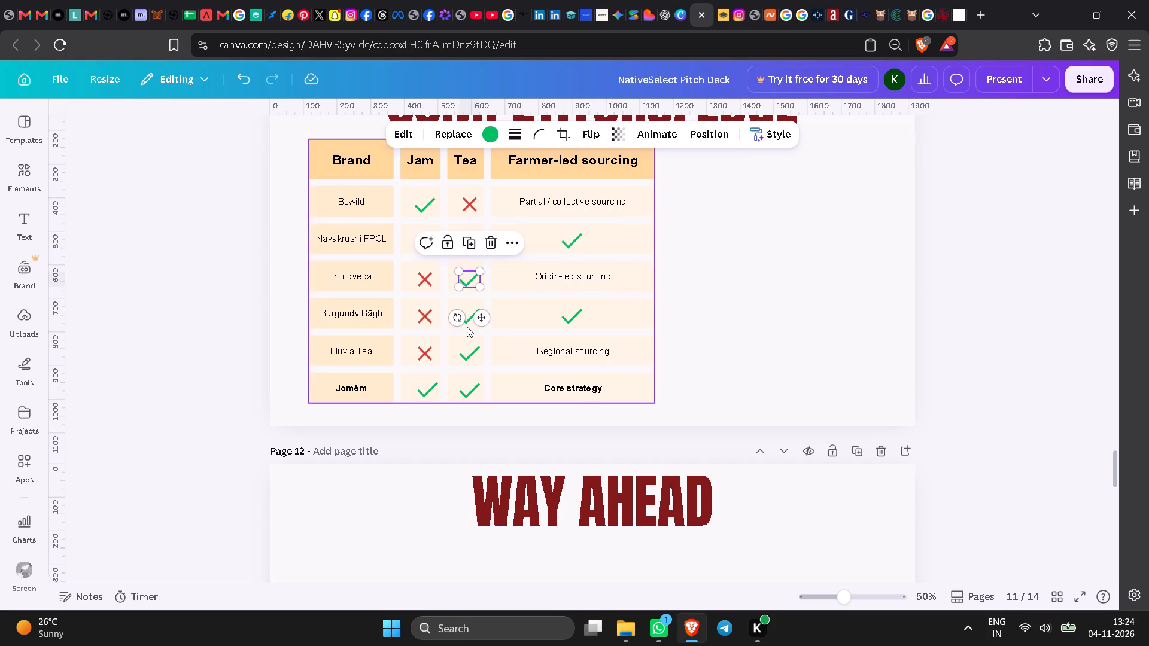
pyautogui.click(467, 318)
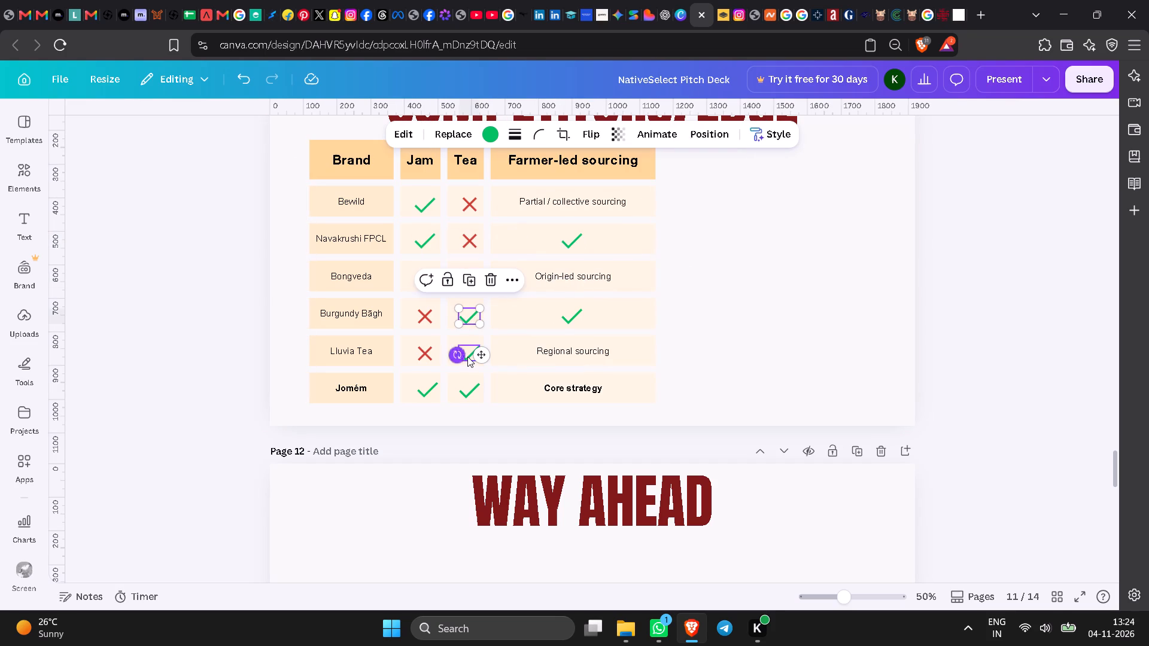
pyautogui.click(468, 357)
pyautogui.click(470, 392)
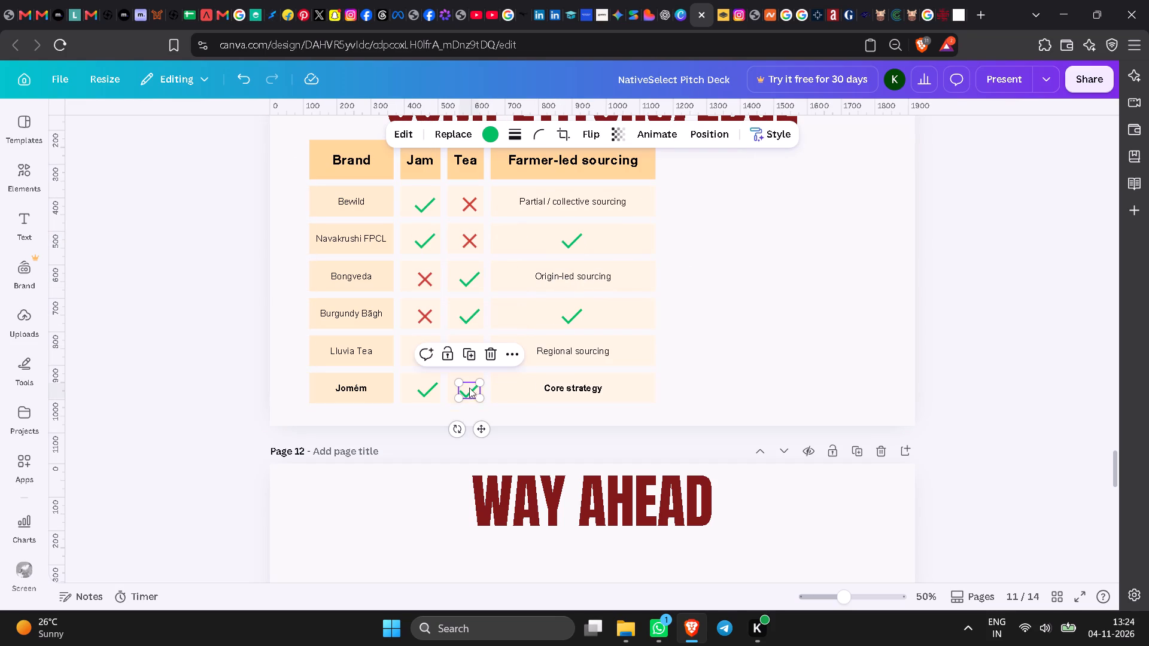
pyautogui.click(433, 243)
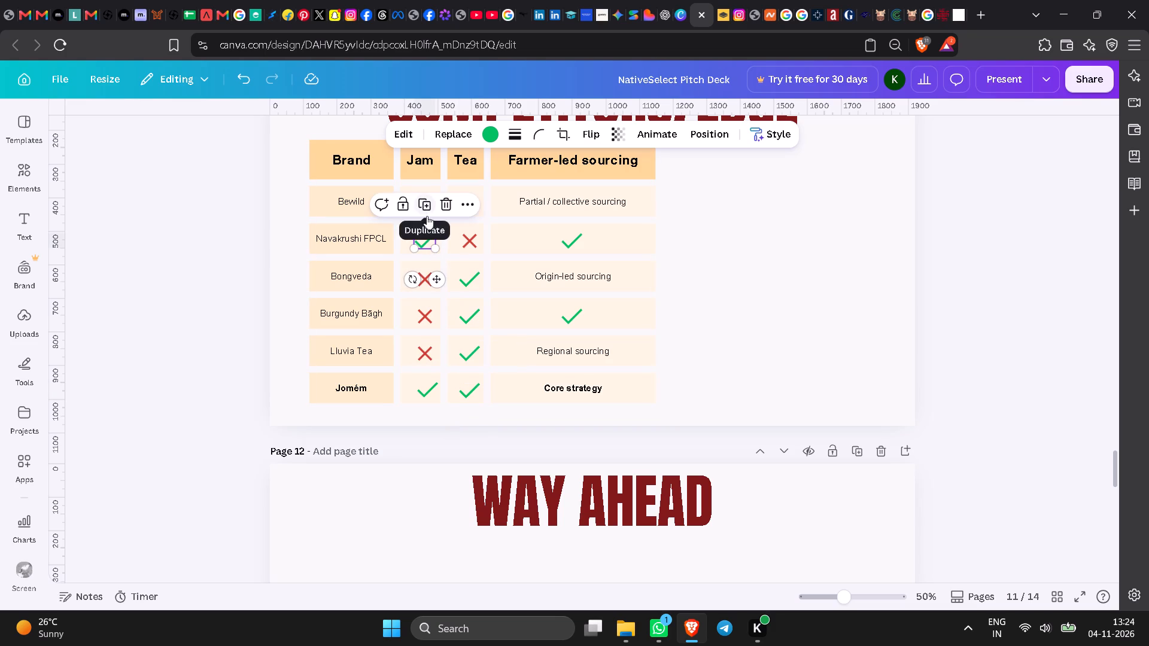
pyautogui.click(470, 242)
pyautogui.click(470, 242)
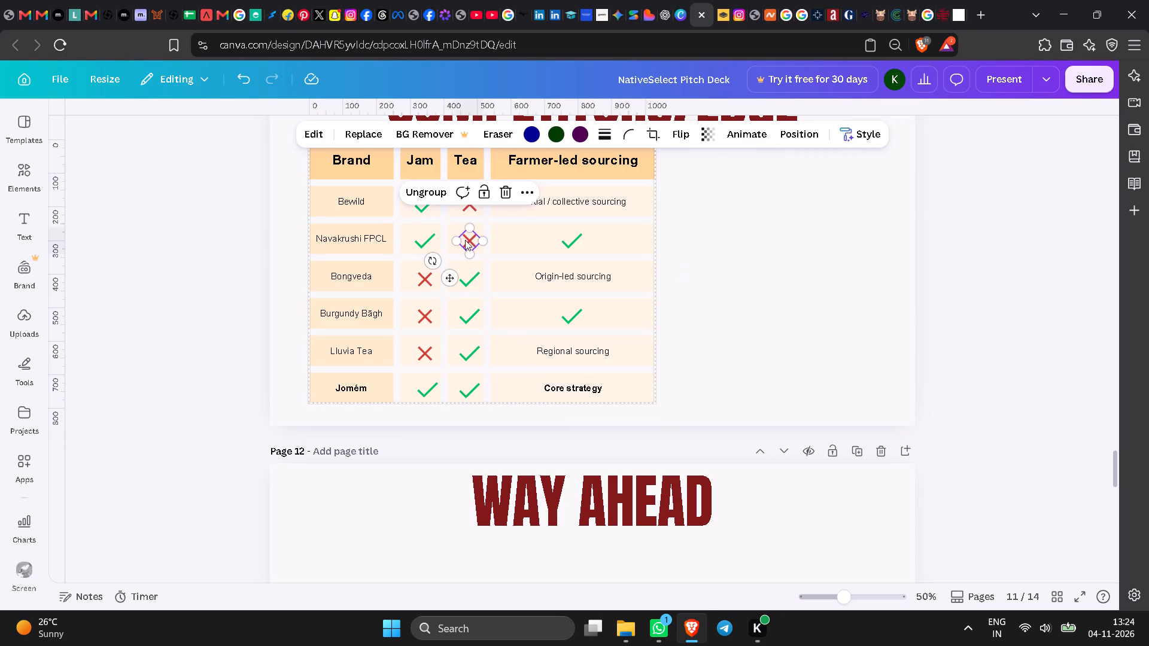
pyautogui.click(433, 192)
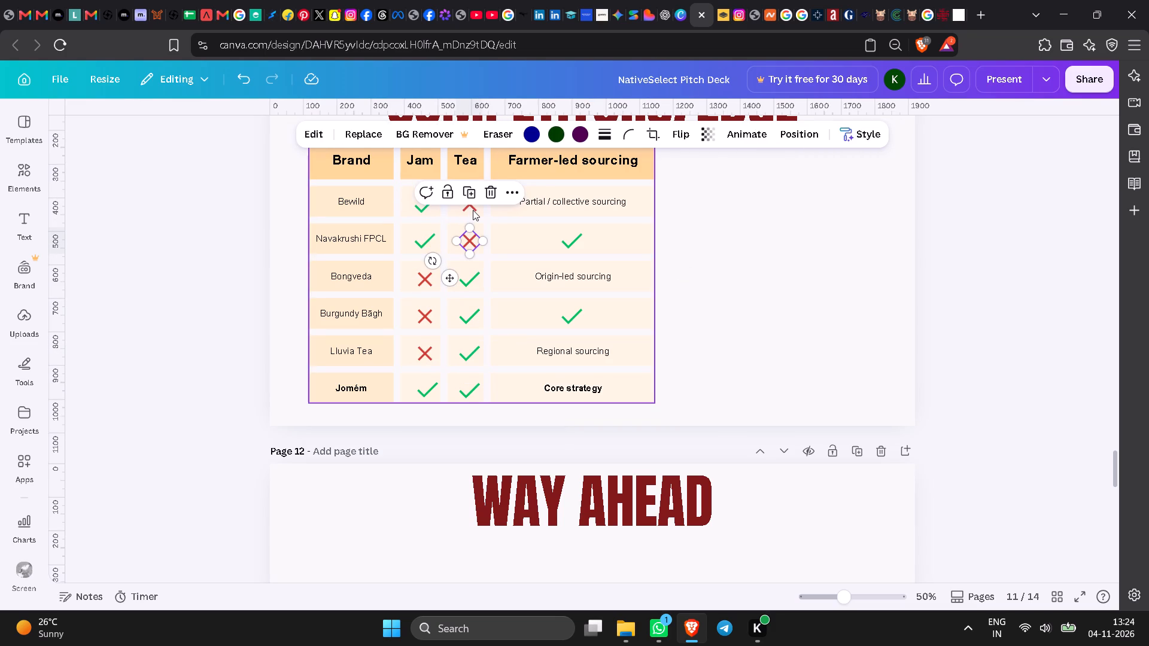
pyautogui.click(473, 210)
pyautogui.click(467, 205)
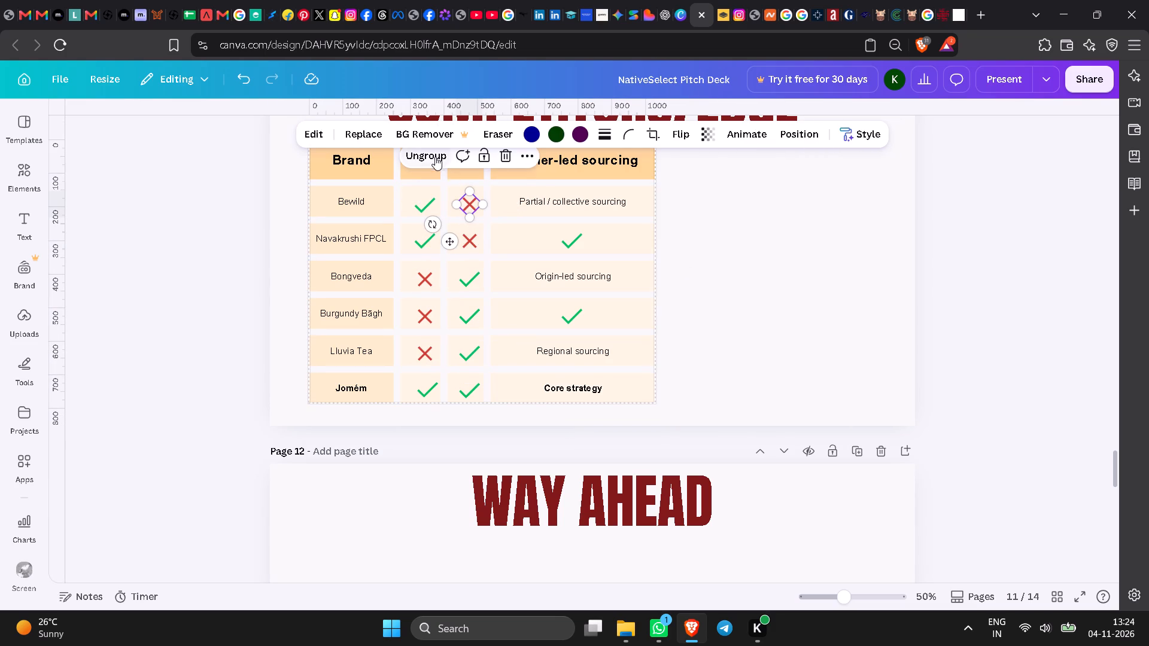
pyautogui.click(433, 154)
pyautogui.click(427, 203)
pyautogui.click(427, 203)
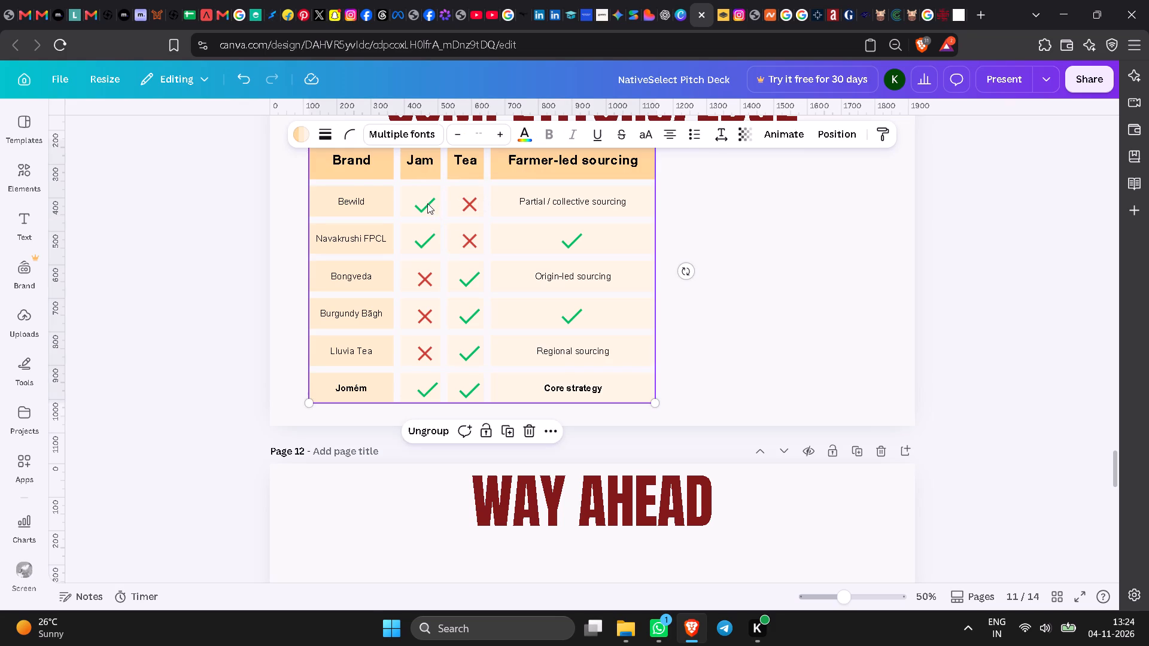
pyautogui.click(396, 169)
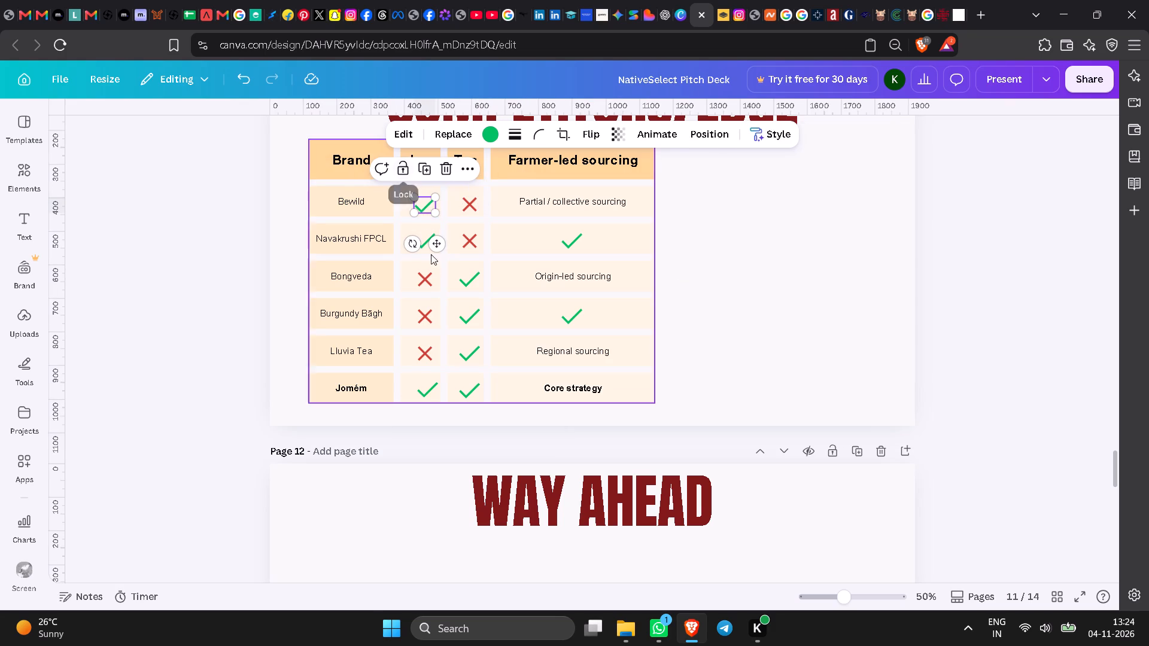
# Release the Jam crosses of Bongveda, Burgundy Bāgh and Lluvia Tea from the table group, closing any accidental crop.
pyautogui.click(425, 284)
pyautogui.click(424, 279)
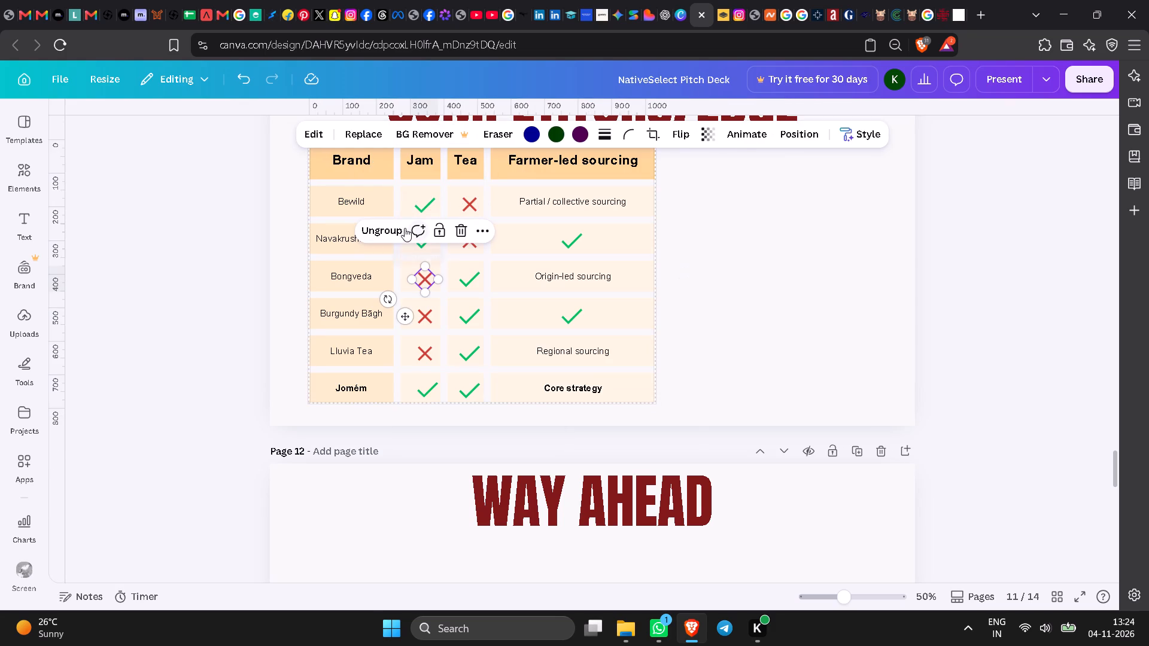
pyautogui.click(394, 226)
pyautogui.doubleClick(426, 312)
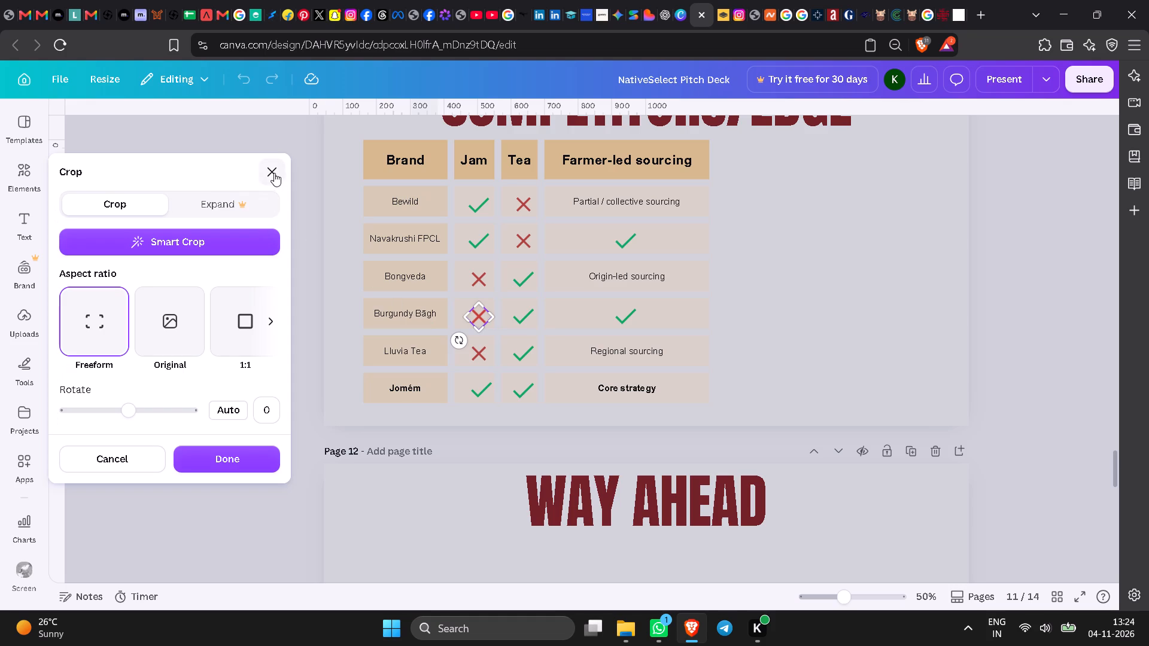
pyautogui.click(274, 173)
pyautogui.click(375, 267)
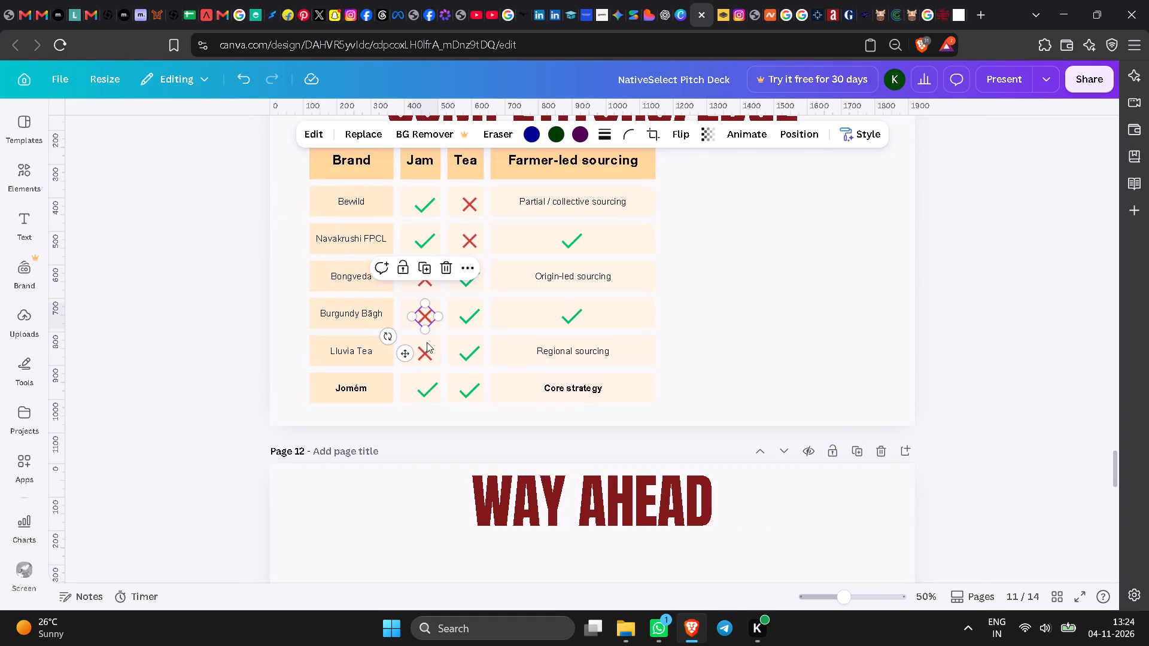
pyautogui.click(428, 352)
pyautogui.click(424, 354)
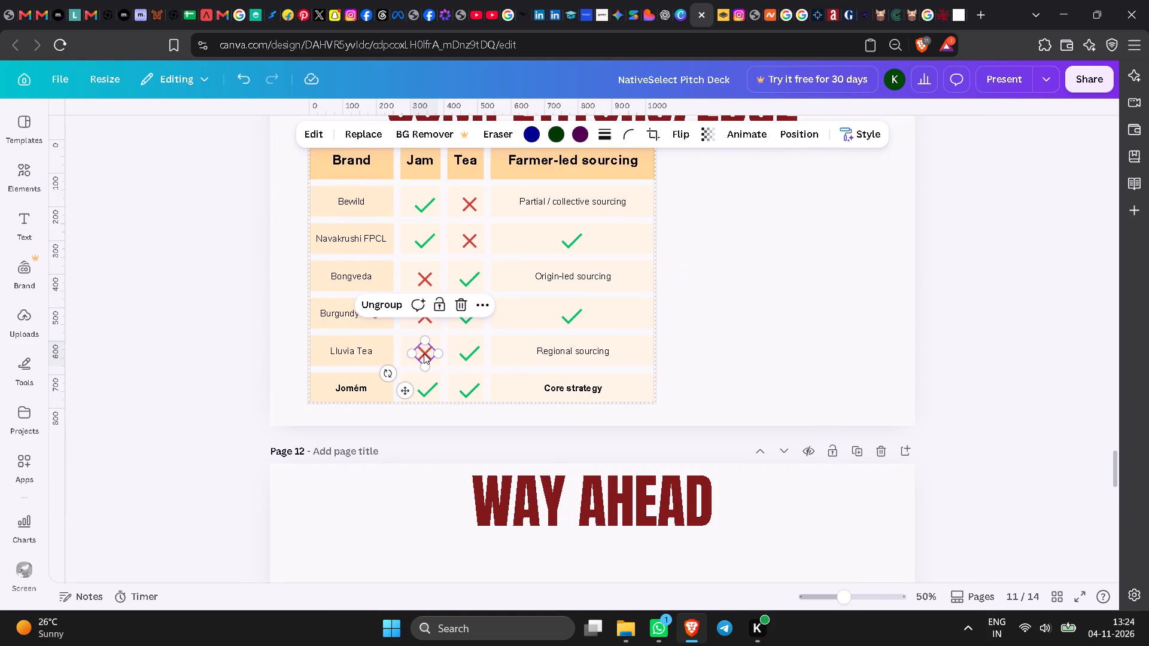
pyautogui.click(380, 303)
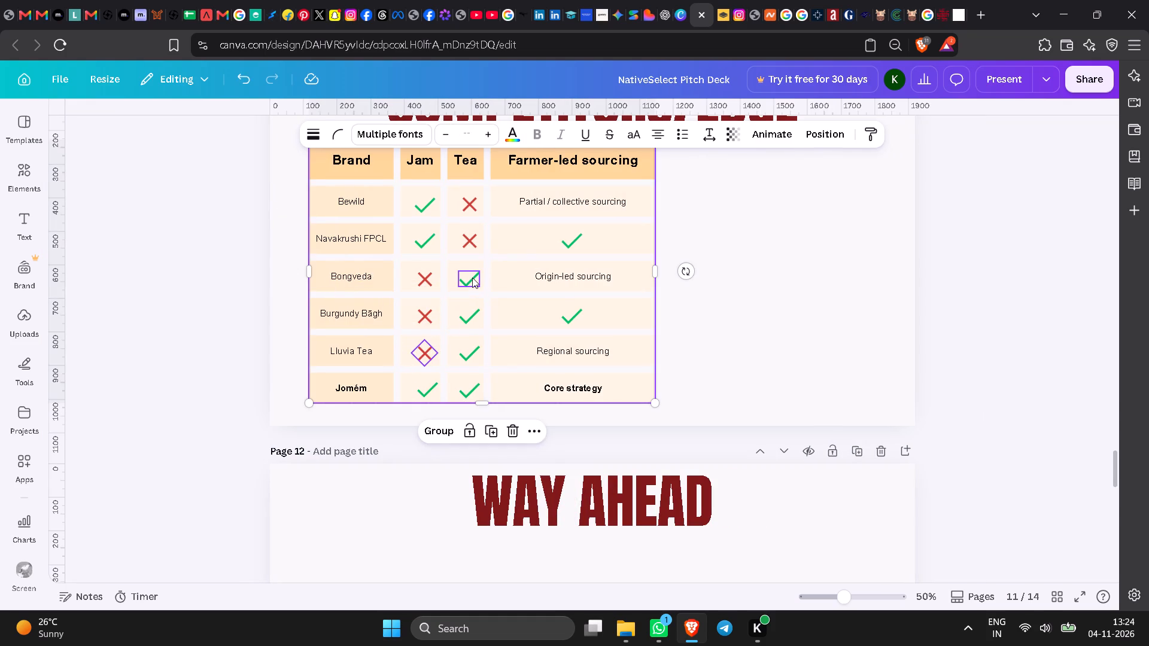
# Check that sample marks in the Tea and Farmer-led sourcing columns select individually, separate from the table.
pyautogui.click(472, 278)
pyautogui.click(789, 351)
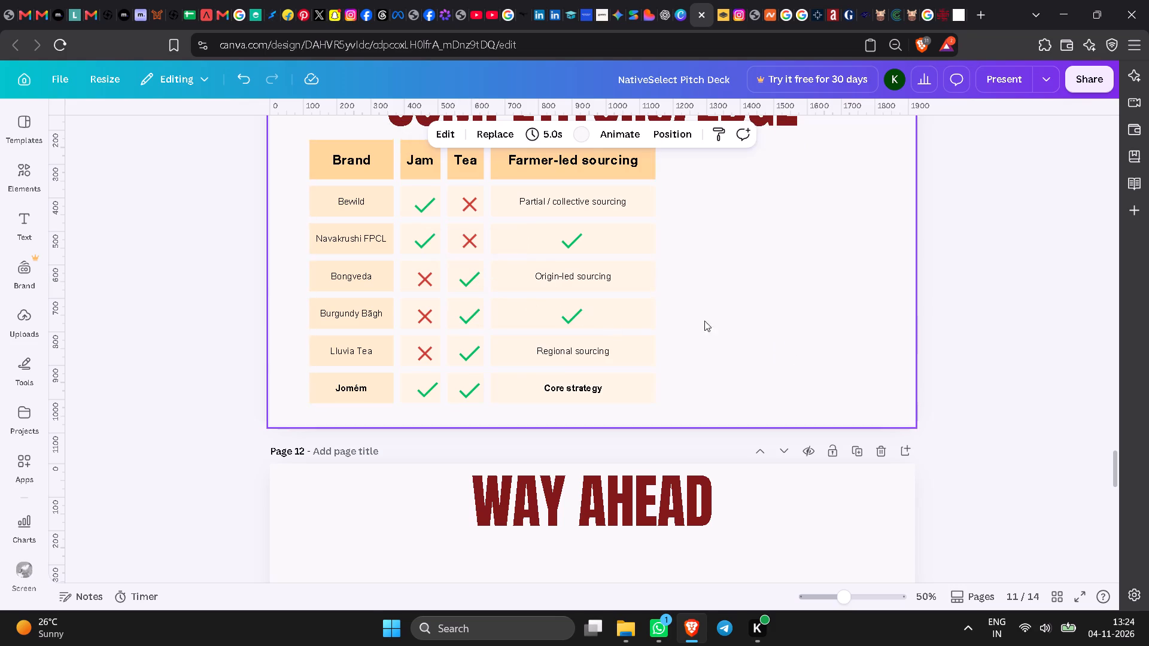
pyautogui.click(474, 234)
pyautogui.click(690, 271)
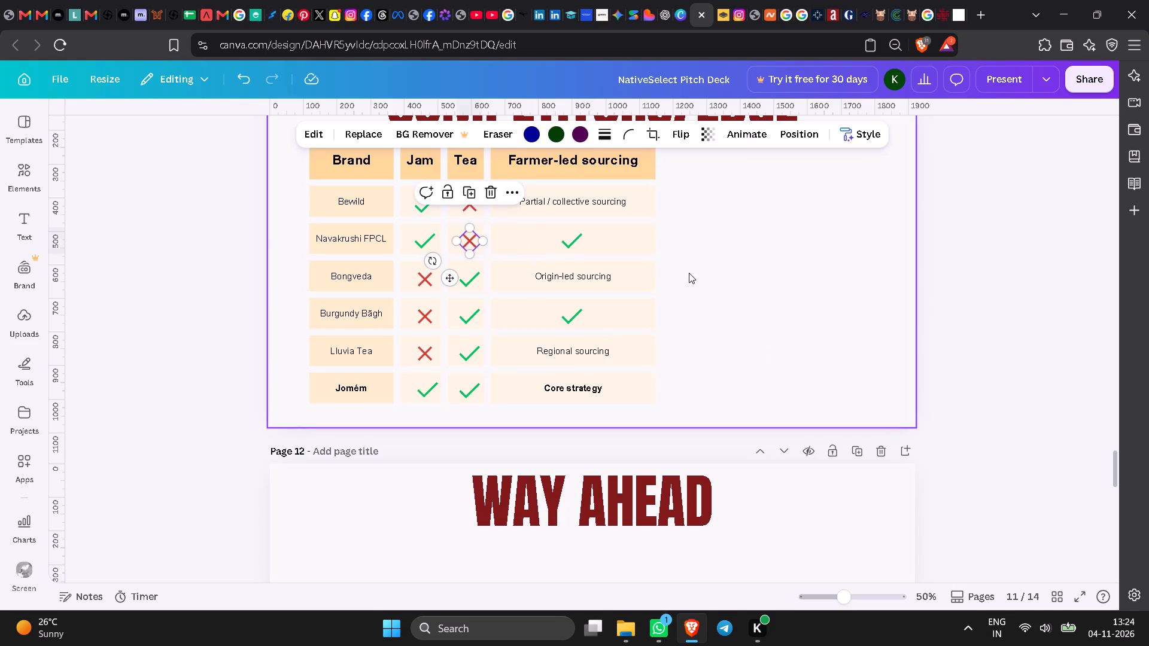
pyautogui.click(572, 312)
pyautogui.click(740, 294)
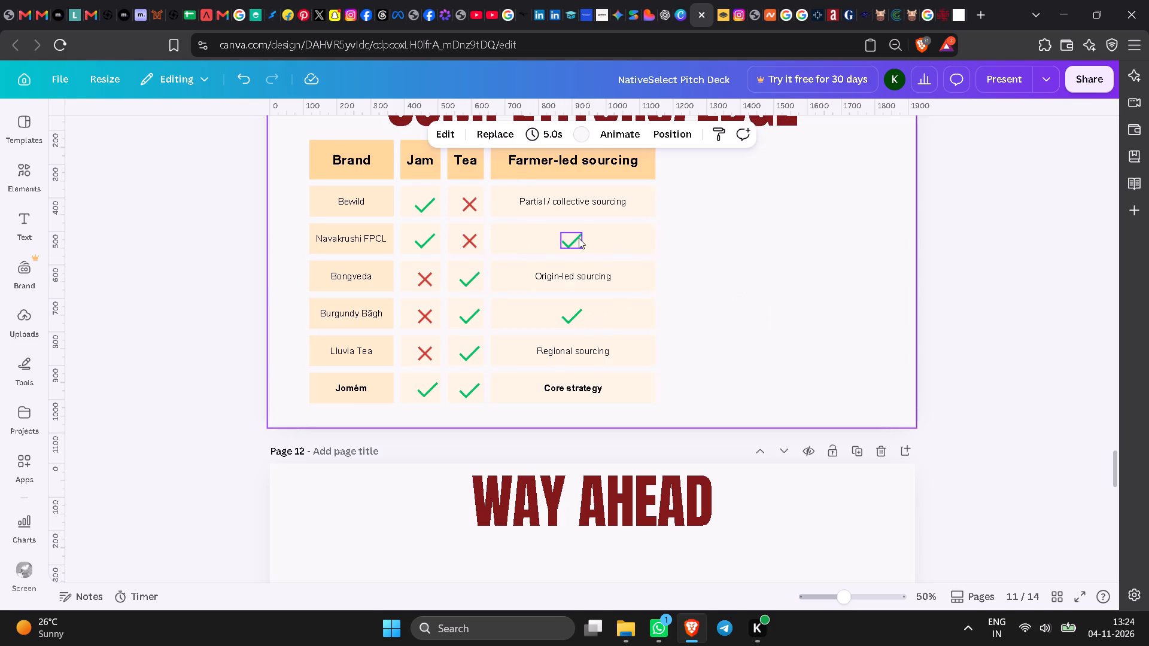
pyautogui.click(578, 238)
pyautogui.click(731, 256)
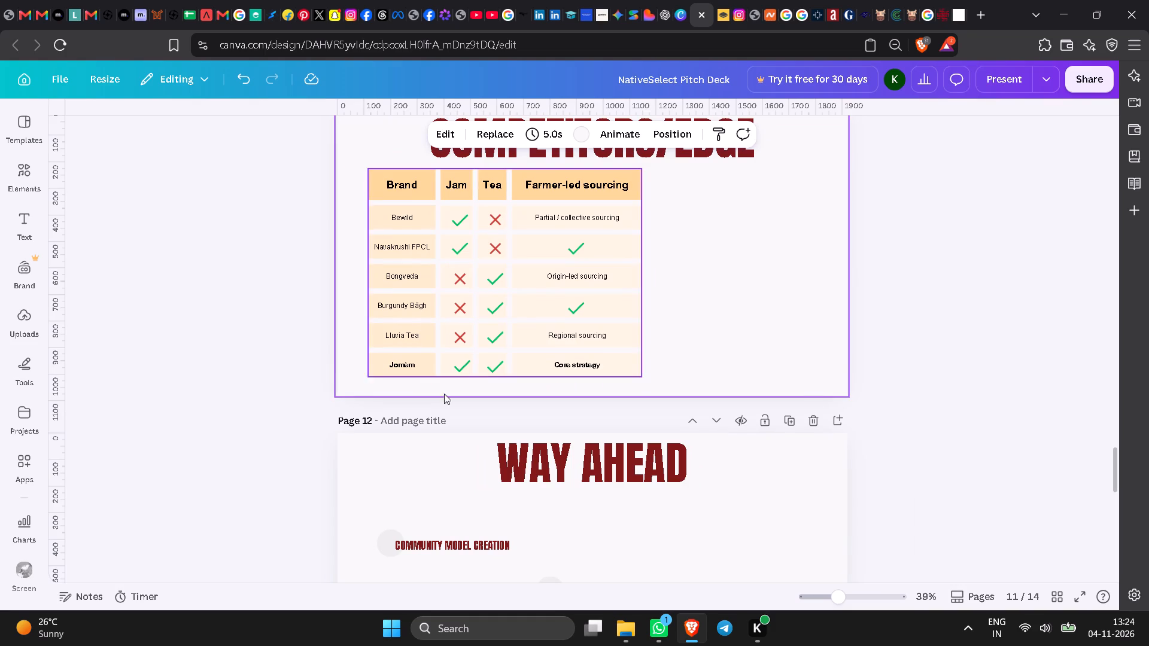
# Group the competitors table again with all its green checks and red crosses.
pyautogui.moveTo(677, 375); pyautogui.dragTo(386, 179)
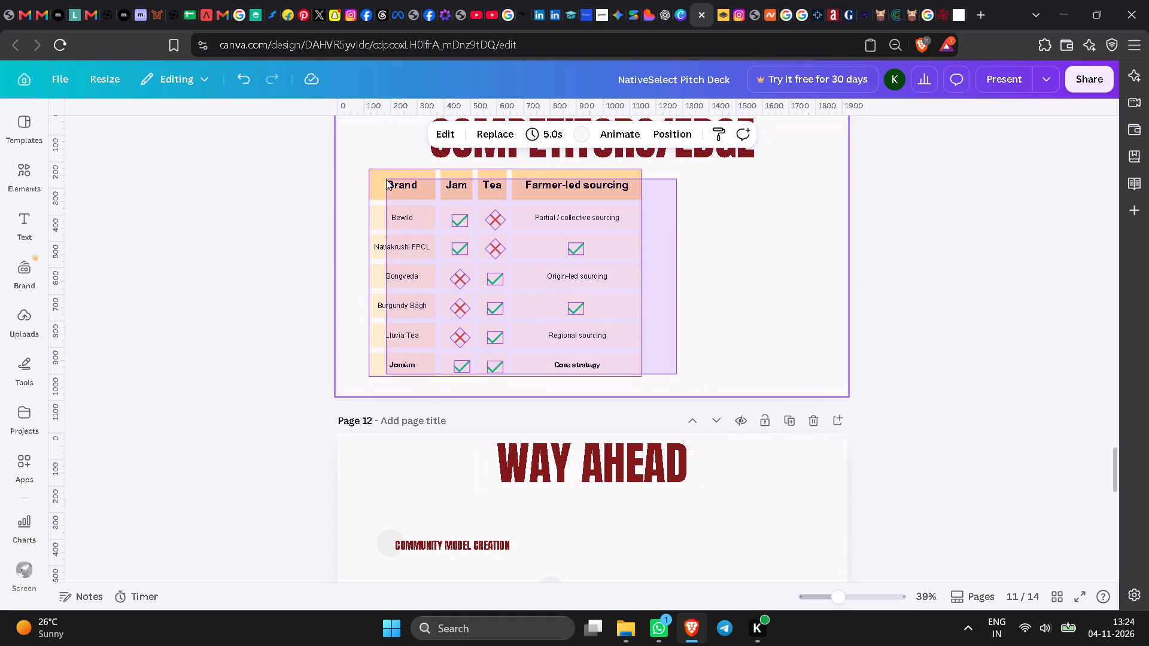
pyautogui.moveTo(386, 179); pyautogui.dragTo(372, 173)
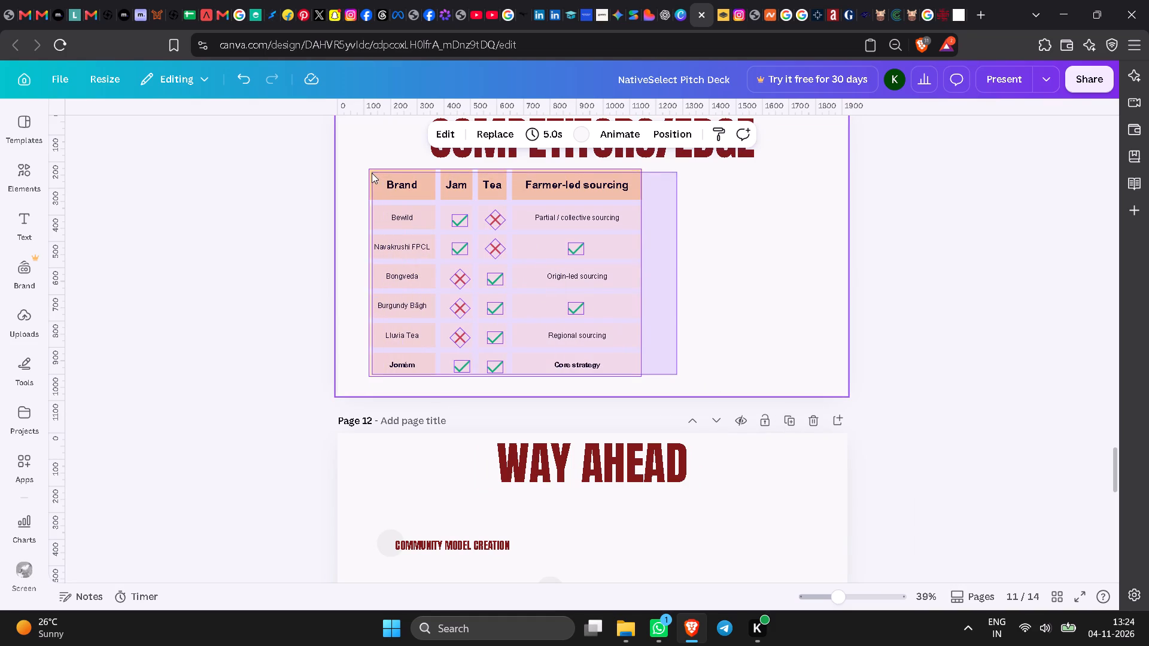
pyautogui.moveTo(372, 173); pyautogui.dragTo(369, 171)
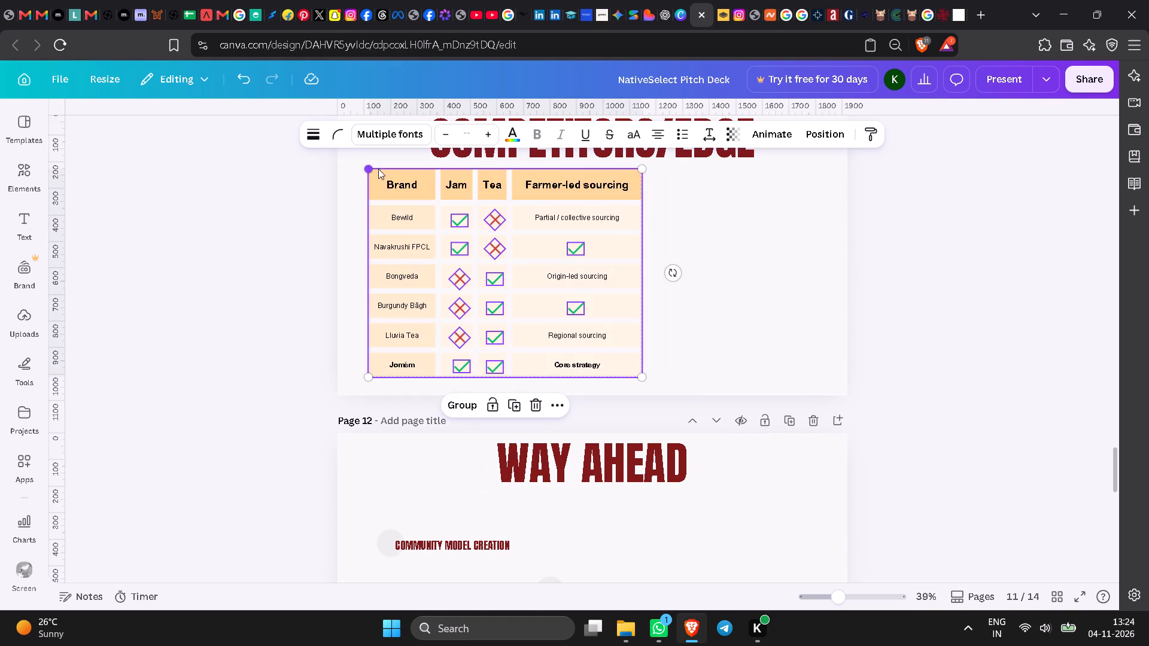
pyautogui.click(460, 407)
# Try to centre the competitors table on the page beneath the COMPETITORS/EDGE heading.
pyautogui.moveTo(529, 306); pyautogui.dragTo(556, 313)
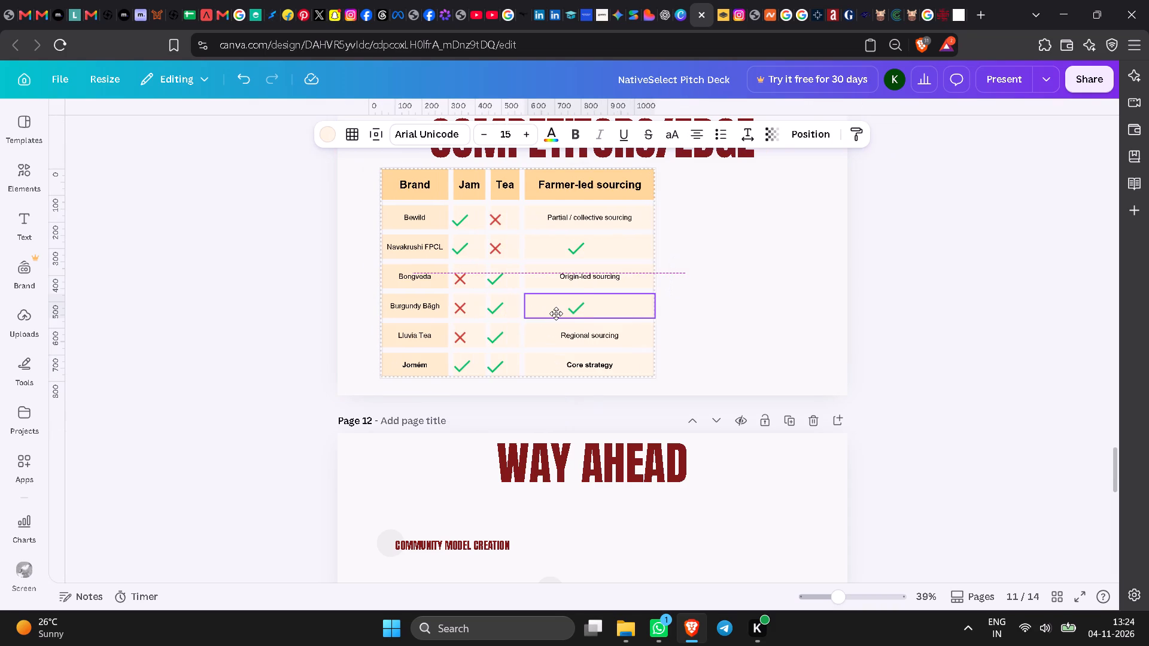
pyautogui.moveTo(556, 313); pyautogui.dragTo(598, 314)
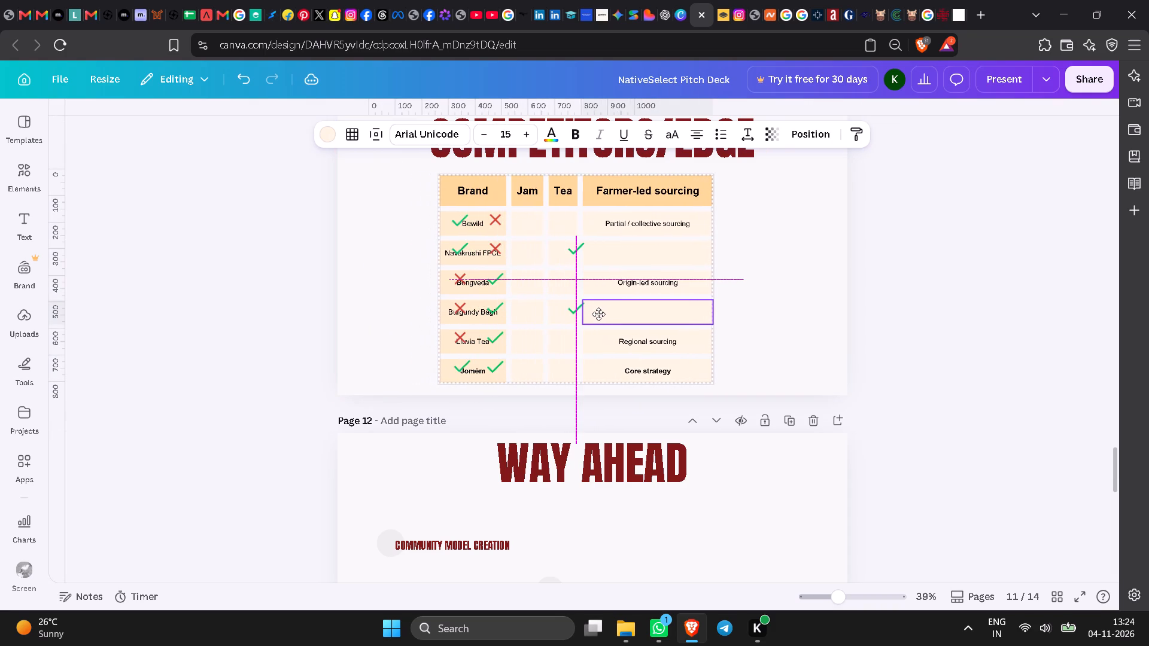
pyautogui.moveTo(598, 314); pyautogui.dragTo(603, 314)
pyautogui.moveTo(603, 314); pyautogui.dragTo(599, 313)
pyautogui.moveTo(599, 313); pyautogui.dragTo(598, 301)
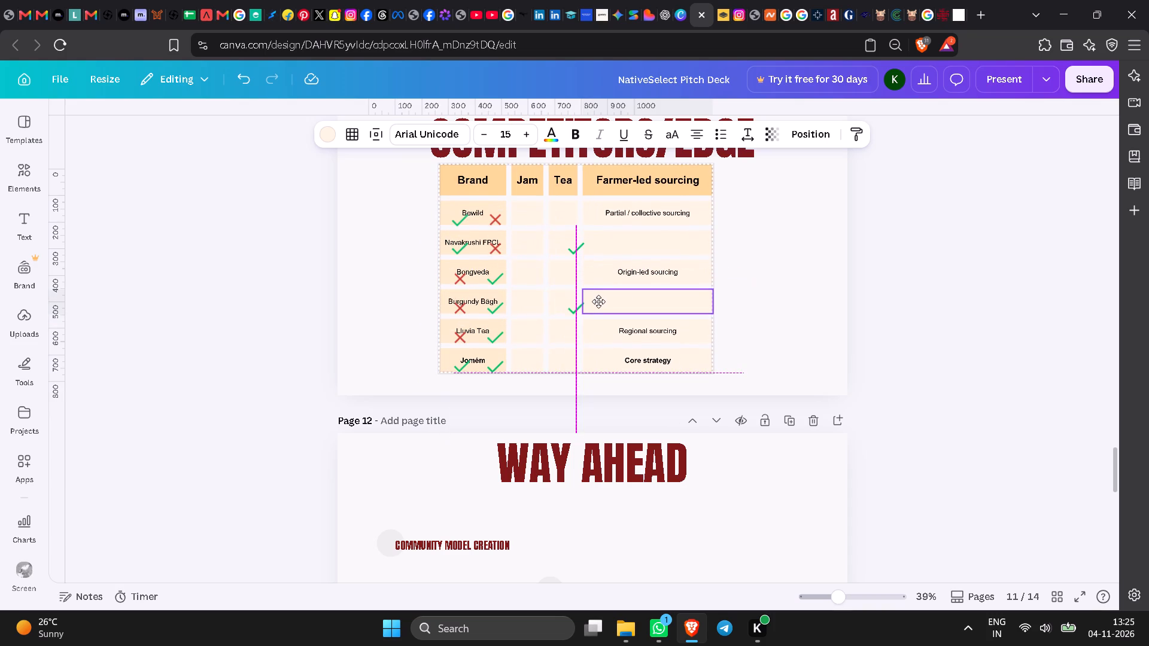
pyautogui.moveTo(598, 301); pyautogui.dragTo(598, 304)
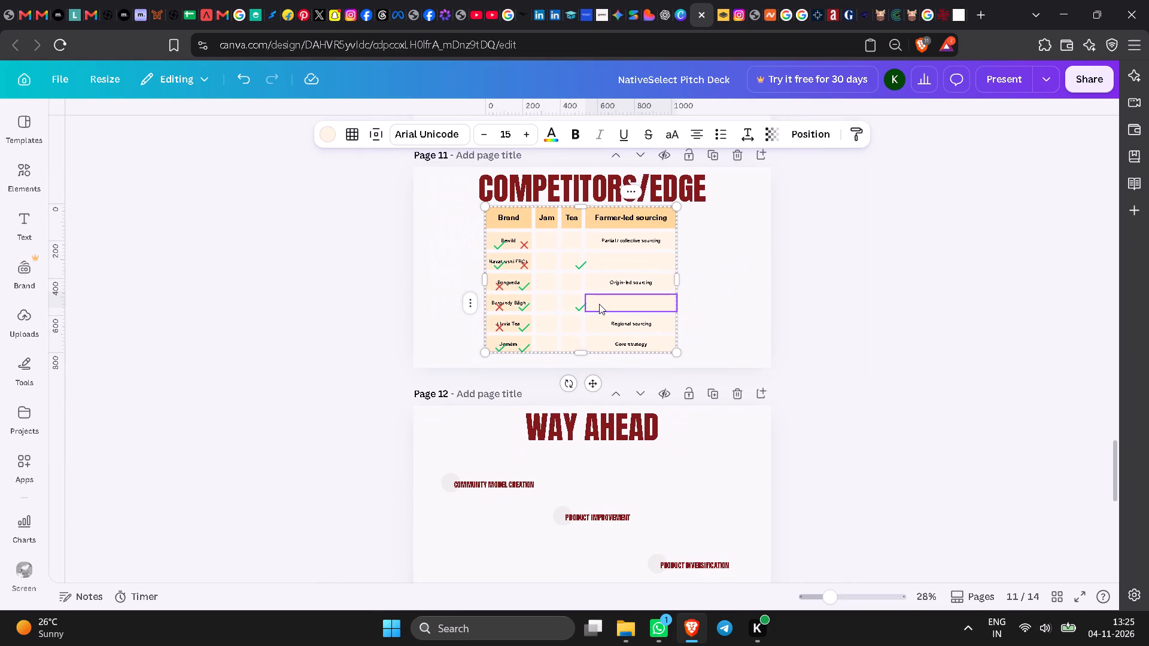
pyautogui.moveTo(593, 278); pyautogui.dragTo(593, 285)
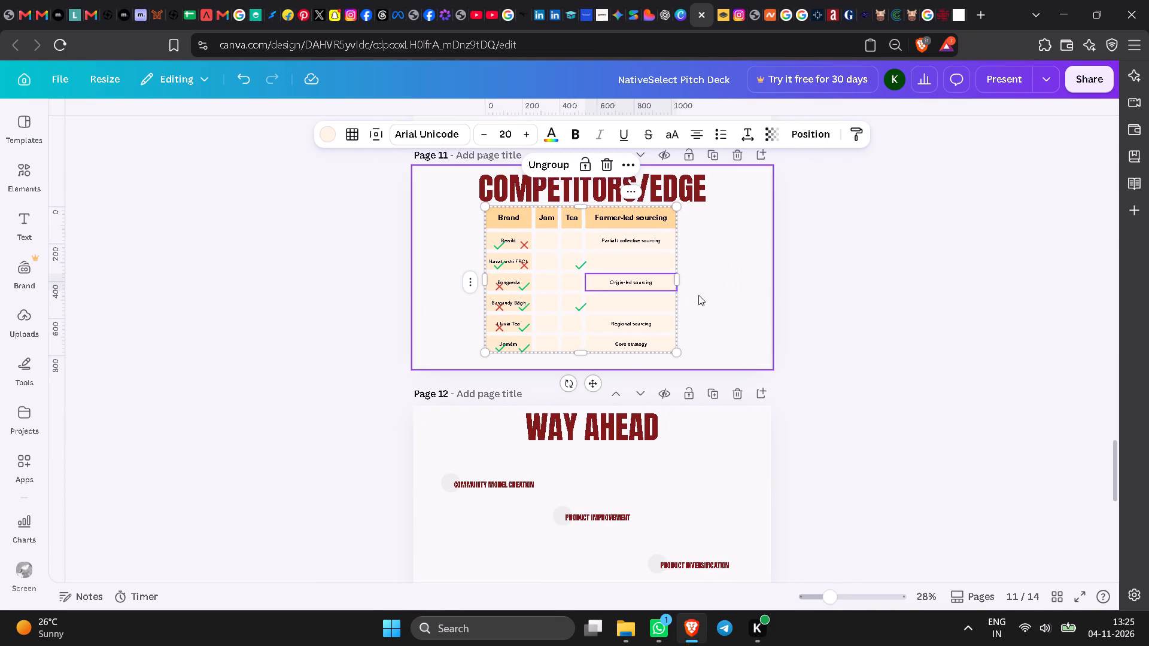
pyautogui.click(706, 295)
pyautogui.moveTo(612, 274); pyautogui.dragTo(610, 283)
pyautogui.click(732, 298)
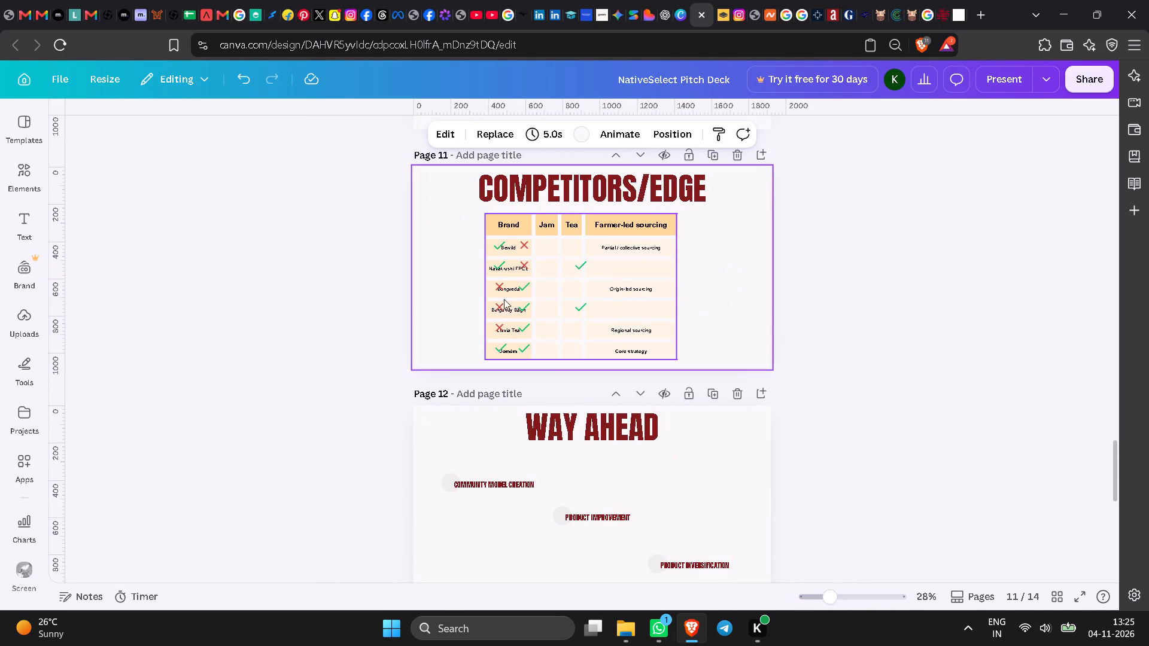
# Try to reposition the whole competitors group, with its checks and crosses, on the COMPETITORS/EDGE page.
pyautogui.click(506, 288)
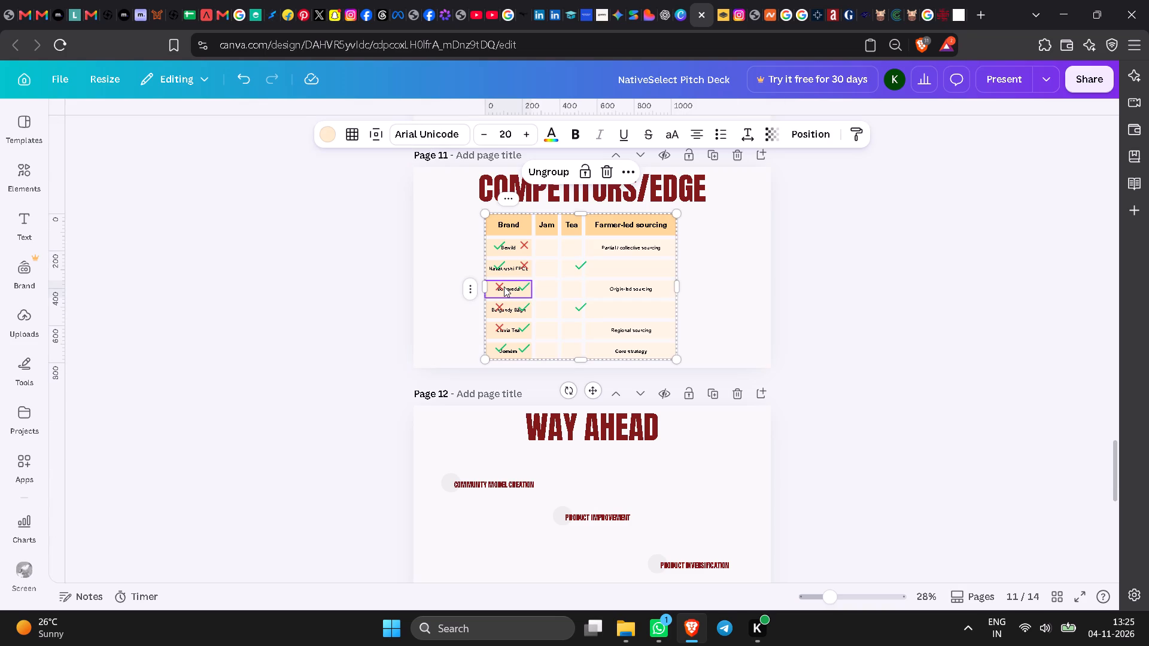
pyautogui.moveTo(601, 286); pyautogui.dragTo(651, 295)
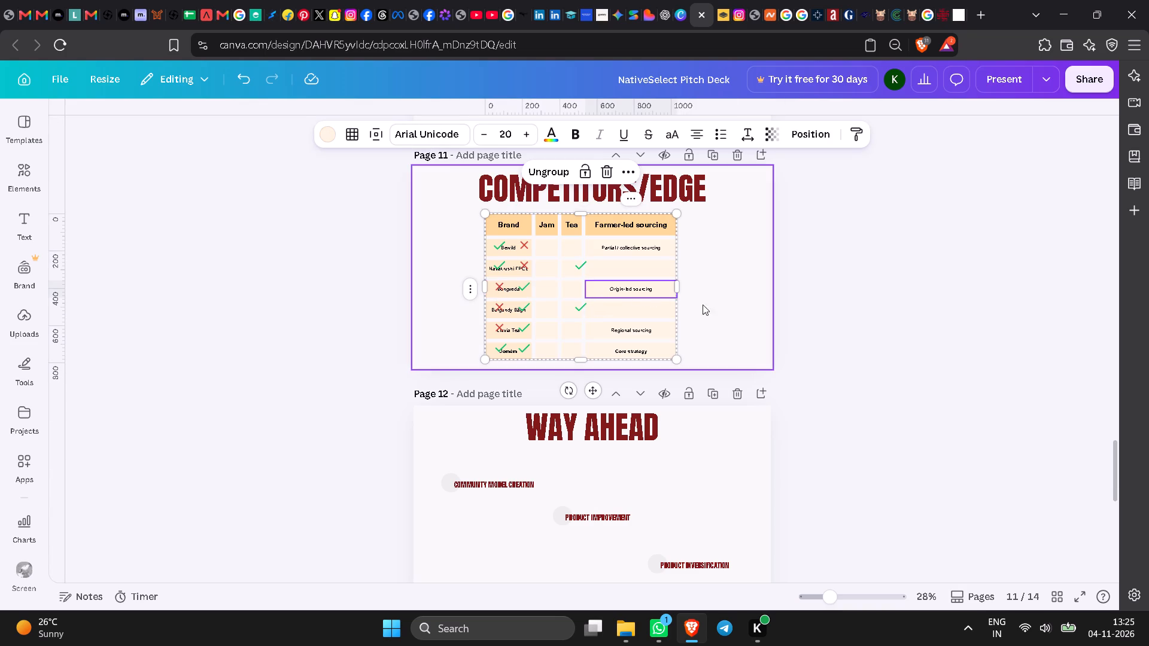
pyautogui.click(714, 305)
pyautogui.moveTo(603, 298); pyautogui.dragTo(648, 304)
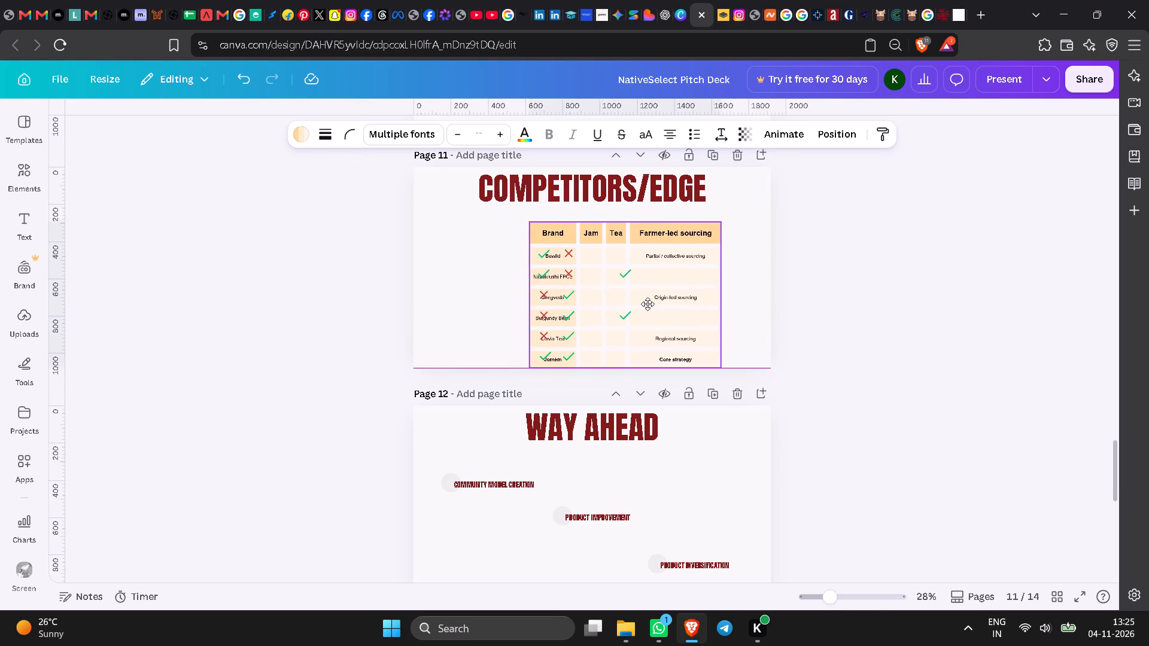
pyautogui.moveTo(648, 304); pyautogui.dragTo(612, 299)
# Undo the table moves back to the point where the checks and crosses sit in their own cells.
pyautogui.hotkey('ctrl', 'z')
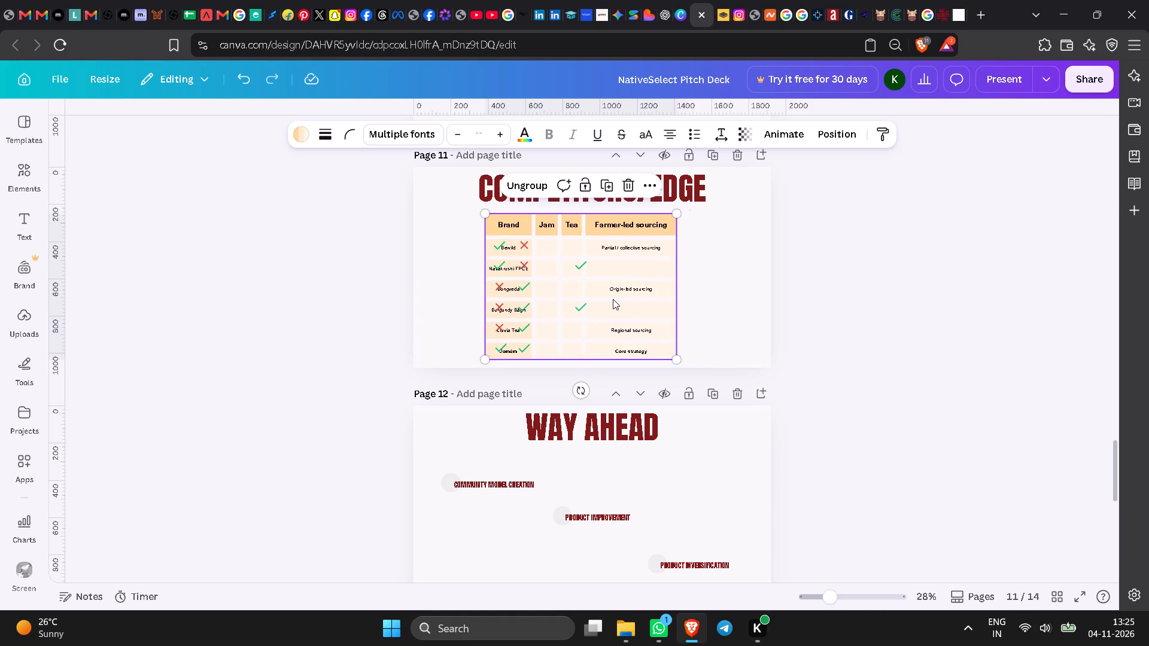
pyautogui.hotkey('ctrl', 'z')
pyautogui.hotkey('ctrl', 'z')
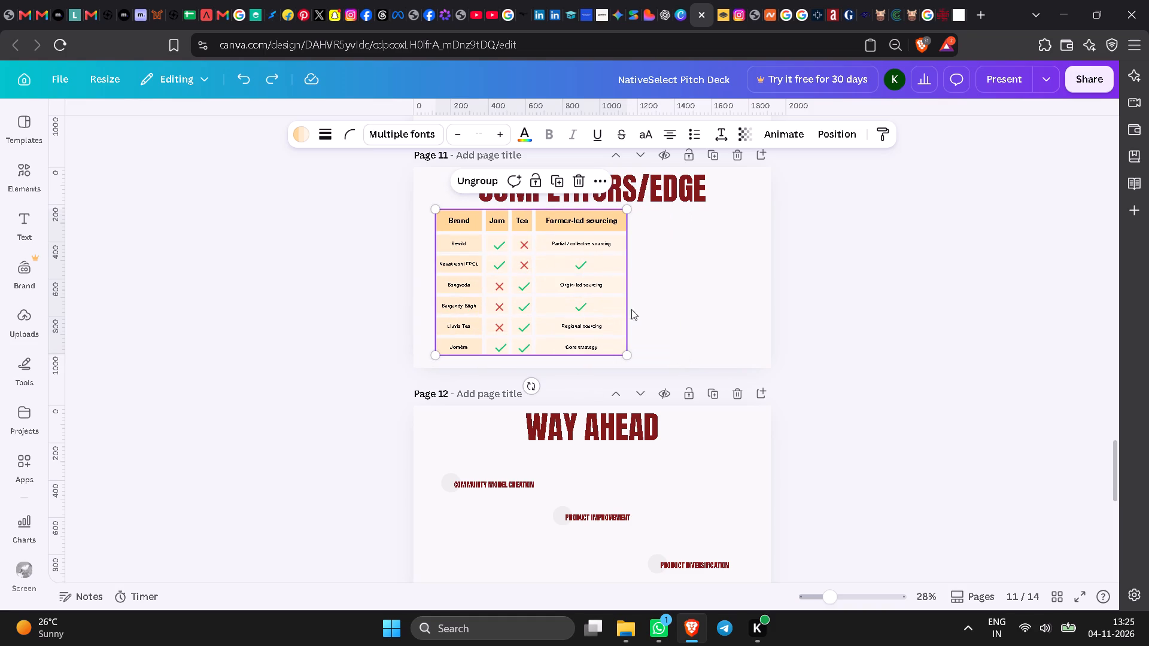
# Centre the grouped competitors table, together with its checks and crosses, on the page beneath the COMPETITORS/EDGE heading.
pyautogui.click(656, 310)
pyautogui.moveTo(600, 295); pyautogui.dragTo(624, 306)
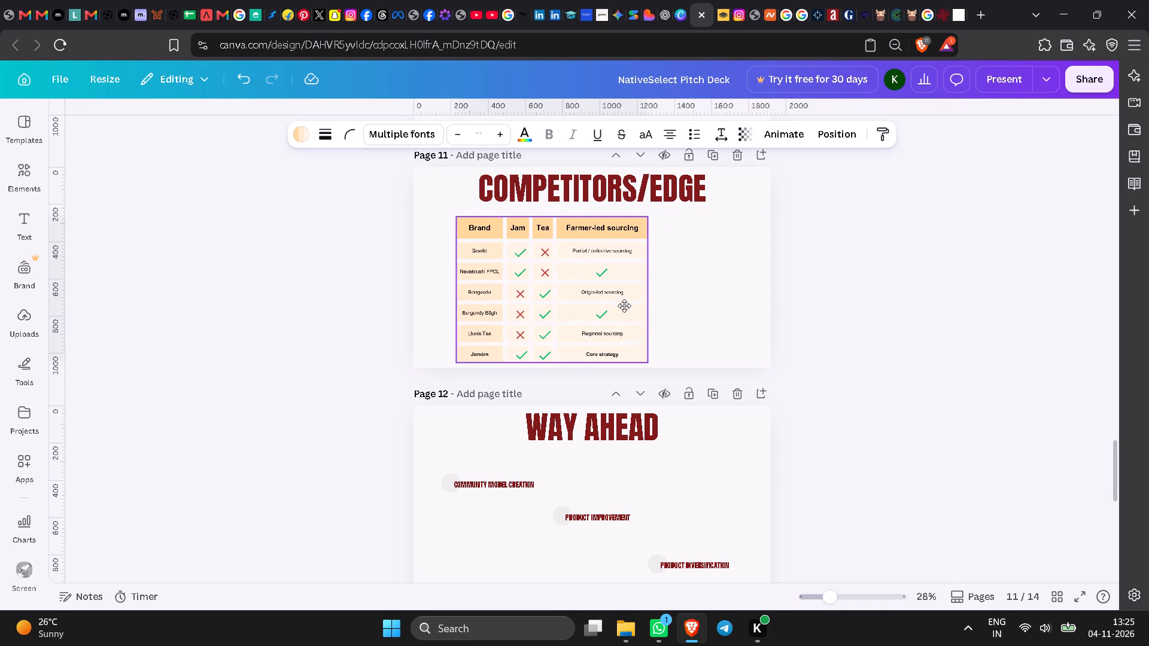
pyautogui.moveTo(624, 306); pyautogui.dragTo(655, 300)
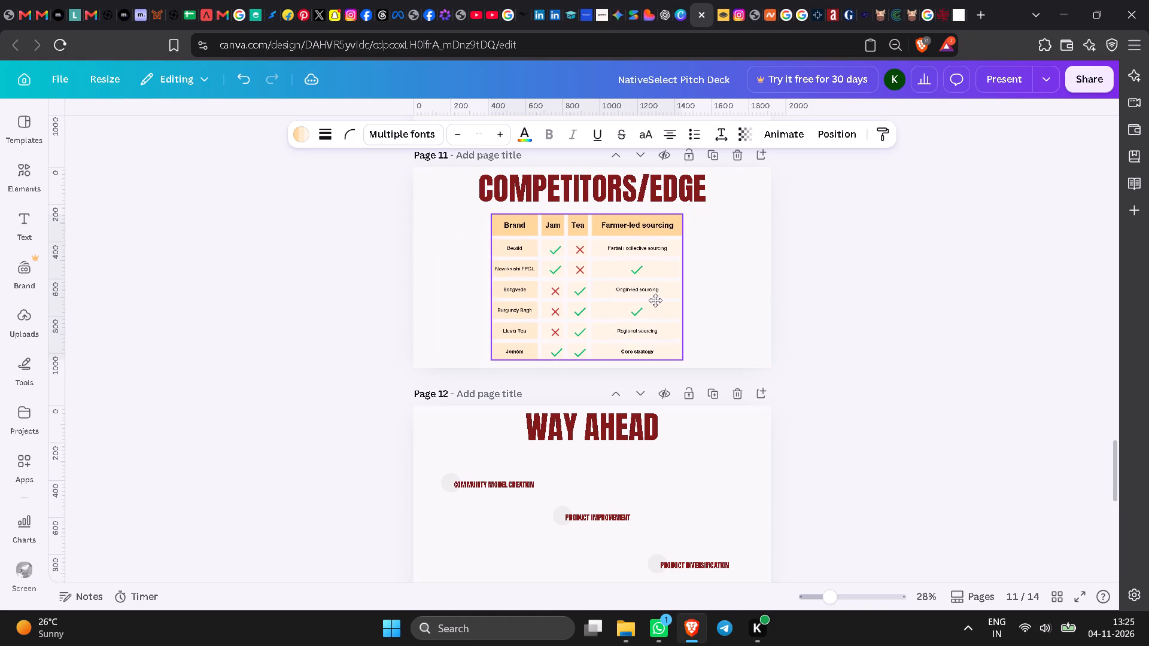
pyautogui.moveTo(655, 300); pyautogui.dragTo(661, 301)
pyautogui.click(725, 296)
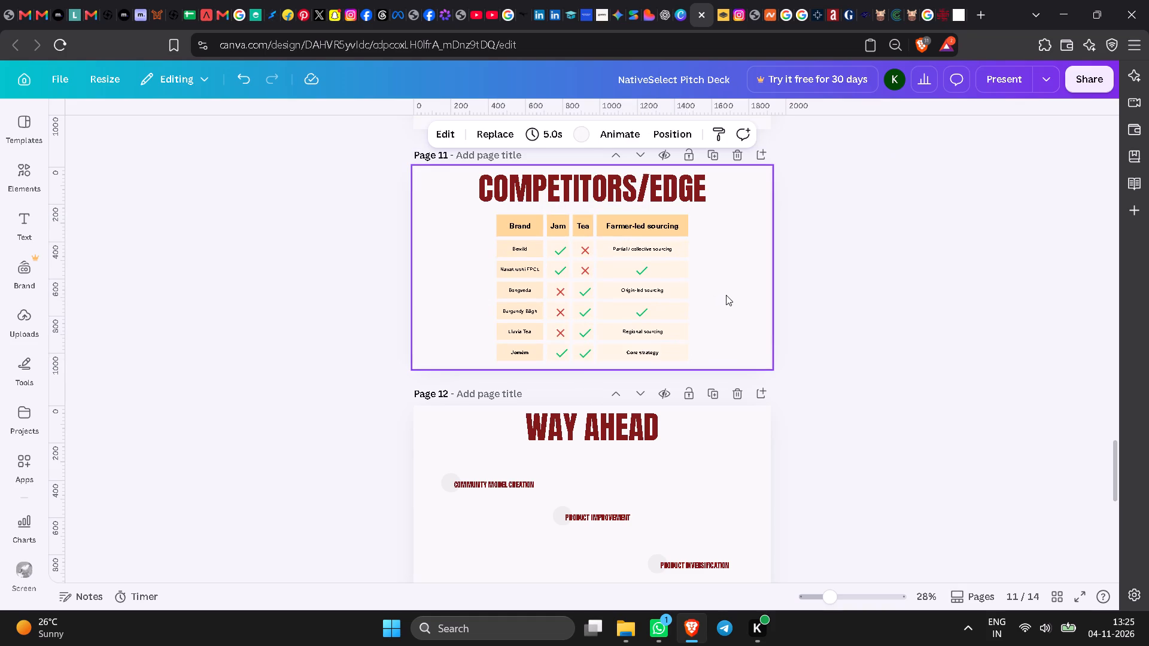
# Add spaces around the hyphen in the last column's header so it reads "Farmer - led sourcing".
pyautogui.scroll(1, 726, 295)
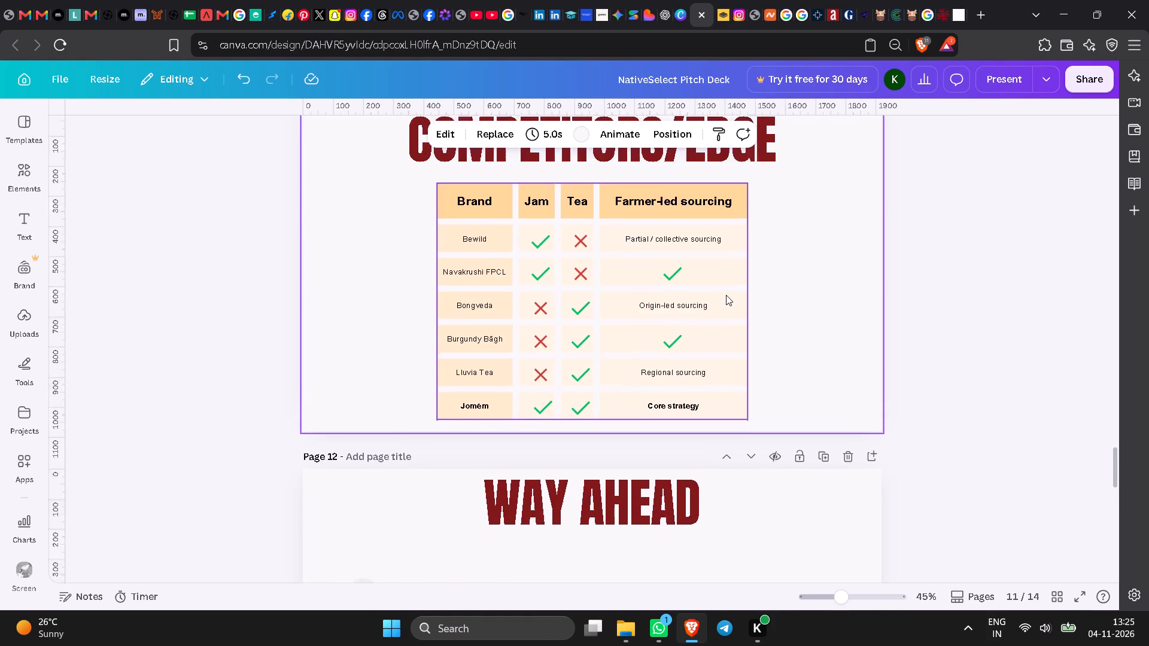
pyautogui.scroll(1, 726, 295)
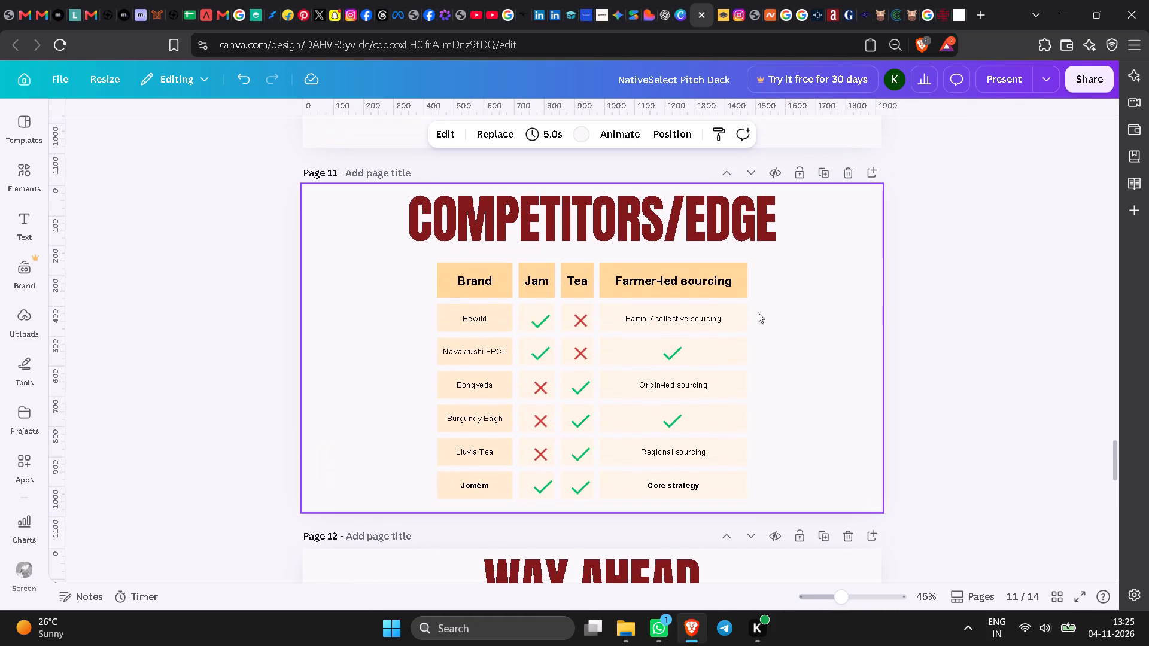
pyautogui.click(662, 272)
pyautogui.doubleClick(663, 279)
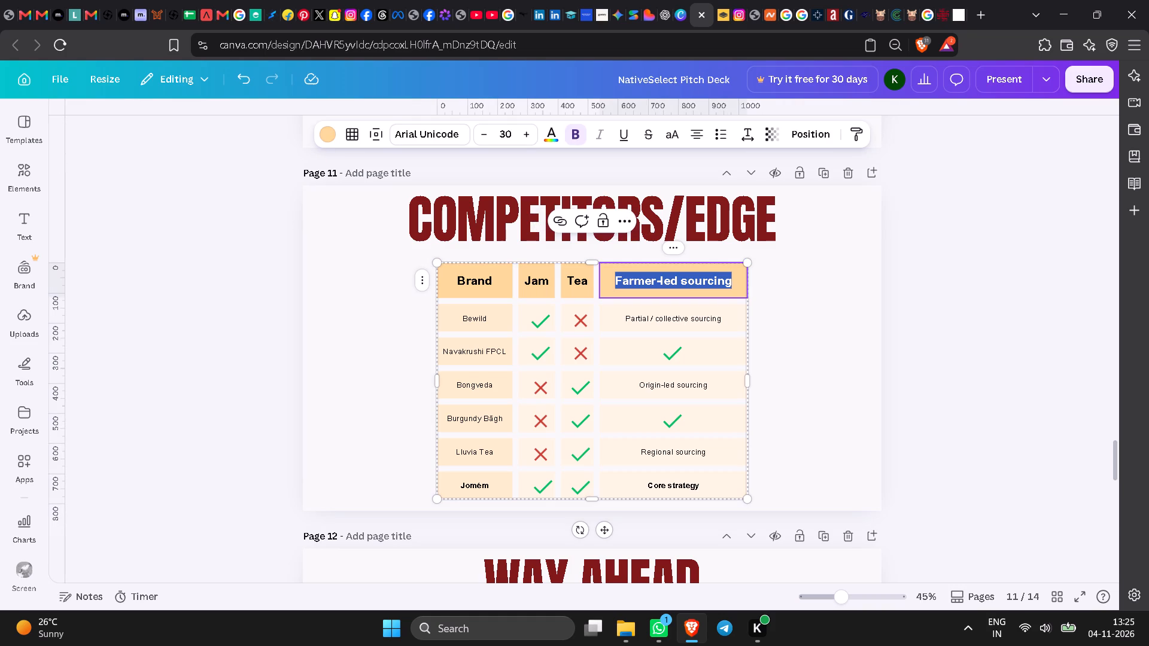
pyautogui.click(658, 279)
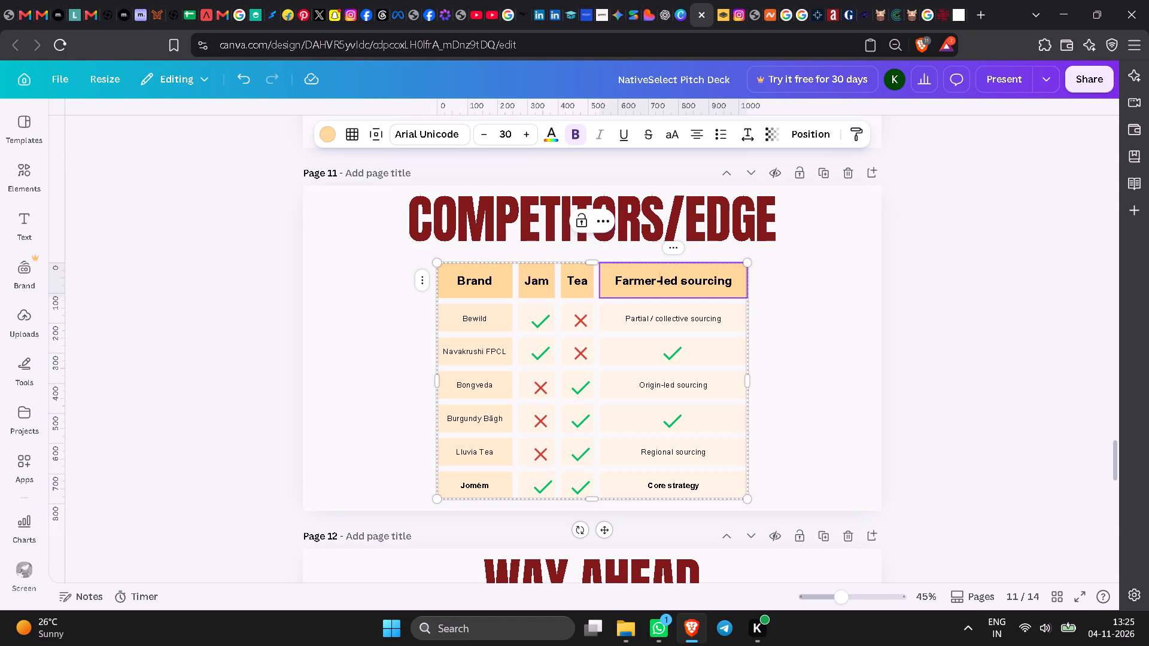
pyautogui.press('space')
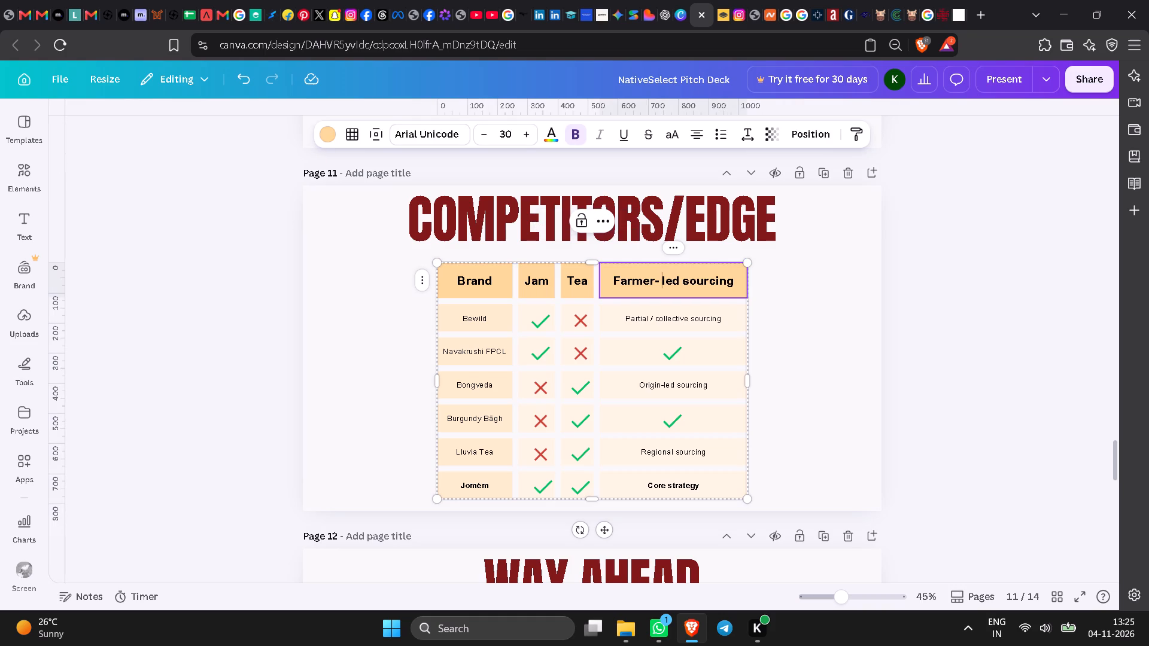
pyautogui.press('Left')
pyautogui.press('Left')
pyautogui.press('space')
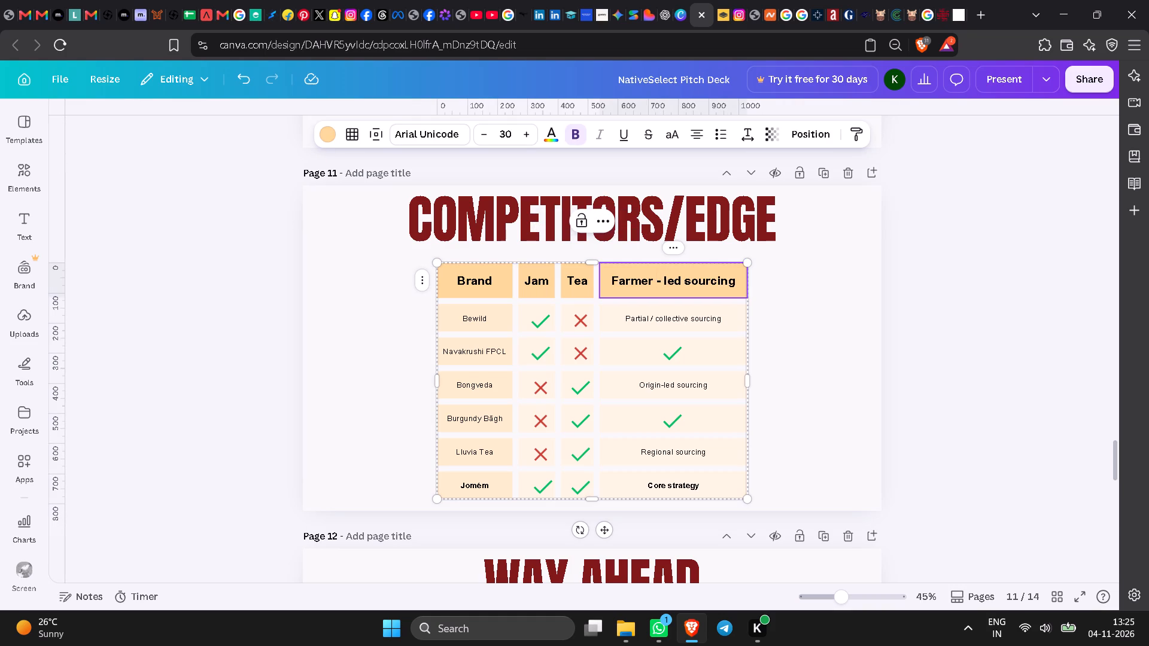
pyautogui.click(833, 332)
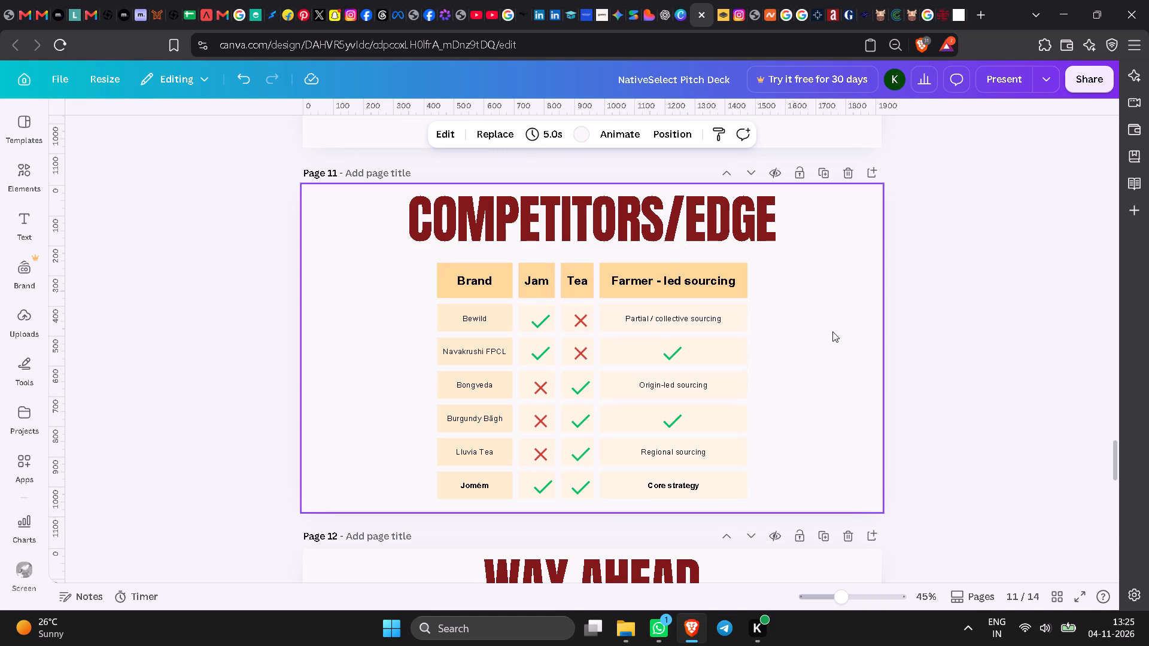
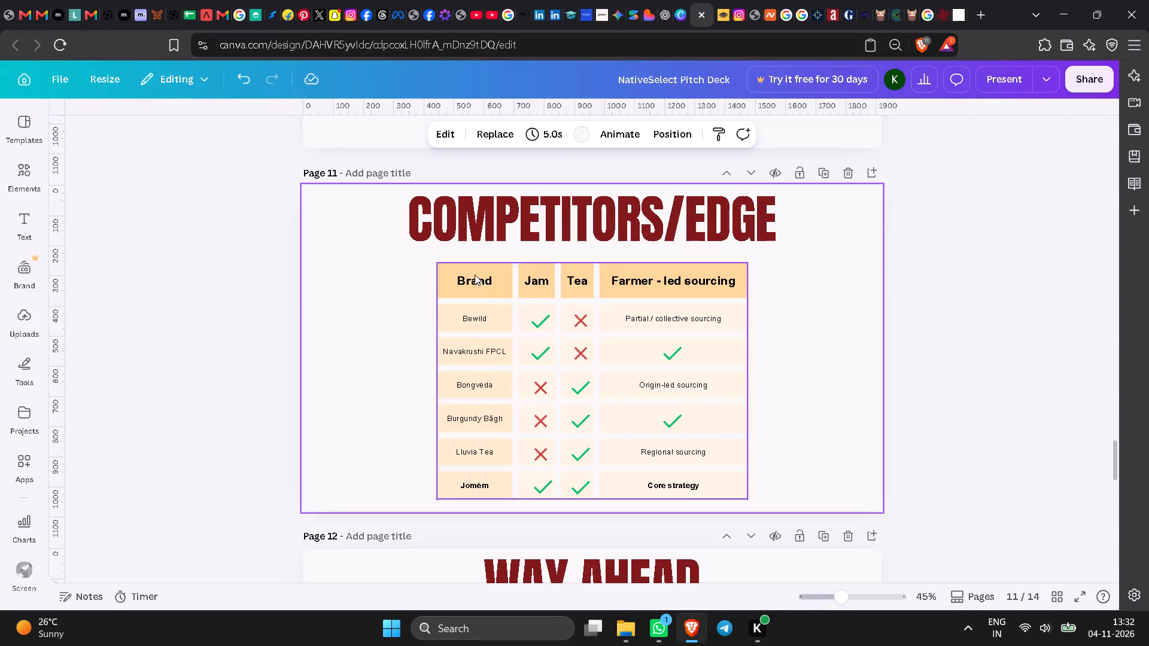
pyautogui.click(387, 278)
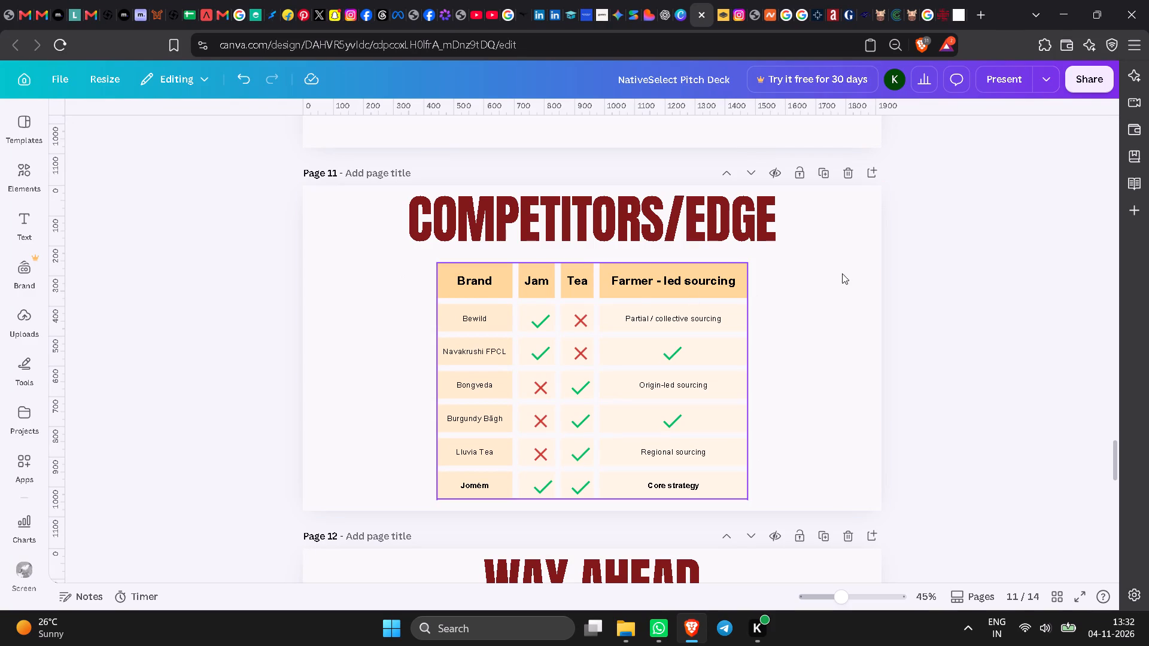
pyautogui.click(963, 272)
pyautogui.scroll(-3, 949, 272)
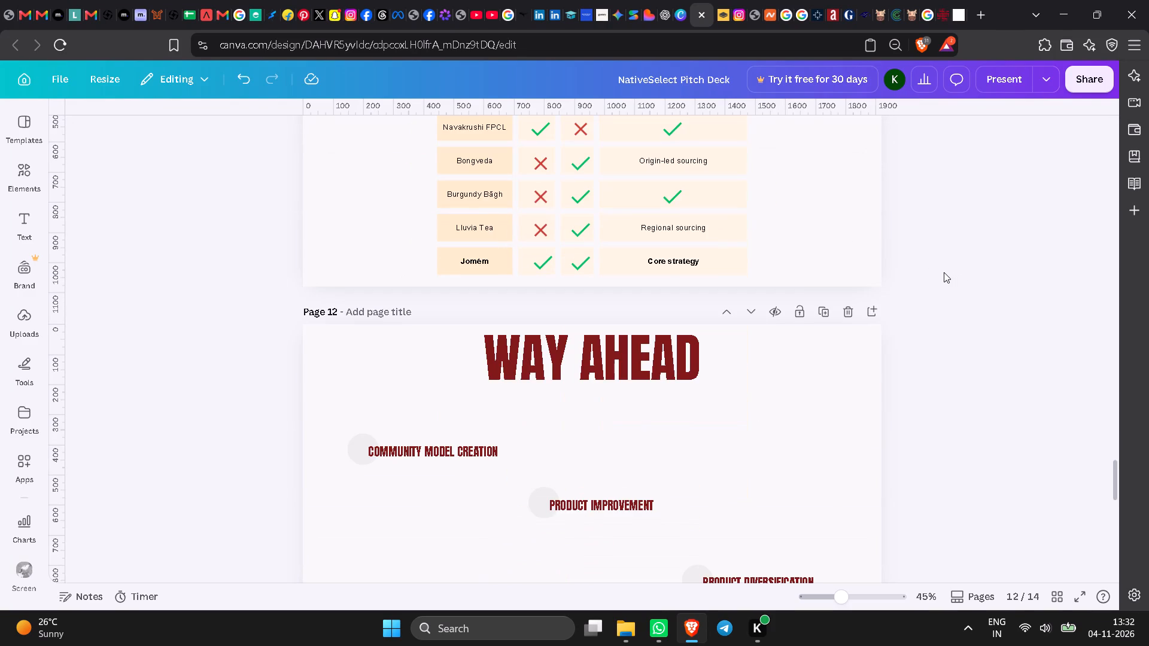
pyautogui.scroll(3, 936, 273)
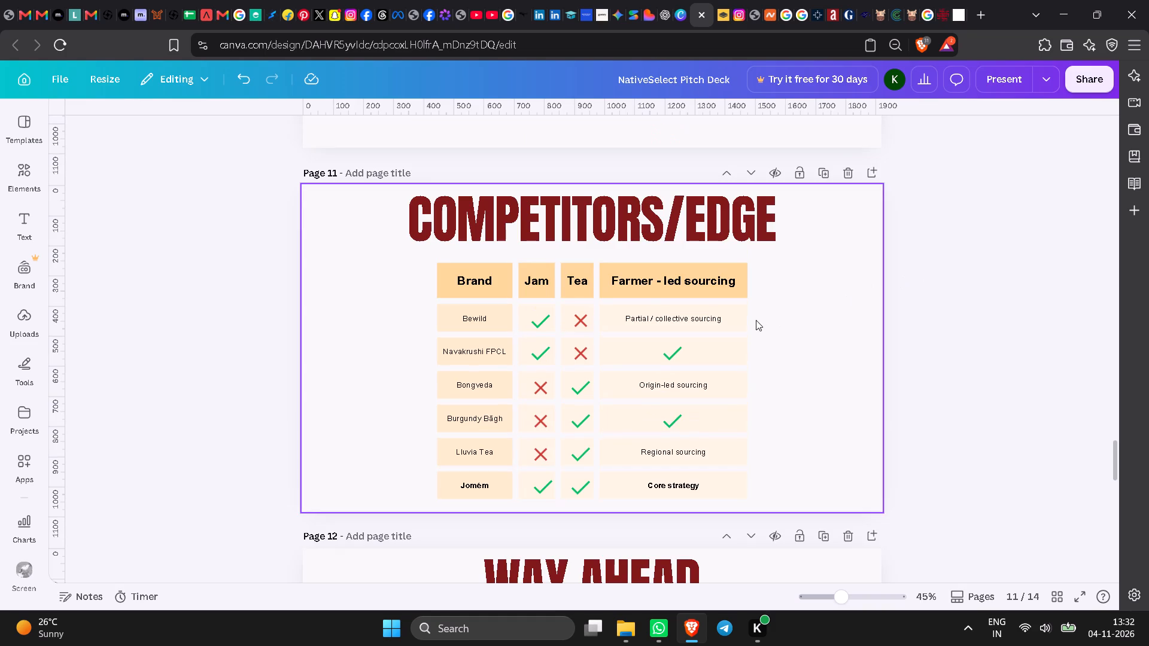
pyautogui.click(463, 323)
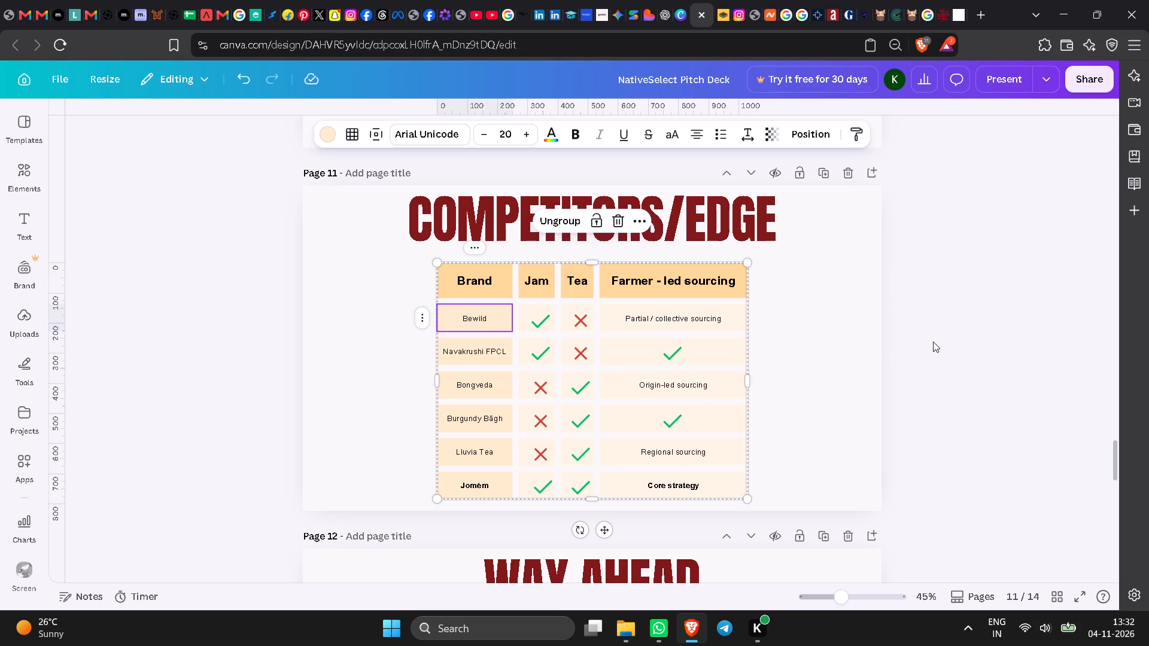
# Check the Google search explanation of TAM, SAM and SOM against the figures on the Opportunity page.
pyautogui.scroll(6, 912, 339)
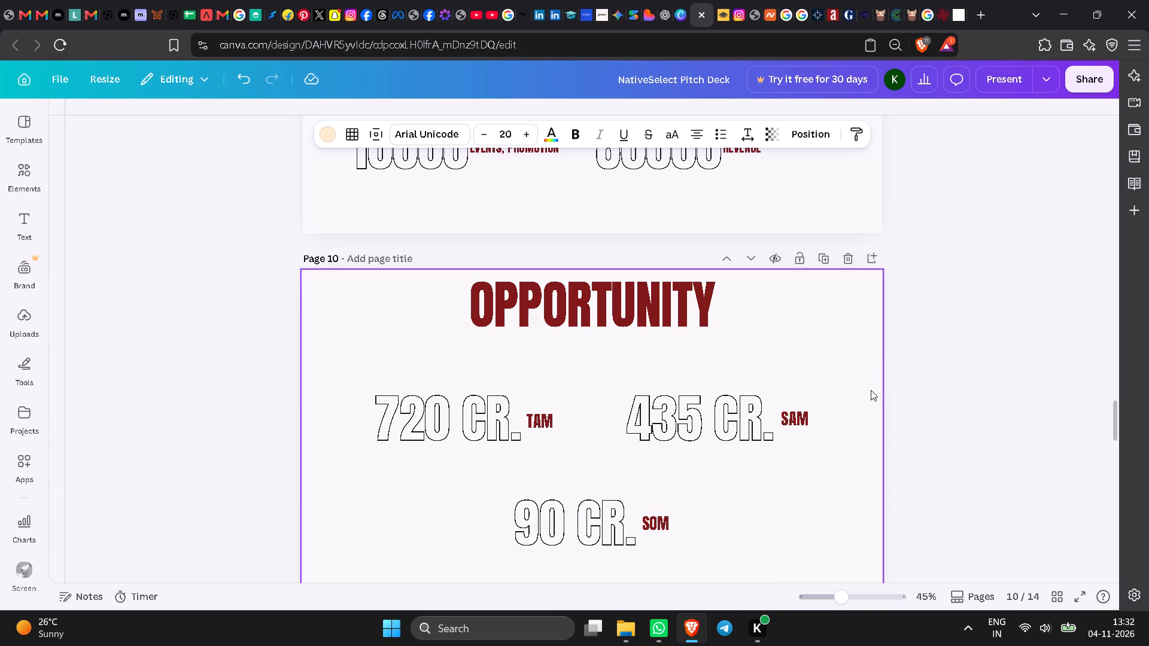
pyautogui.click(925, 18)
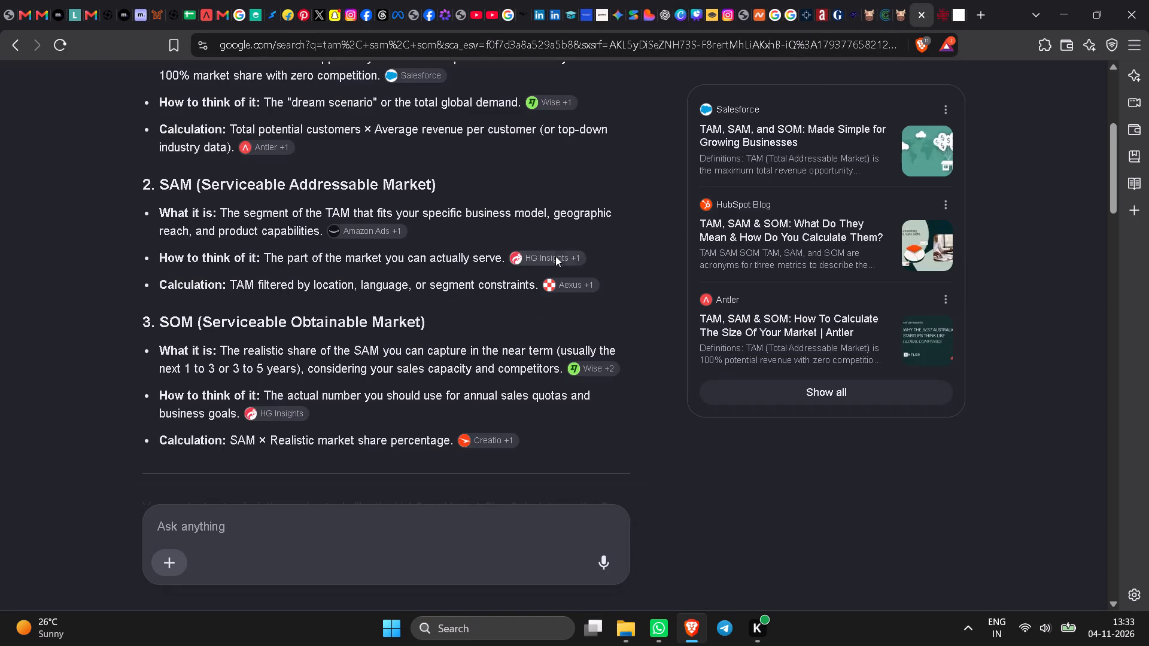
pyautogui.click(698, 20)
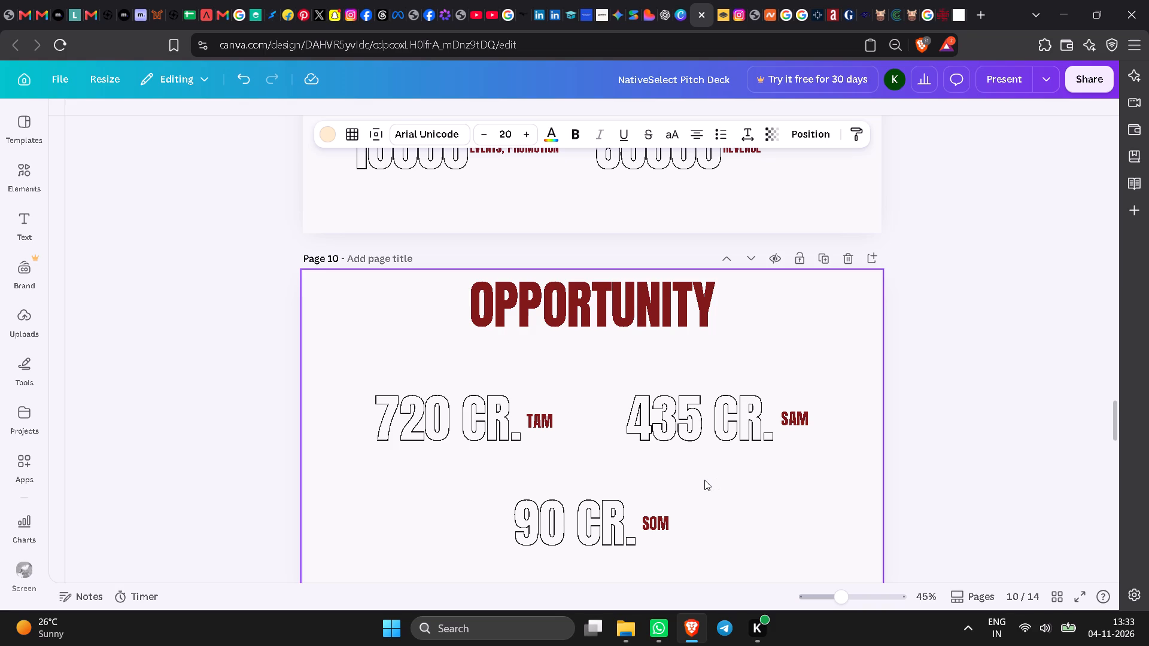
pyautogui.click(926, 17)
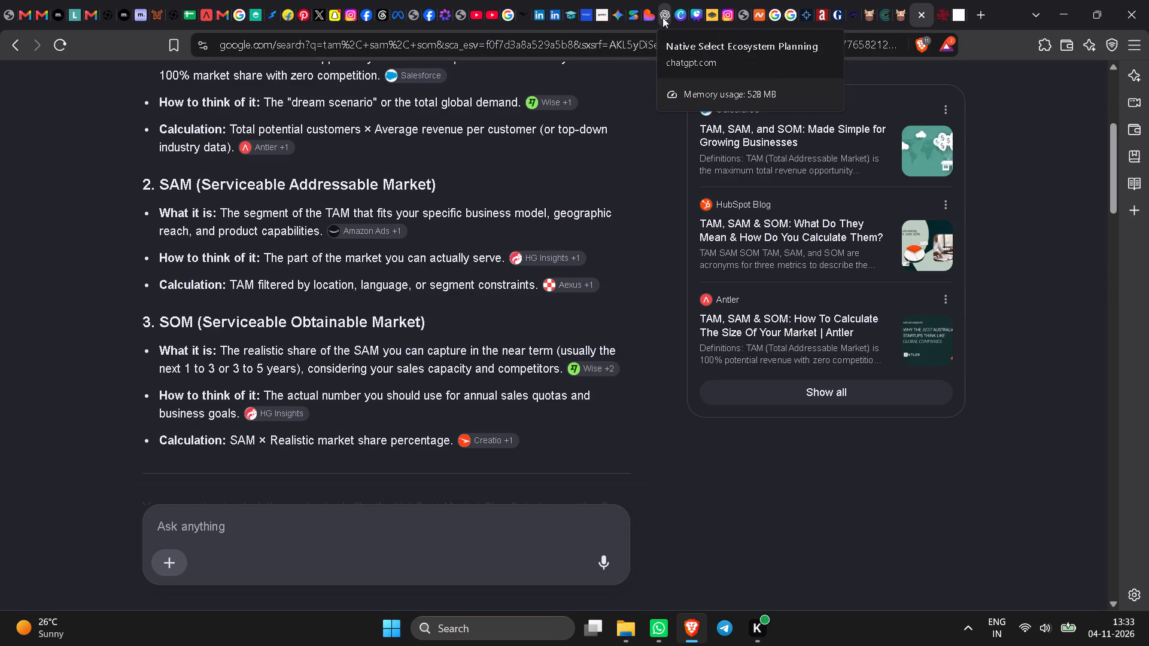
pyautogui.click(697, 16)
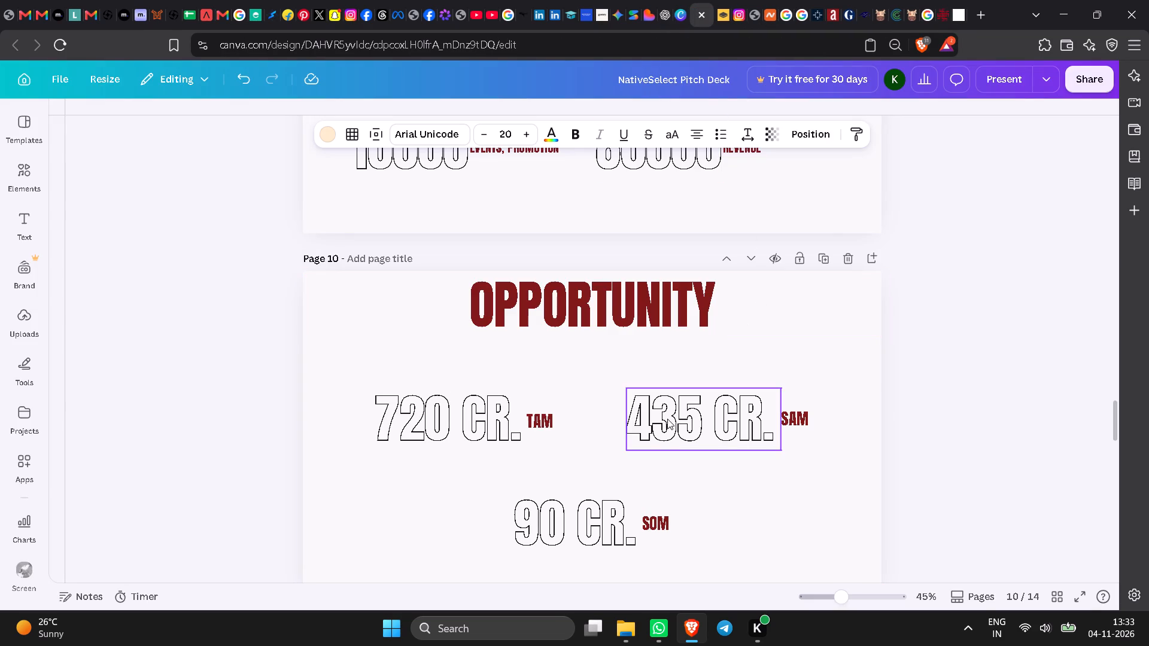
# Change the SAM figure on the Opportunity page to 235 CR.
pyautogui.doubleClick(662, 418)
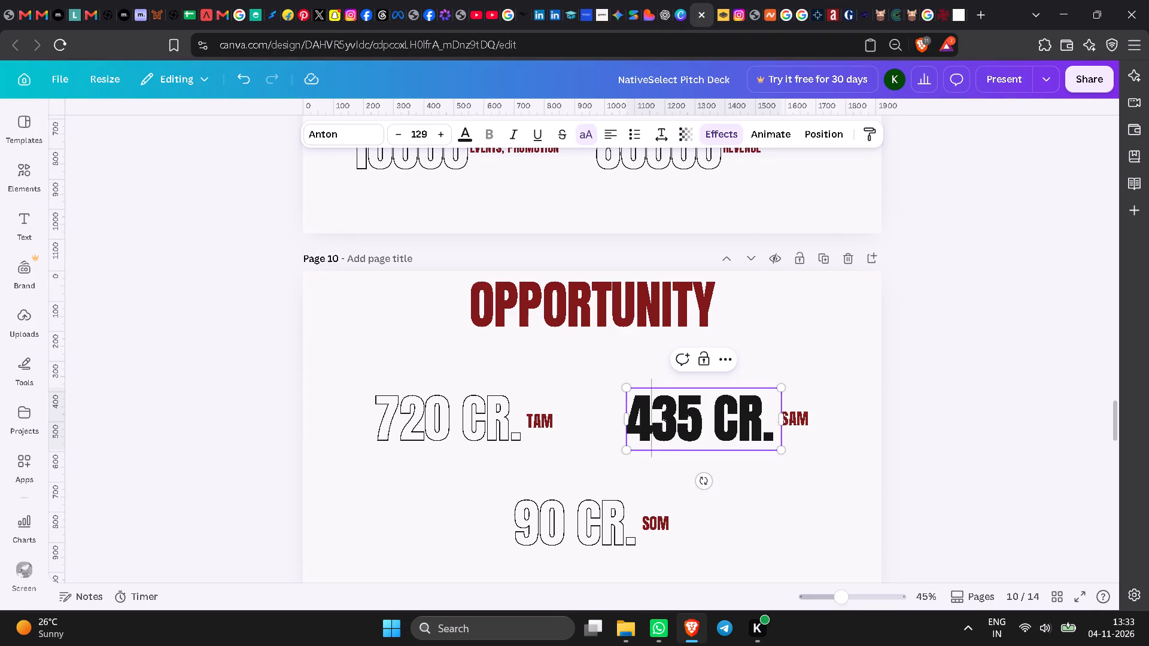
pyautogui.press('BackSpace')
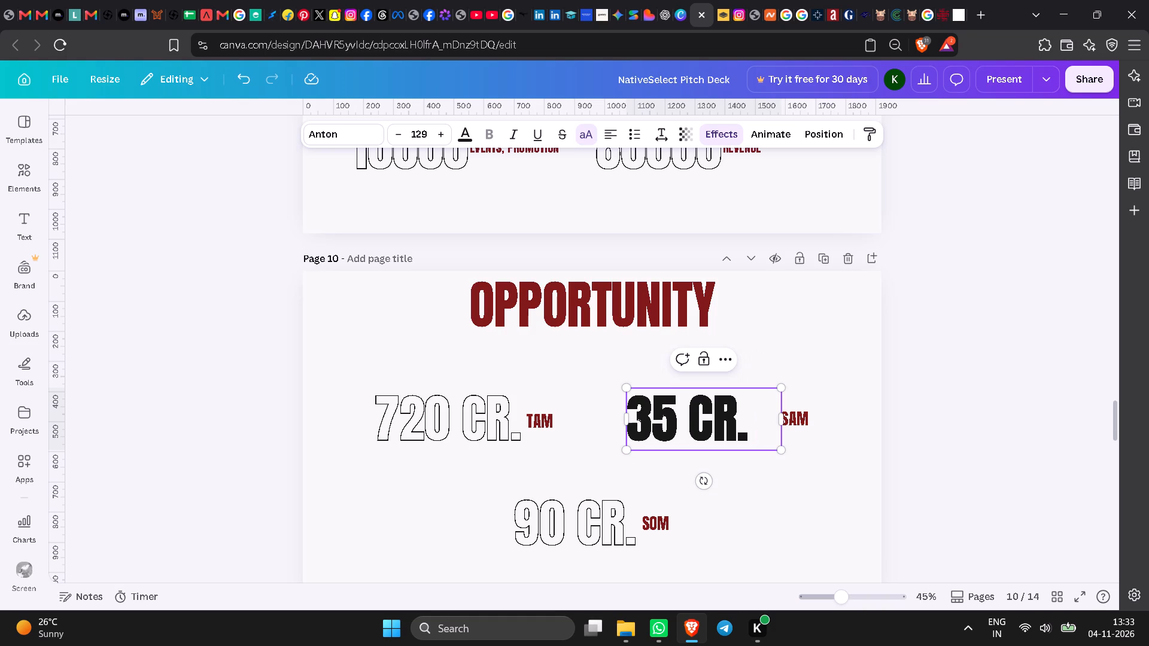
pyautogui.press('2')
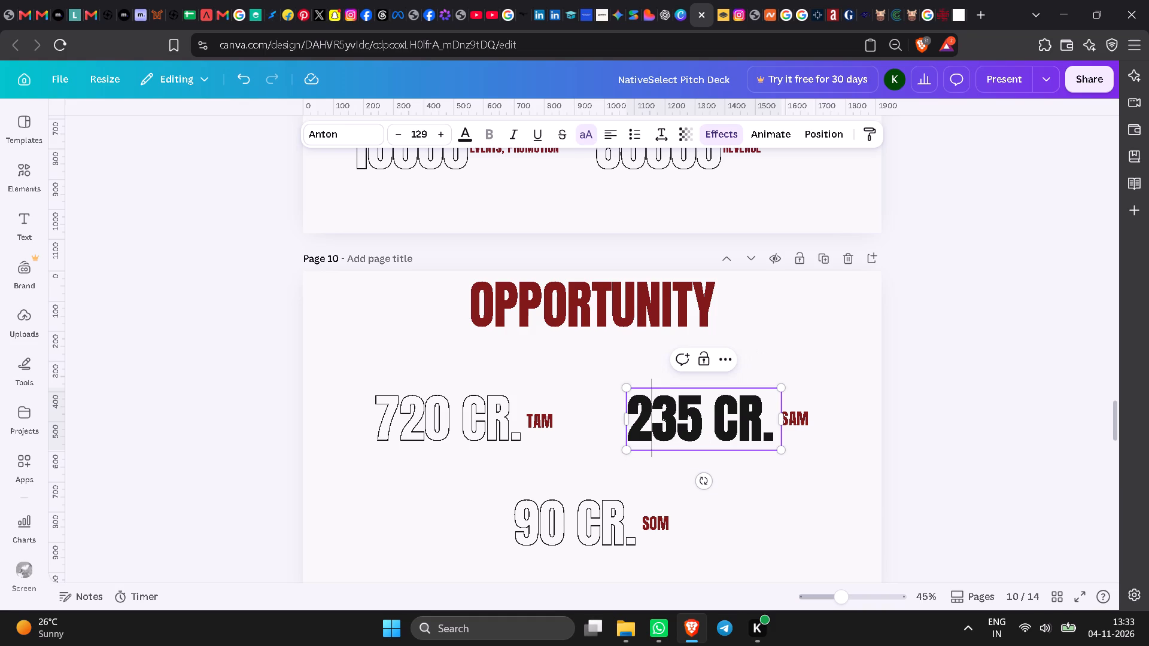
pyautogui.click(753, 494)
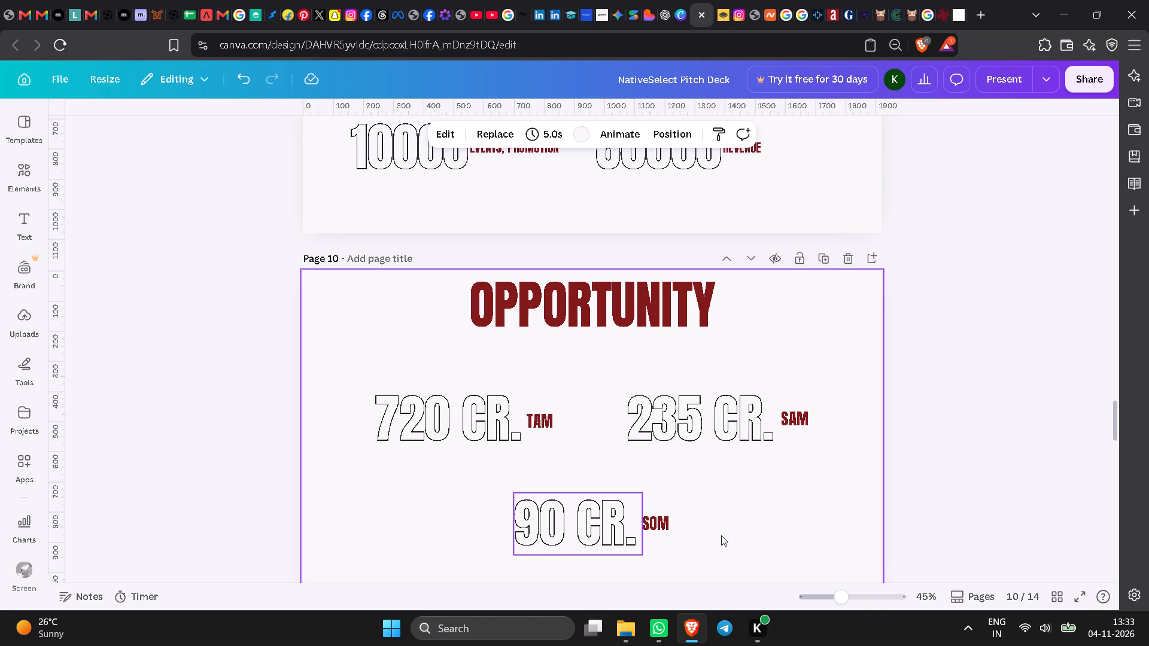
# Review the remaining deck pages from Opportunity through Competitors/Edge, Way Ahead and Fund Utilisation to the Thank You page.
pyautogui.scroll(-3, 733, 523)
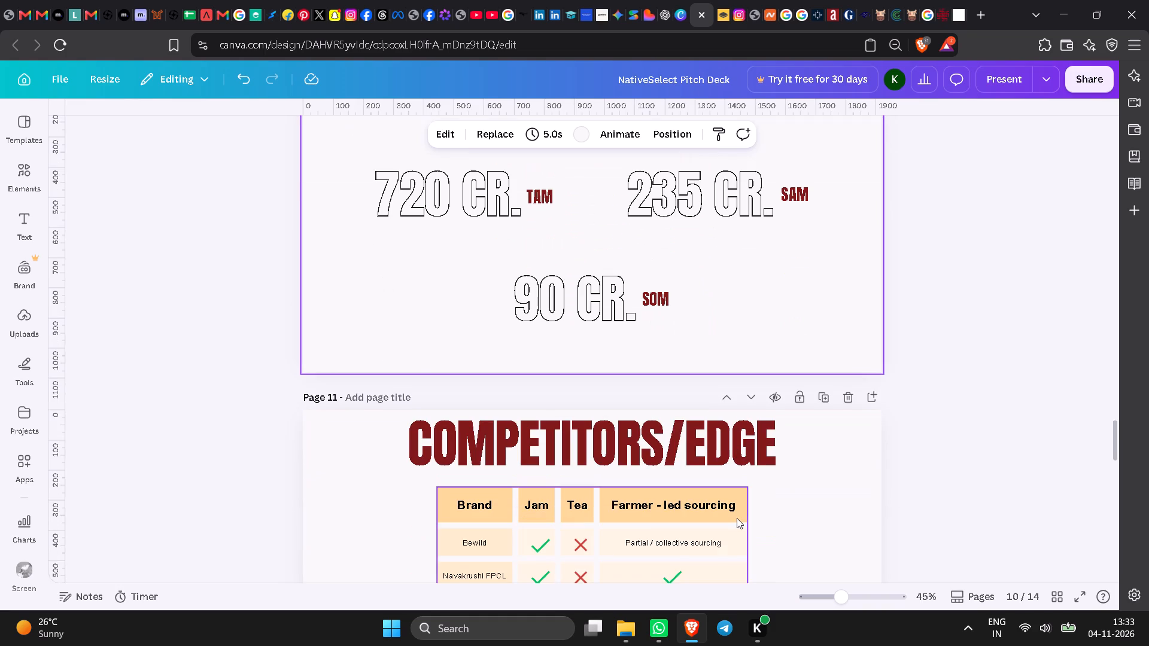
pyautogui.scroll(-3, 737, 518)
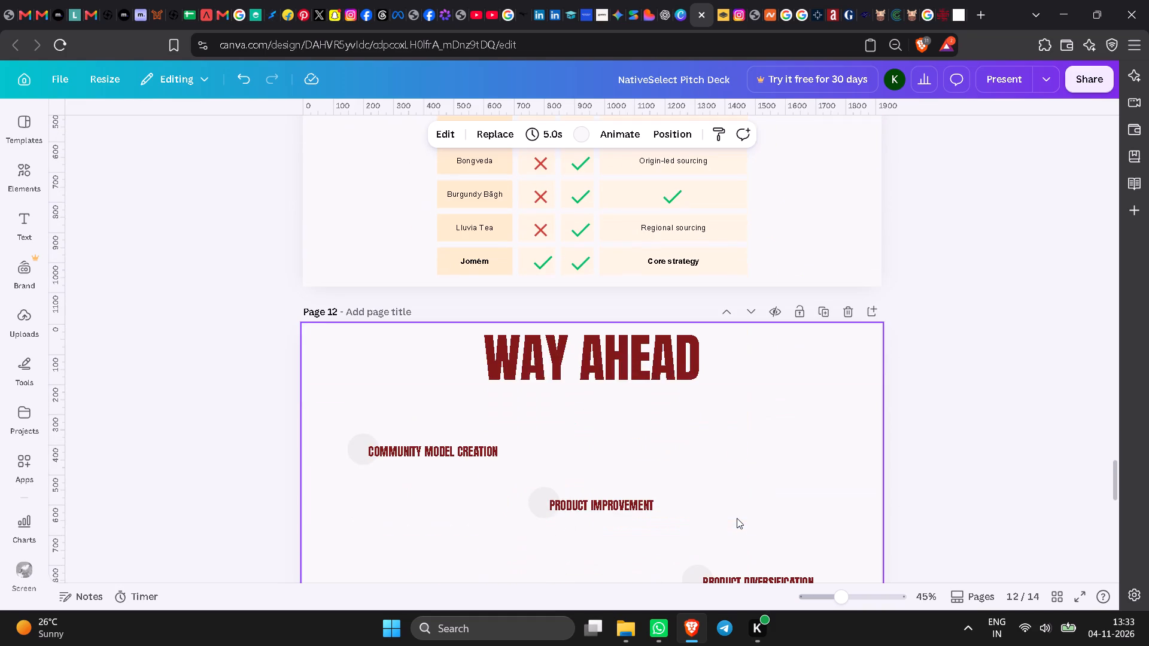
pyautogui.scroll(-2, 737, 518)
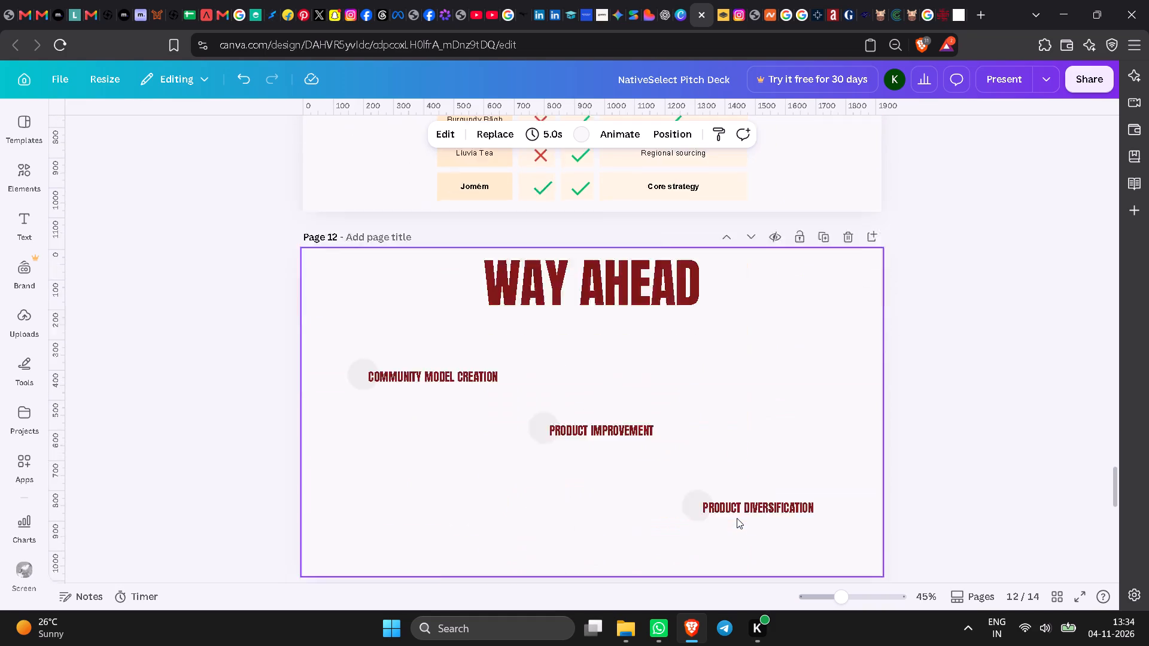
pyautogui.scroll(-4, 737, 518)
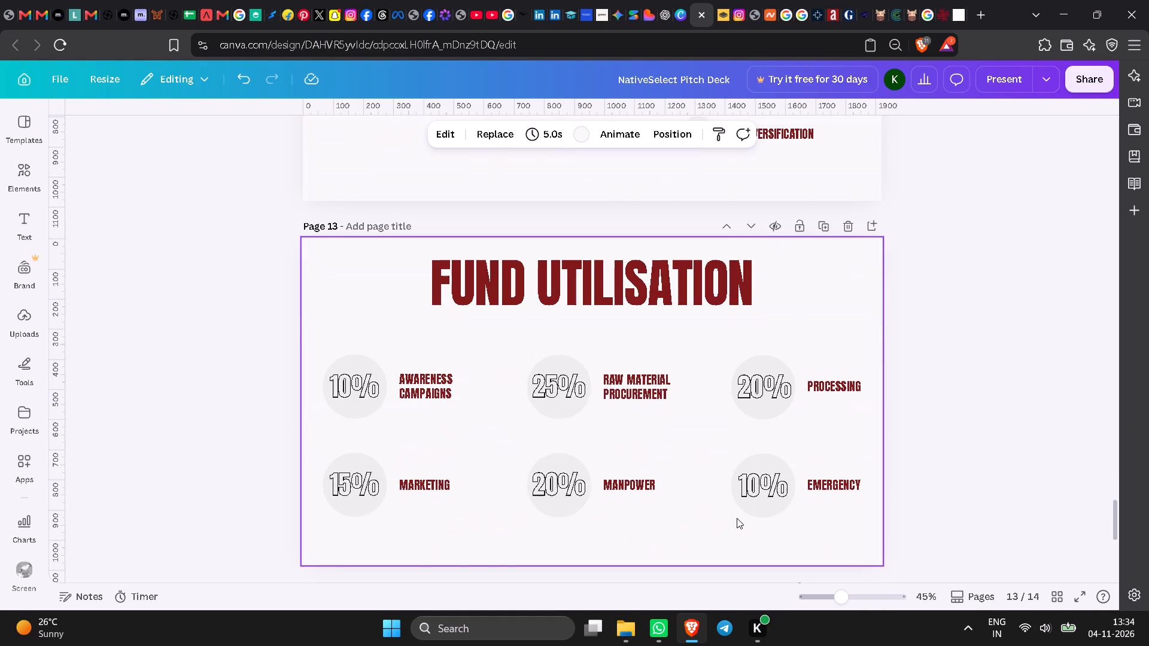
pyautogui.scroll(-4, 737, 518)
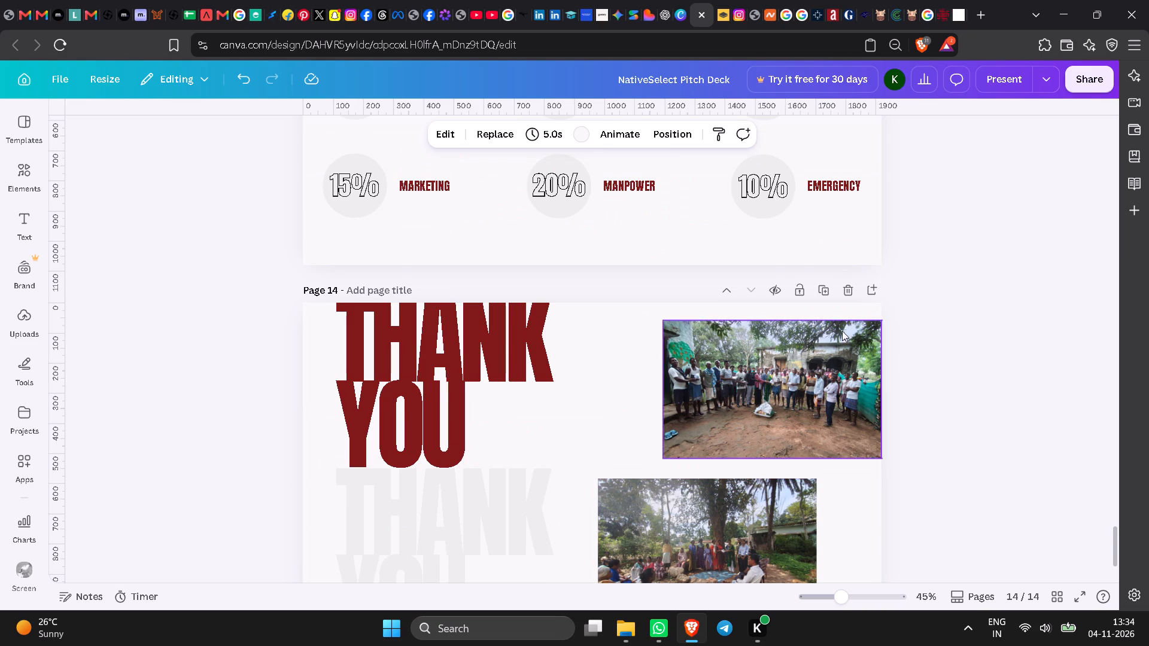
# Duplicate the Fund Utilisation page and retitle the copy "Team".
pyautogui.scroll(3, 649, 294)
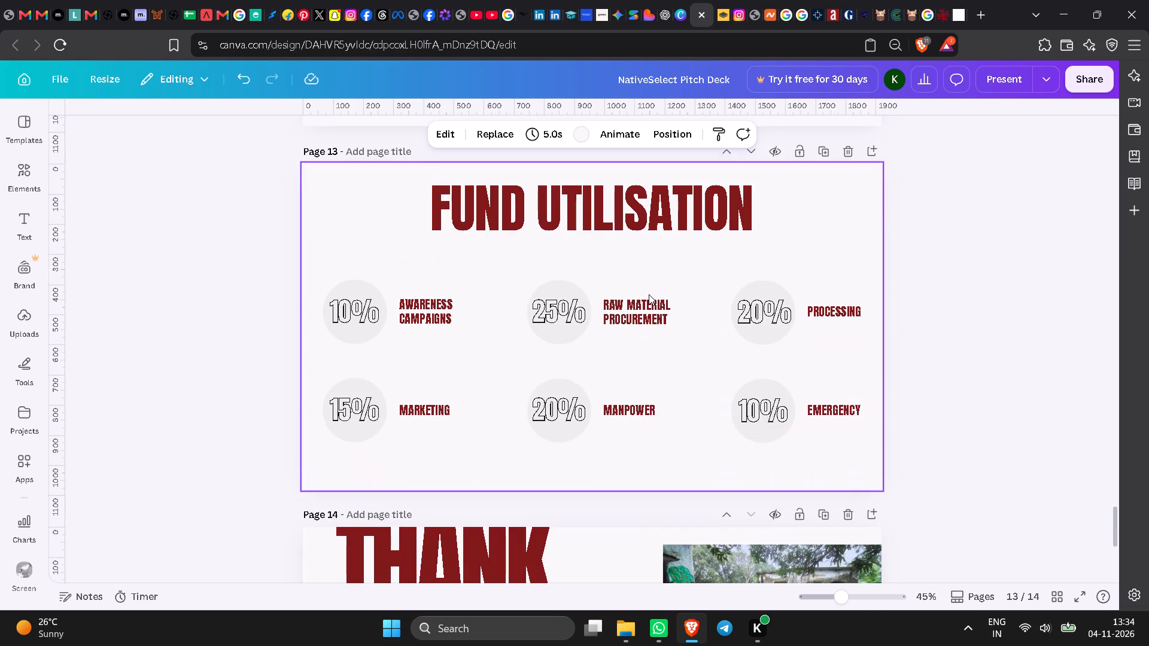
pyautogui.click(822, 149)
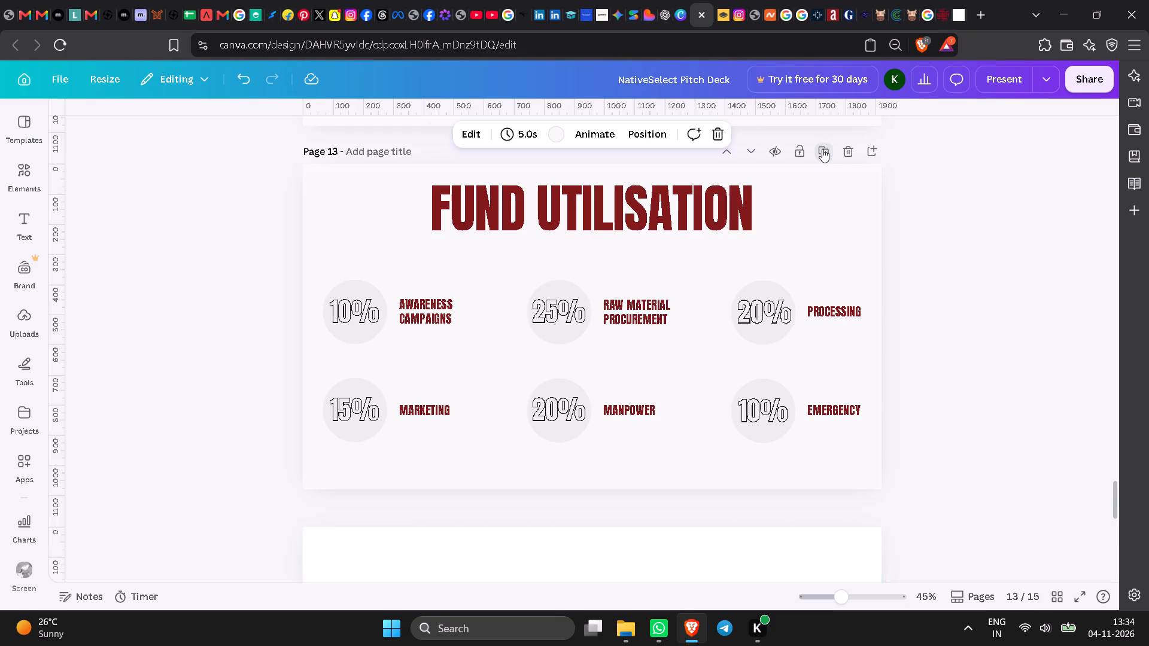
pyautogui.doubleClick(648, 228)
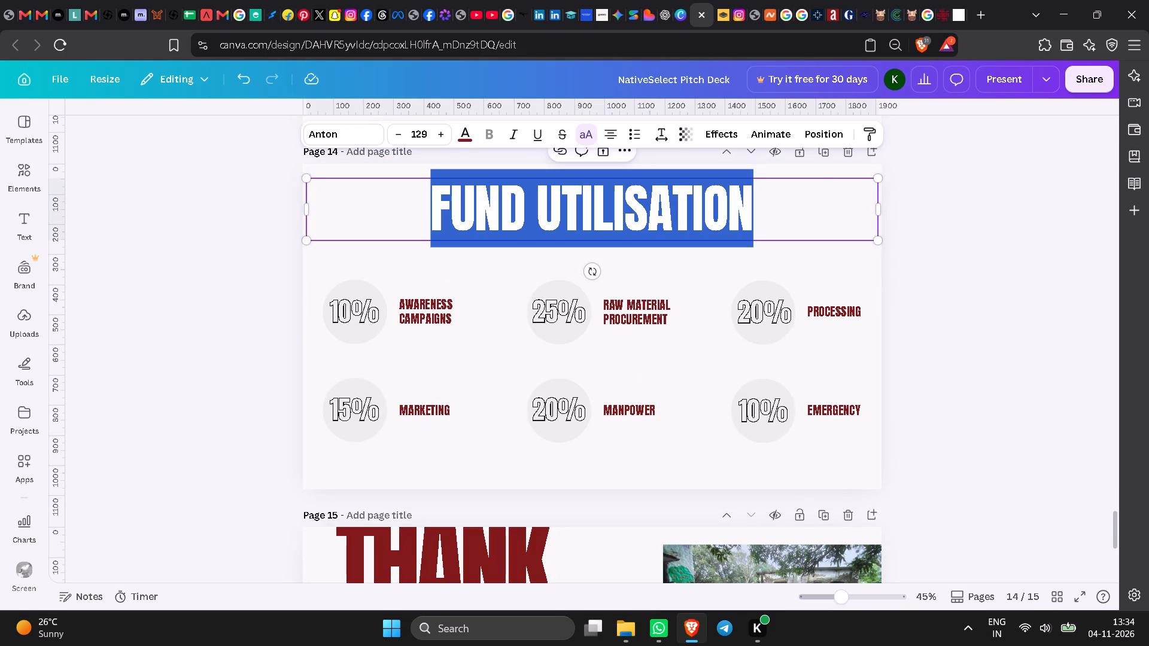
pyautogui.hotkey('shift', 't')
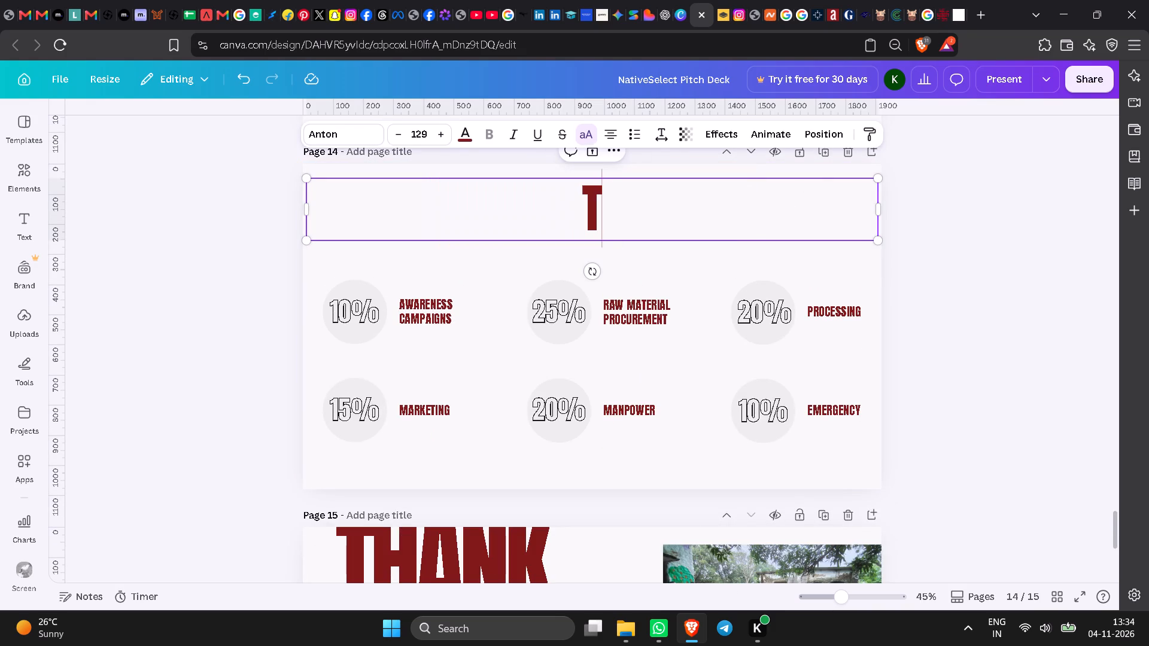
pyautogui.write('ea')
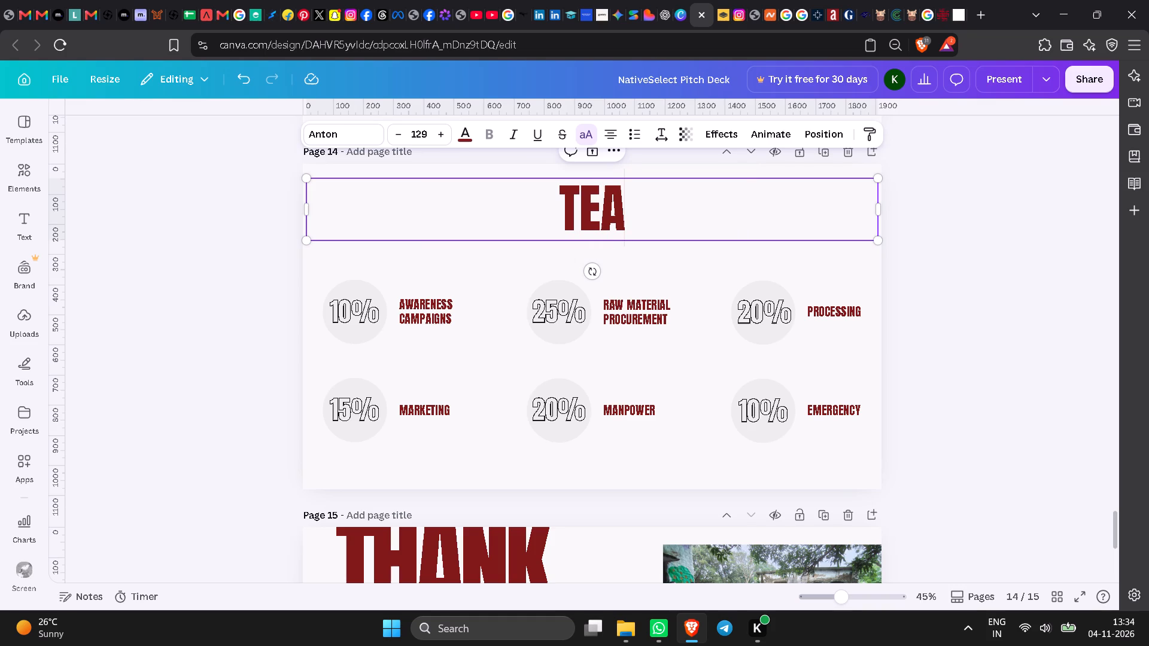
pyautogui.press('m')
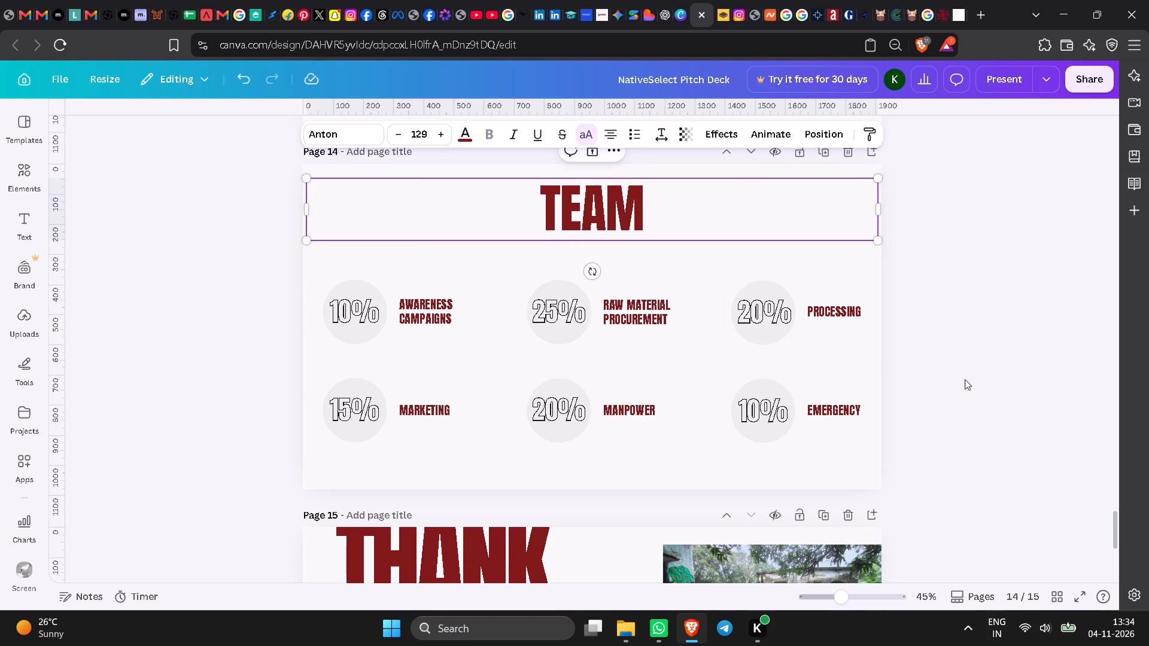
# Replace the Team page's three upper-row labels, Awareness Campaigns, Raw Material Procurement and Processing, with the three team members' names.
pyautogui.doubleClick(426, 307)
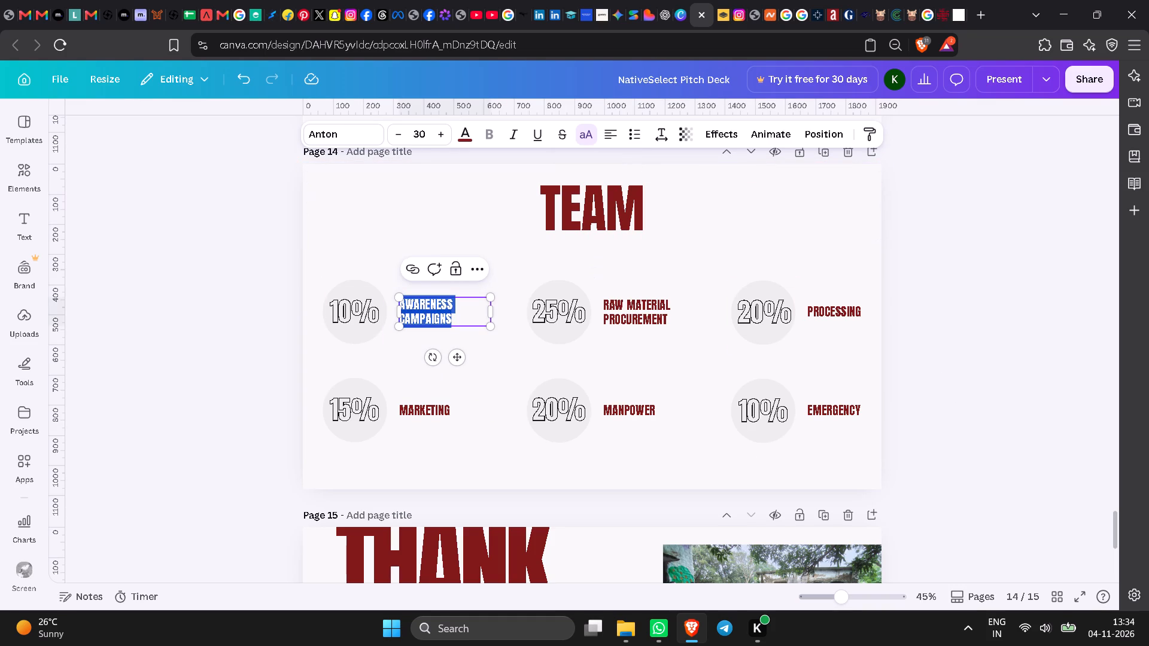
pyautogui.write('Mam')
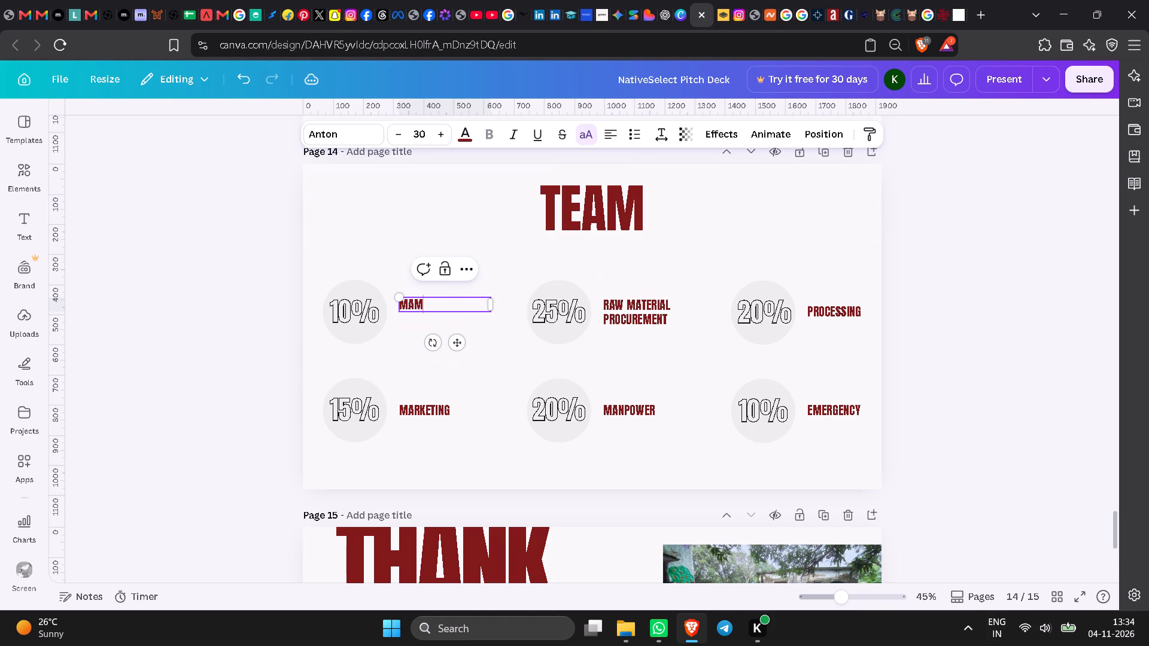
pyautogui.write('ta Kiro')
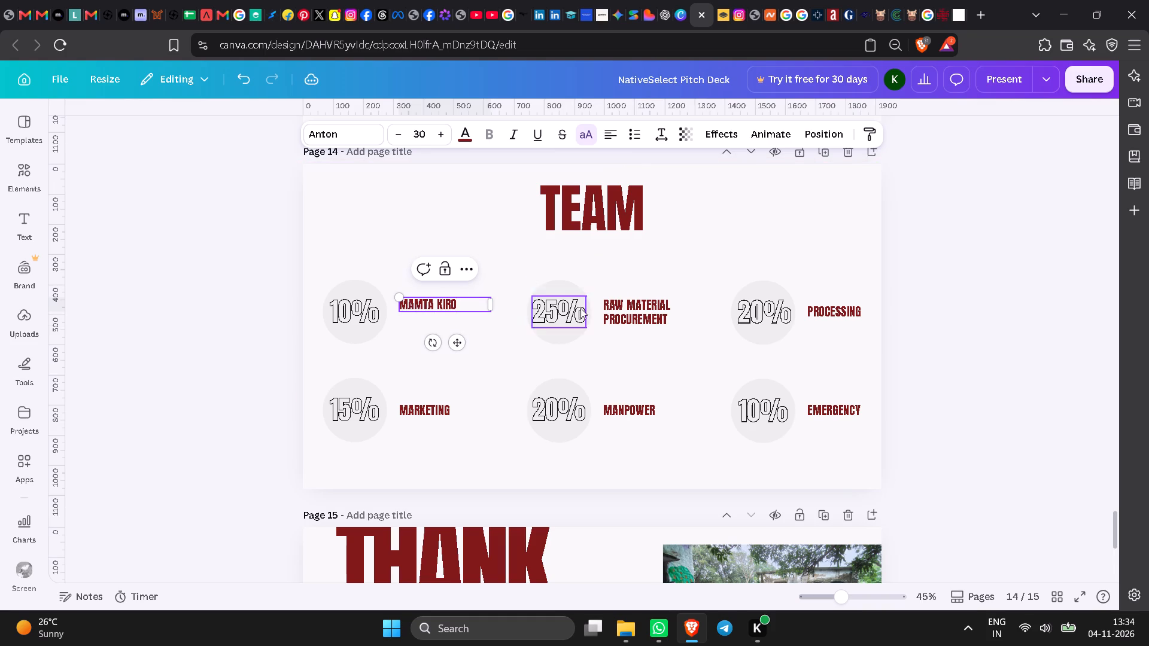
pyautogui.doubleClick(639, 316)
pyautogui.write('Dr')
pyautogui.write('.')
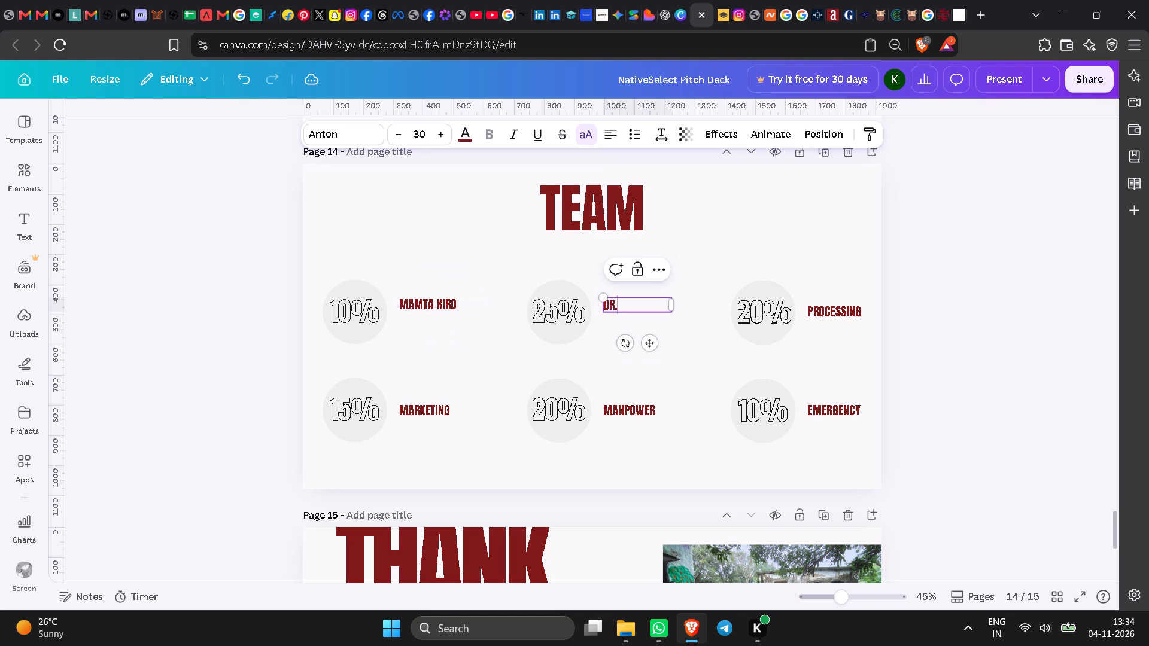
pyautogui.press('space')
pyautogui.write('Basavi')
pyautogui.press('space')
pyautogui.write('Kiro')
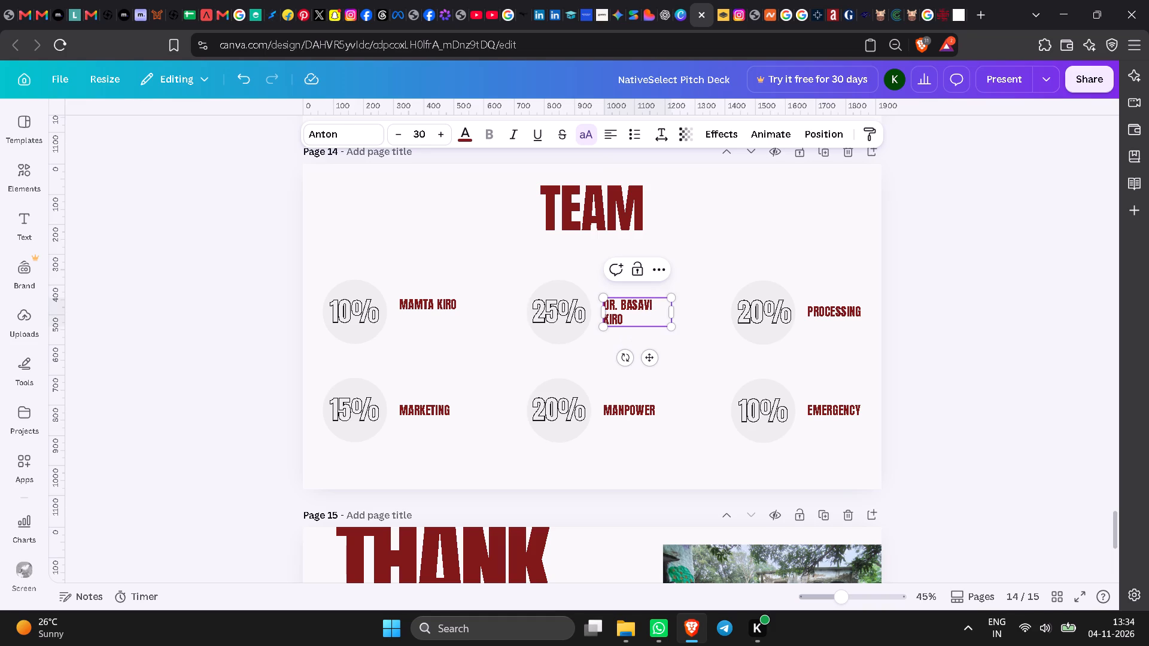
pyautogui.doubleClick(811, 314)
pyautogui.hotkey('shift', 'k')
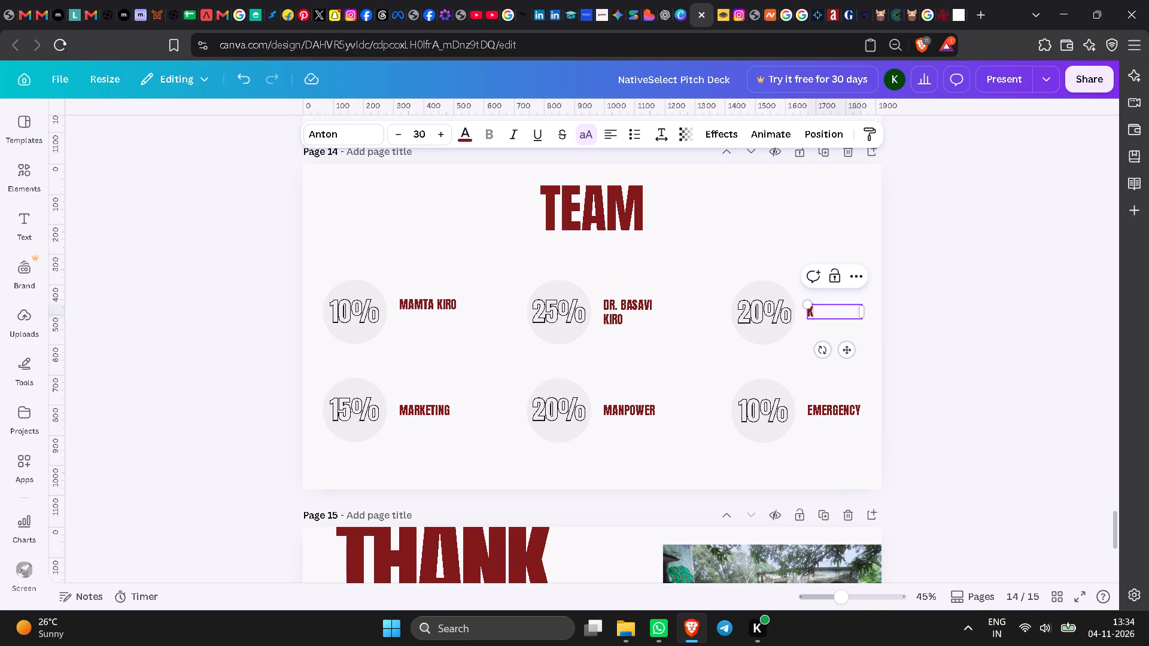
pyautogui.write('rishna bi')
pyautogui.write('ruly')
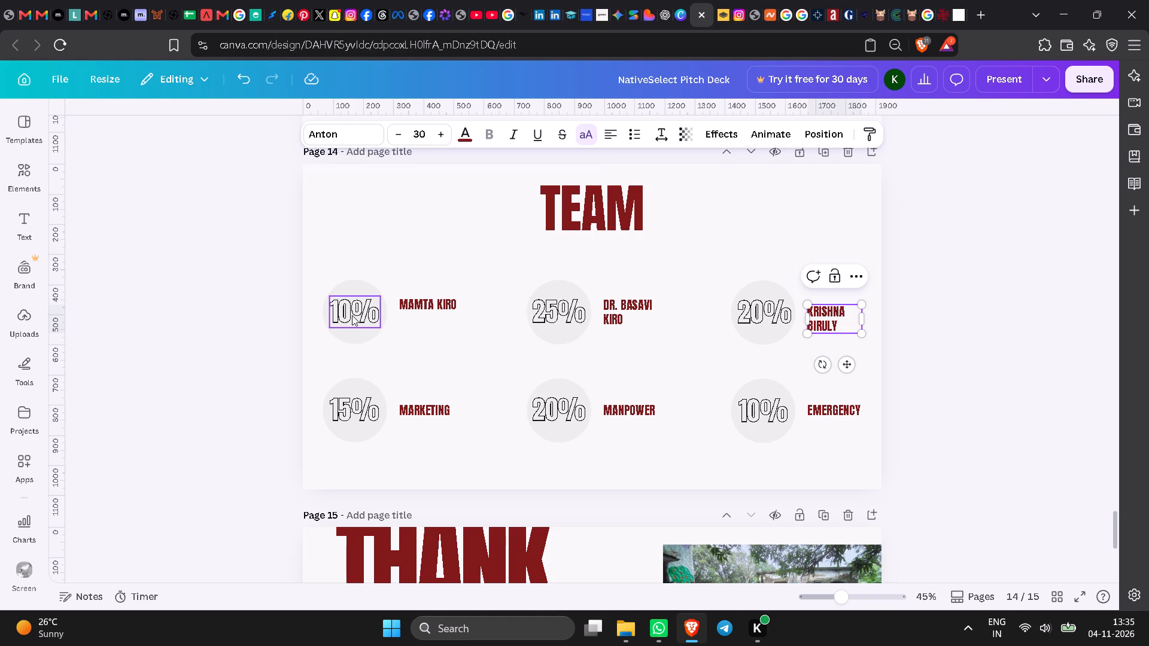
# Delete the 10% figure and its grey circle beside the first team member's name.
pyautogui.moveTo(346, 275); pyautogui.dragTo(371, 337)
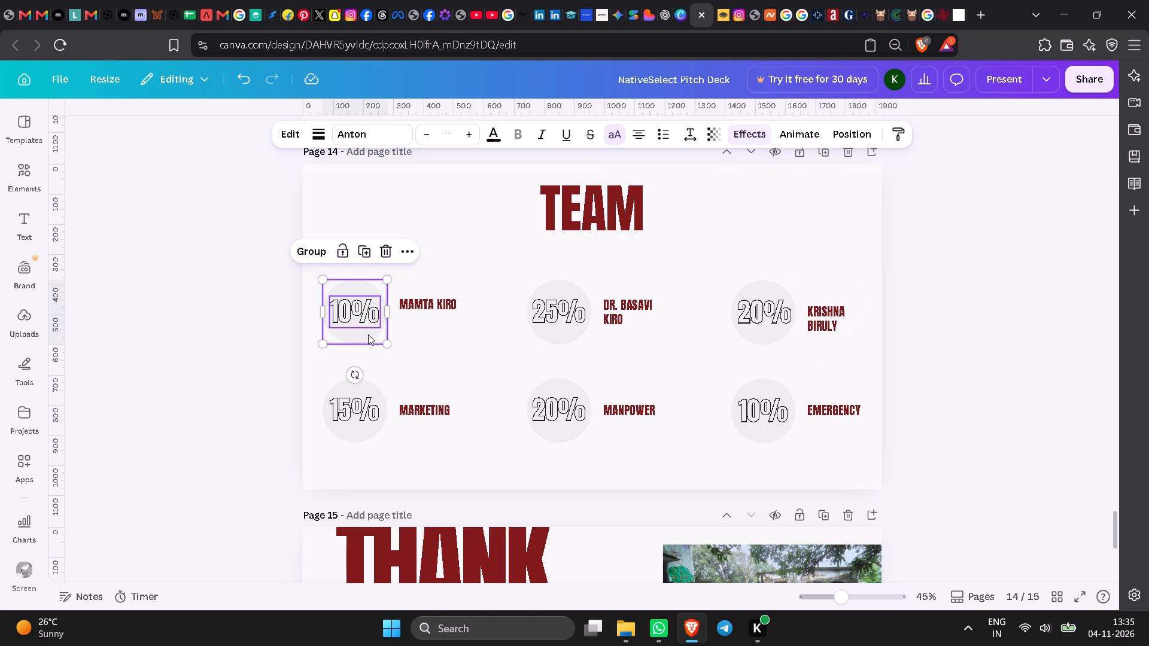
pyautogui.press('BackSpace')
# Move the first team member's name into the space vacated by the 10% figure and its circle.
pyautogui.moveTo(415, 301); pyautogui.dragTo(415, 301)
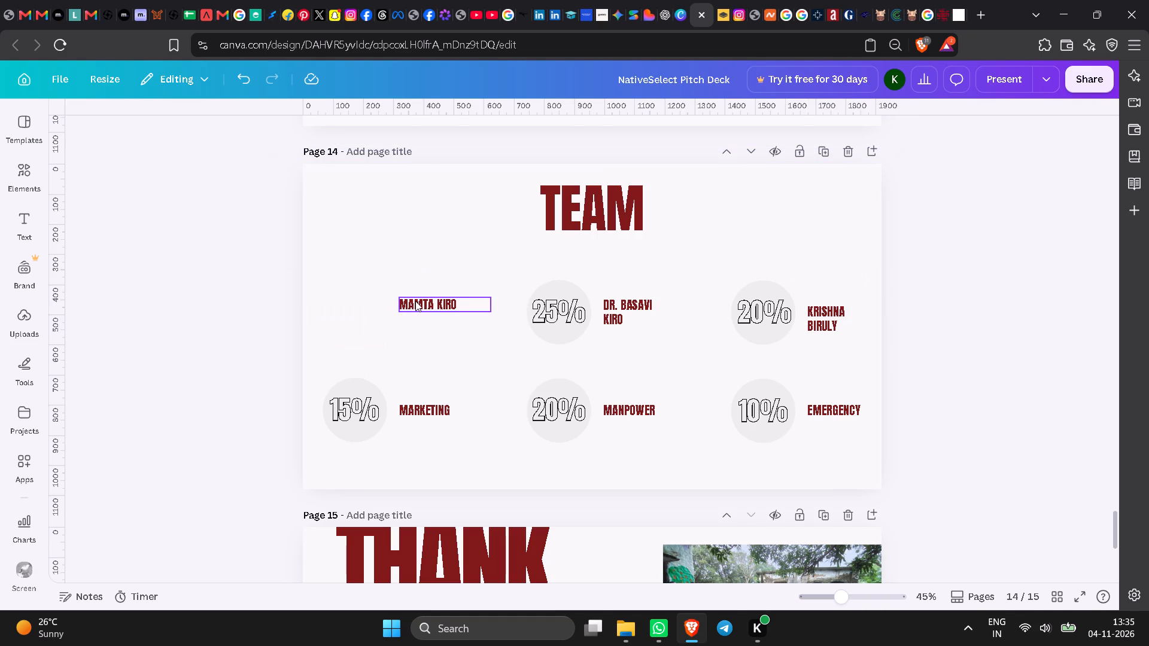
pyautogui.moveTo(415, 301); pyautogui.dragTo(378, 301)
# Delete the 25% figure and its circle, and shift the second team member's name into their place on a single line.
pyautogui.moveTo(531, 272); pyautogui.dragTo(558, 331)
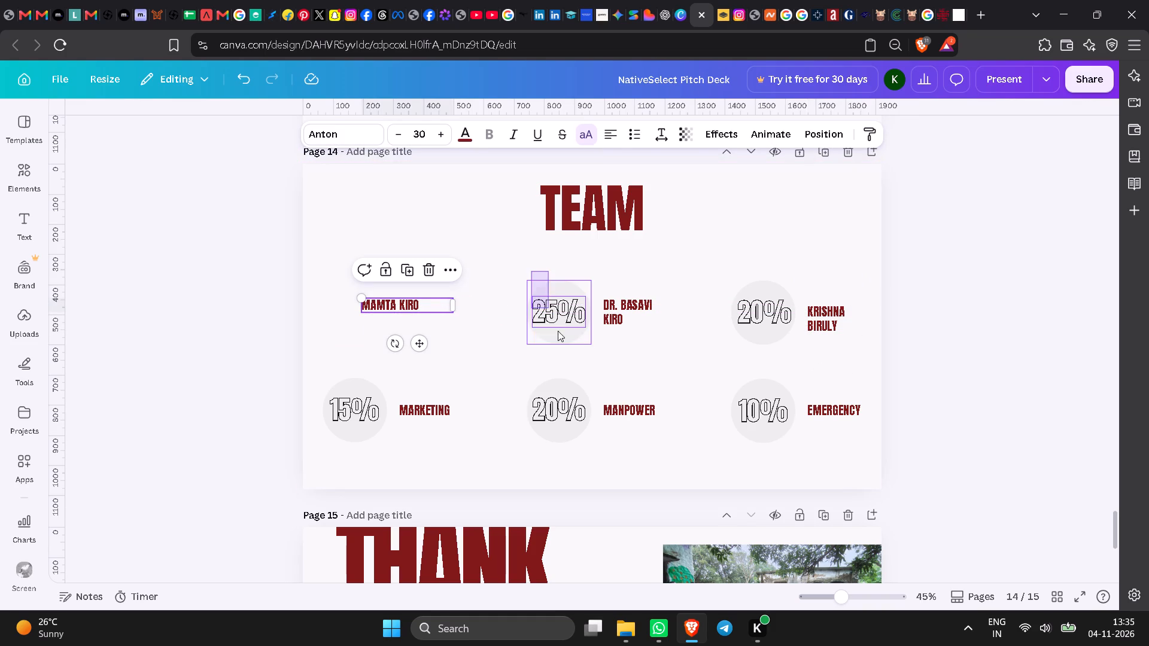
pyautogui.moveTo(558, 331); pyautogui.dragTo(566, 352)
pyautogui.press('BackSpace')
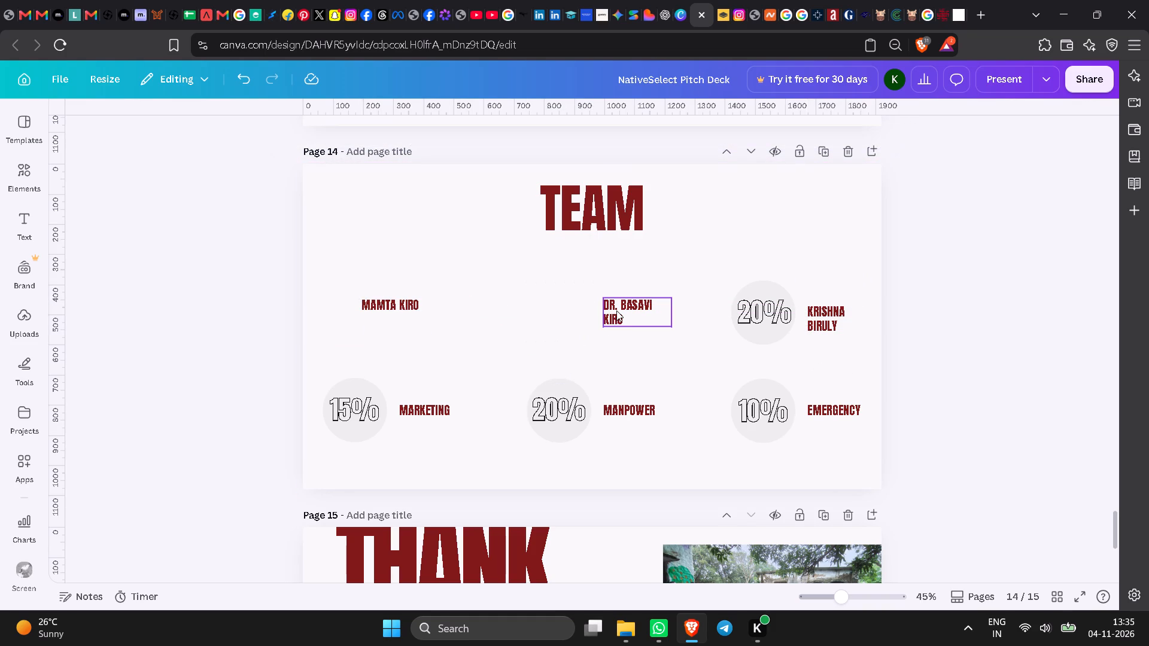
pyautogui.moveTo(616, 310); pyautogui.dragTo(557, 312)
pyautogui.moveTo(615, 314); pyautogui.dragTo(618, 313)
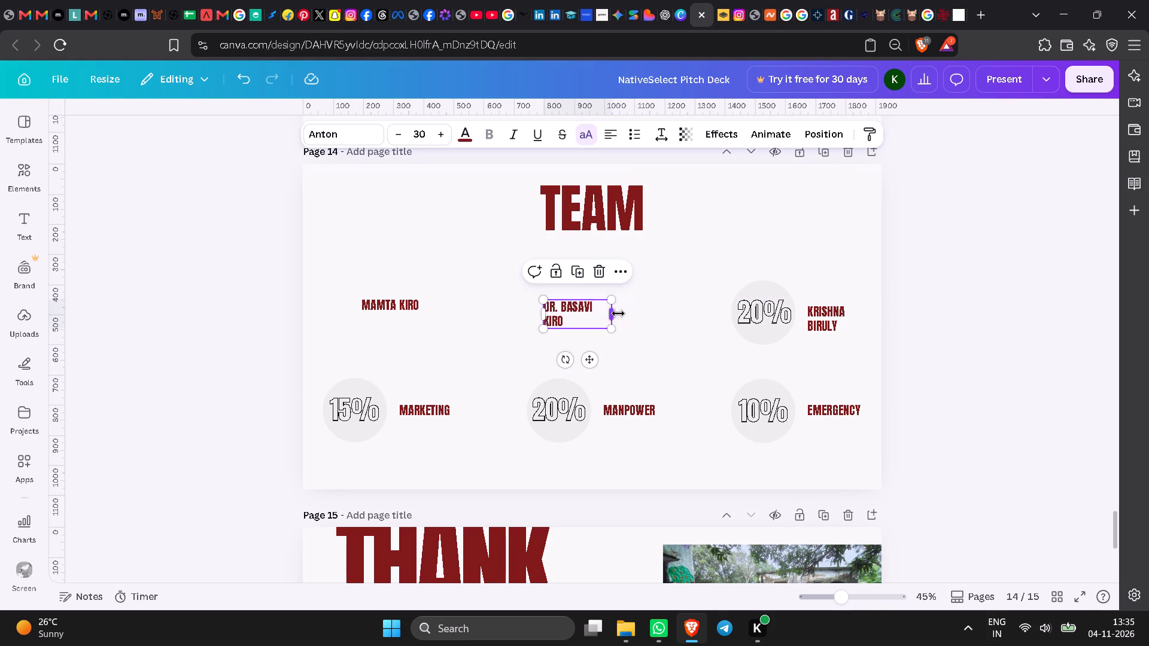
pyautogui.moveTo(618, 313); pyautogui.dragTo(627, 306)
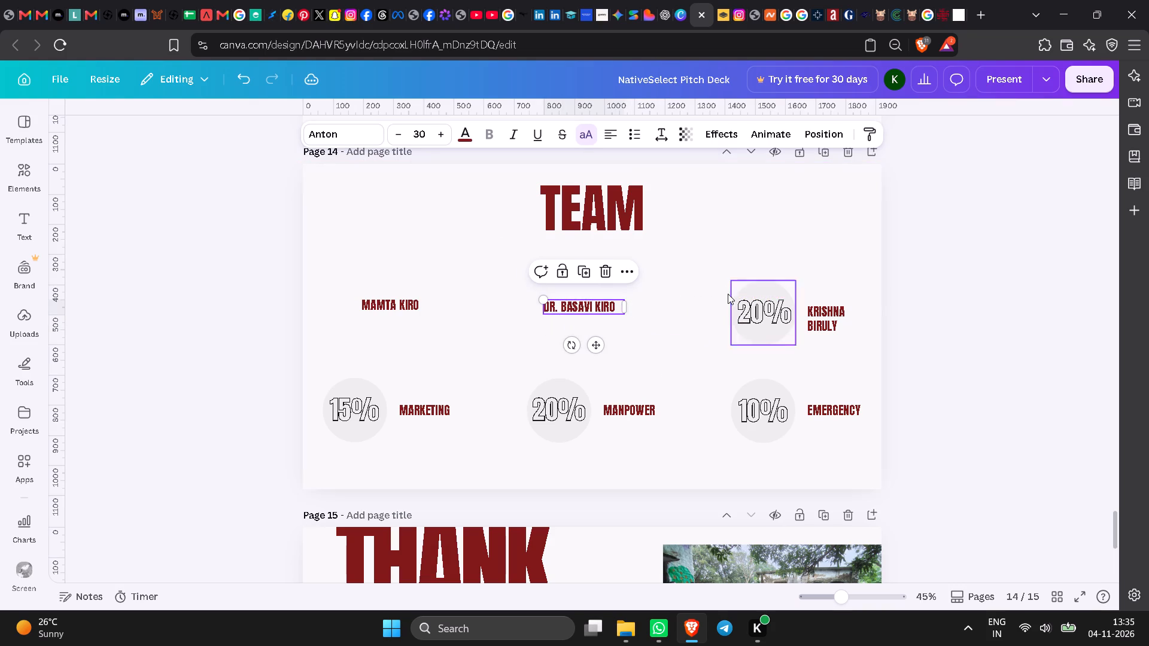
# Delete the upper-row 20% figure and its circle, and shift the third team member's name into their place on a single line.
pyautogui.moveTo(723, 283); pyautogui.dragTo(761, 343)
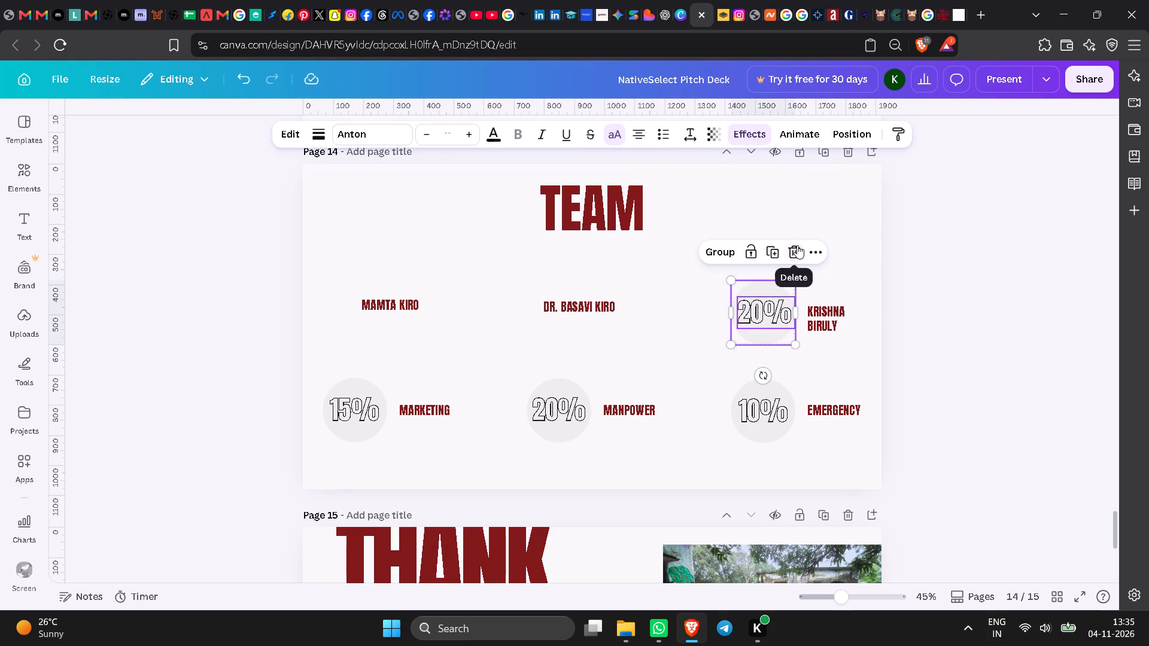
pyautogui.click(797, 245)
pyautogui.moveTo(813, 322); pyautogui.dragTo(764, 307)
pyautogui.moveTo(819, 303); pyautogui.dragTo(852, 301)
# Delete the 15% figure and its grey circle beside the Marketing label.
pyautogui.moveTo(343, 369); pyautogui.dragTo(365, 428)
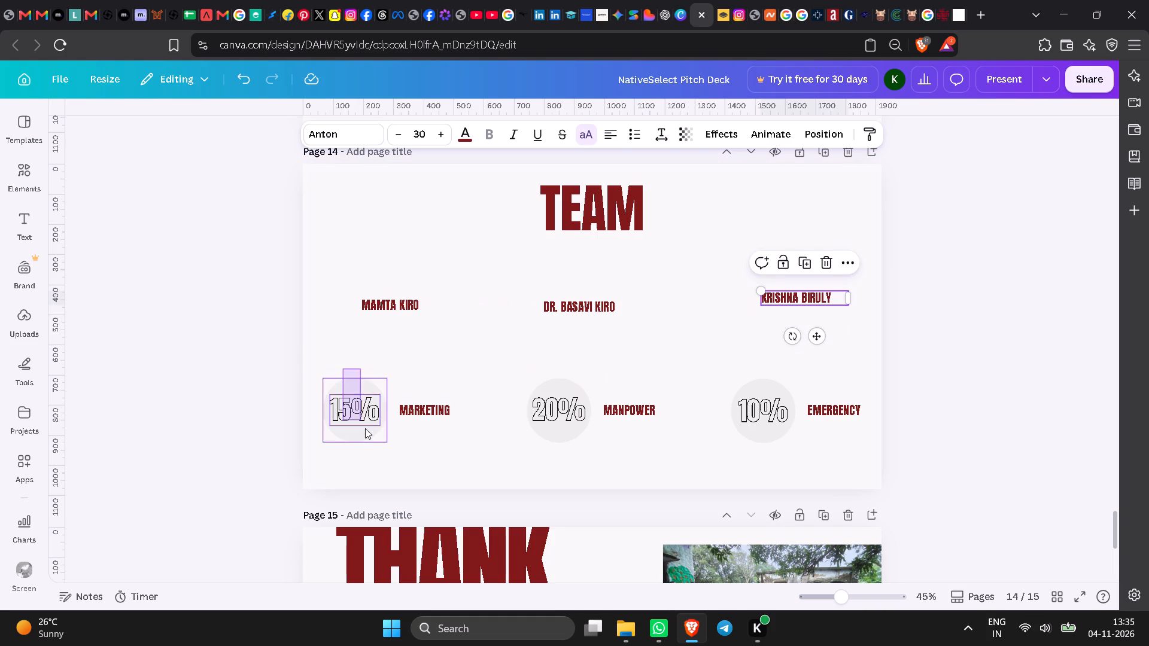
pyautogui.moveTo(365, 428); pyautogui.dragTo(369, 436)
pyautogui.press('BackSpace')
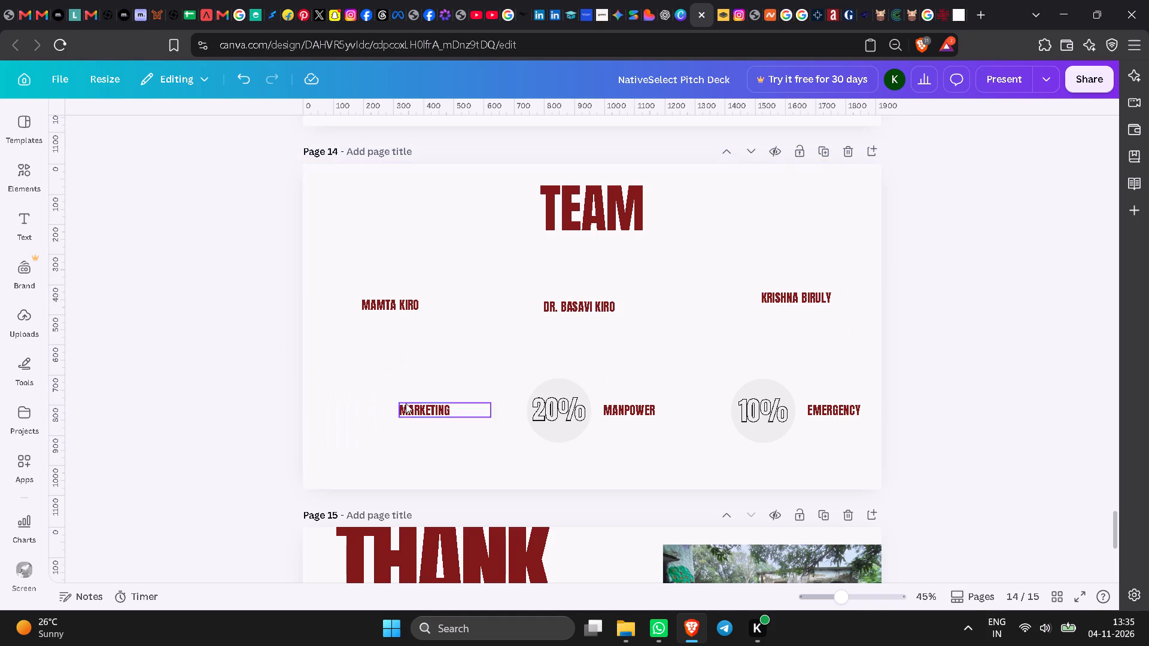
# Replace the Marketing label with "Co-founder" and narrow its text box to fit the text.
pyautogui.click(420, 408)
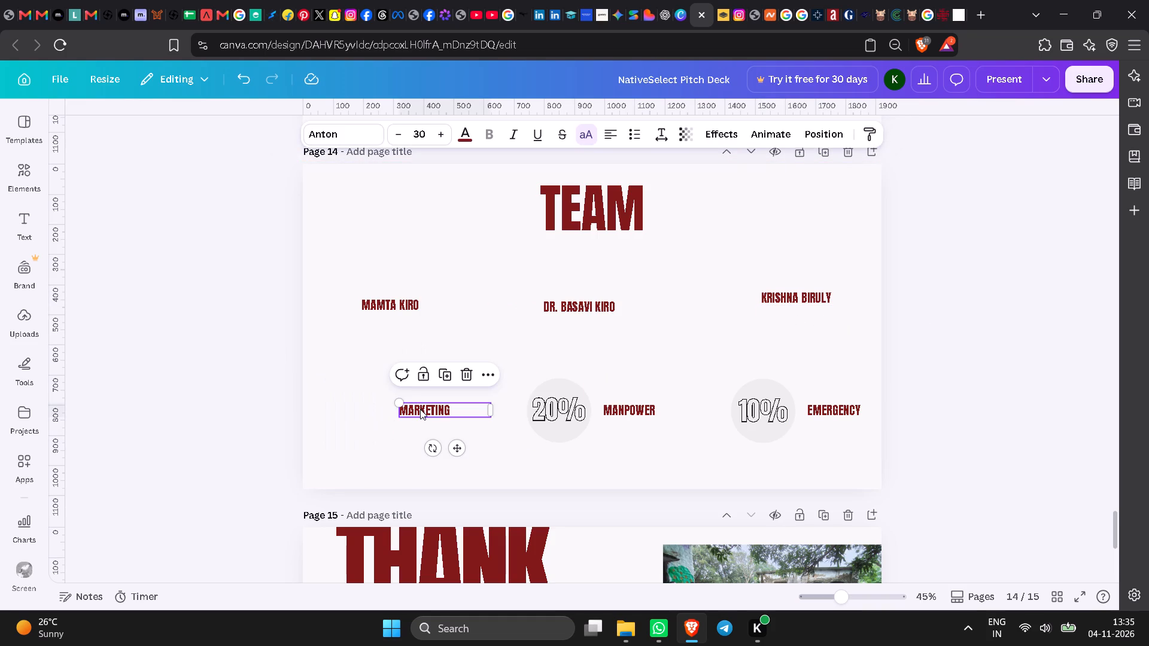
pyautogui.doubleClick(452, 412)
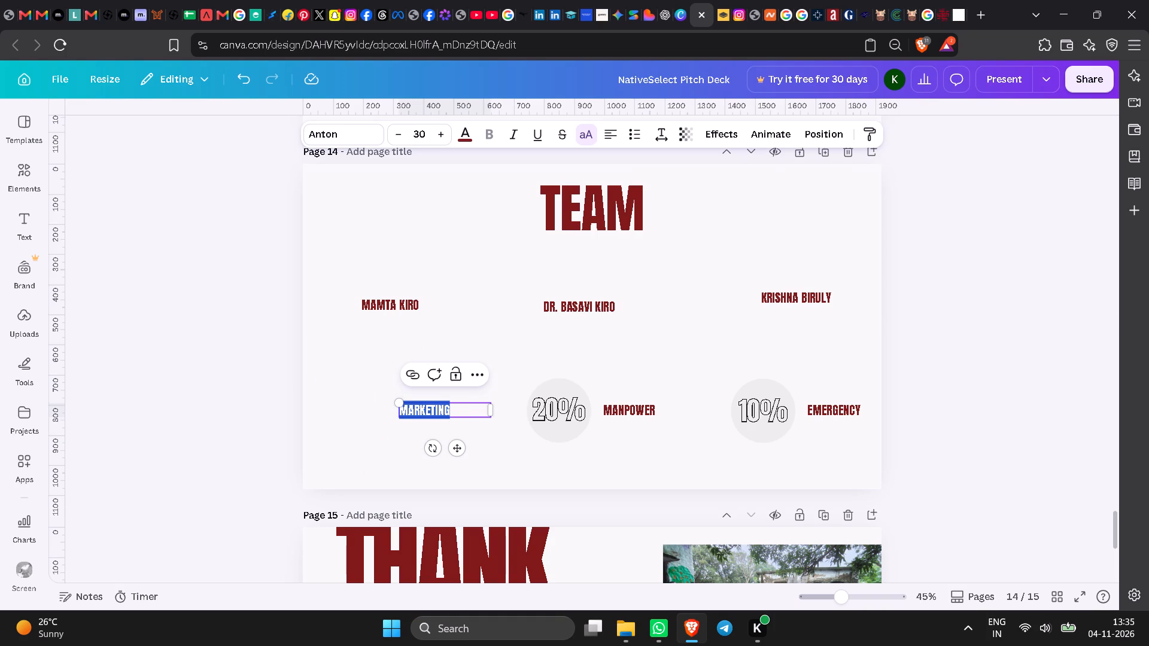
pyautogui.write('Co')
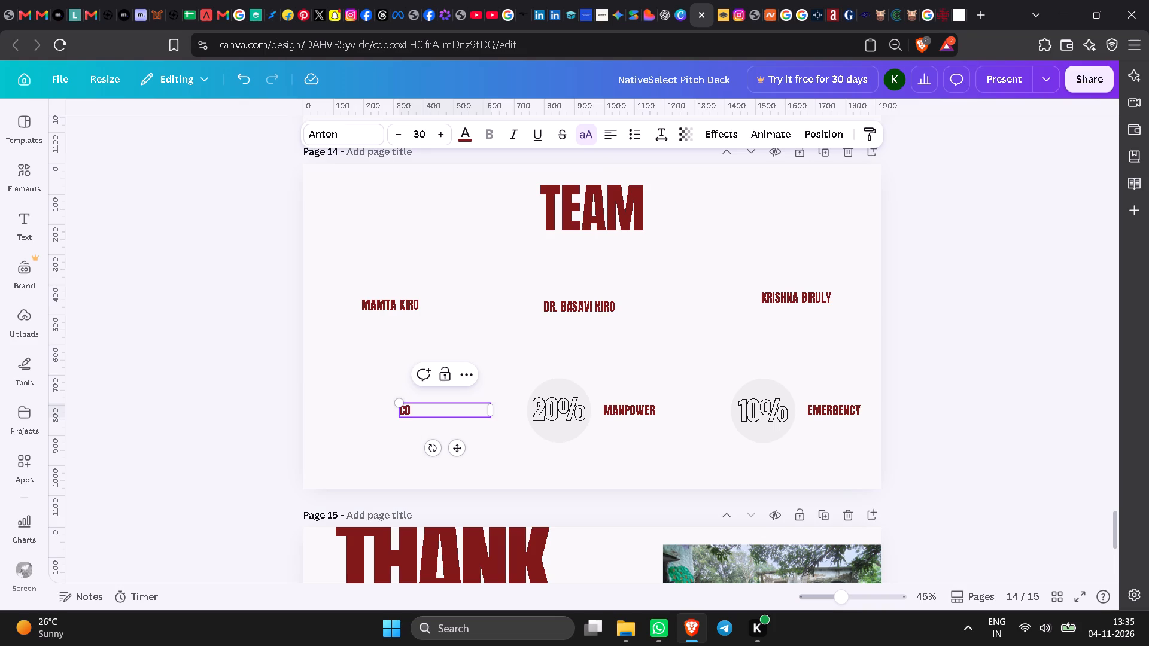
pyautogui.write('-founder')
pyautogui.moveTo(492, 411); pyautogui.dragTo(490, 410)
pyautogui.moveTo(490, 410); pyautogui.dragTo(456, 406)
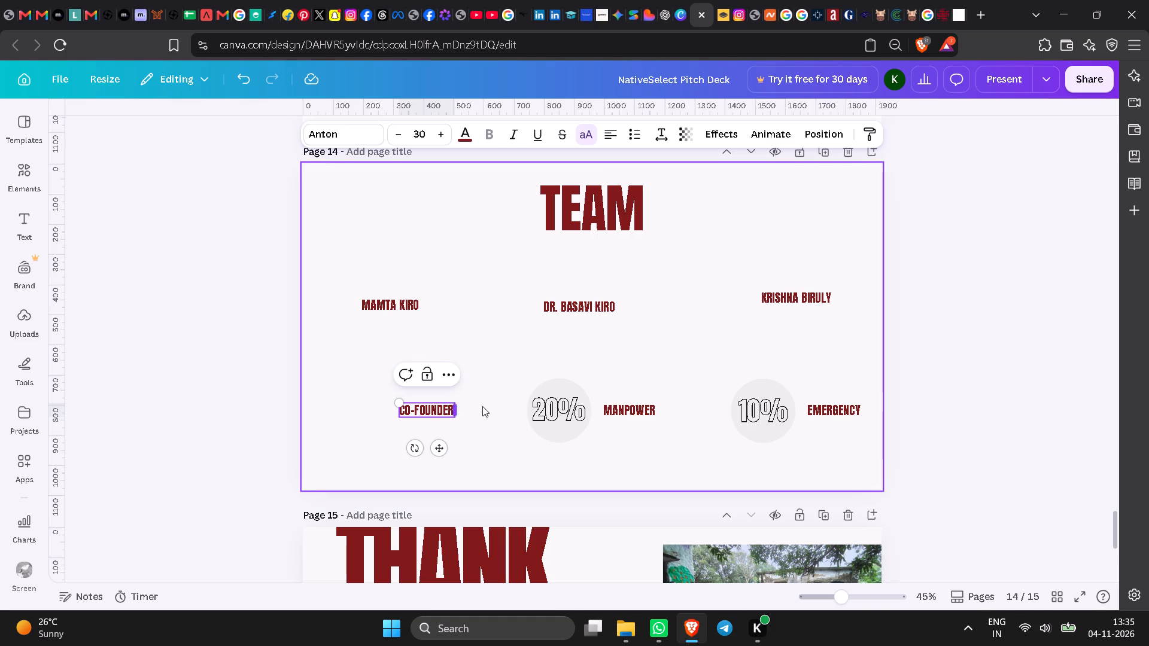
pyautogui.click(568, 448)
# Duplicate the Co-founder label and place the copy just above the lower-row 20% circle.
pyautogui.click(420, 412)
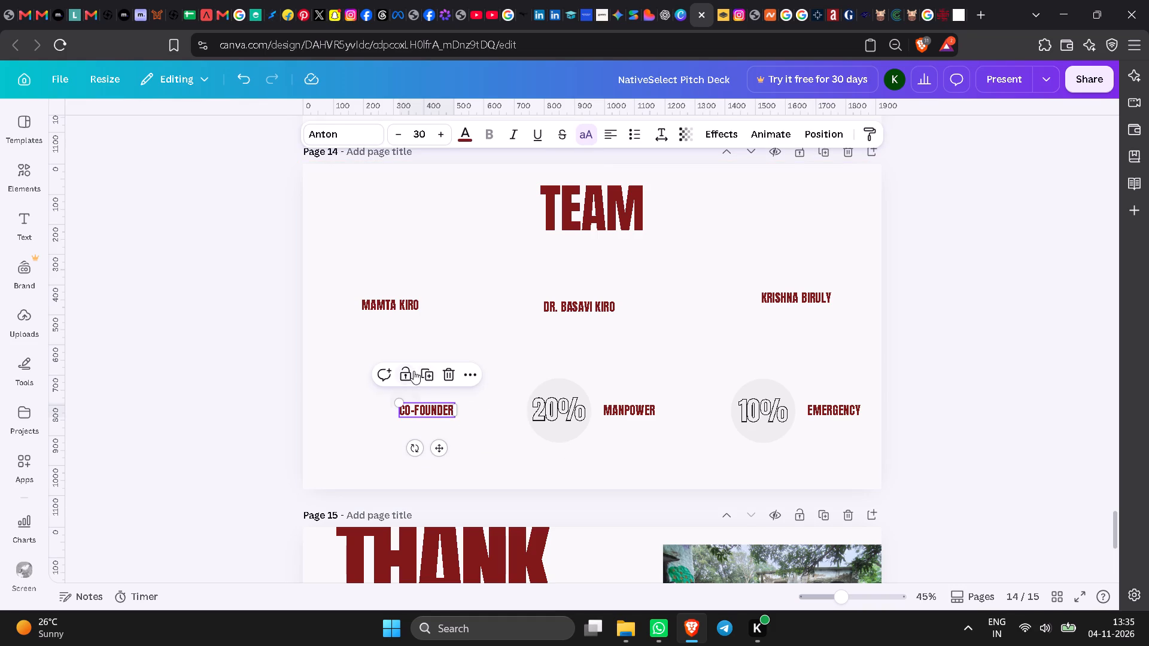
pyautogui.click(429, 371)
pyautogui.moveTo(443, 418); pyautogui.dragTo(528, 393)
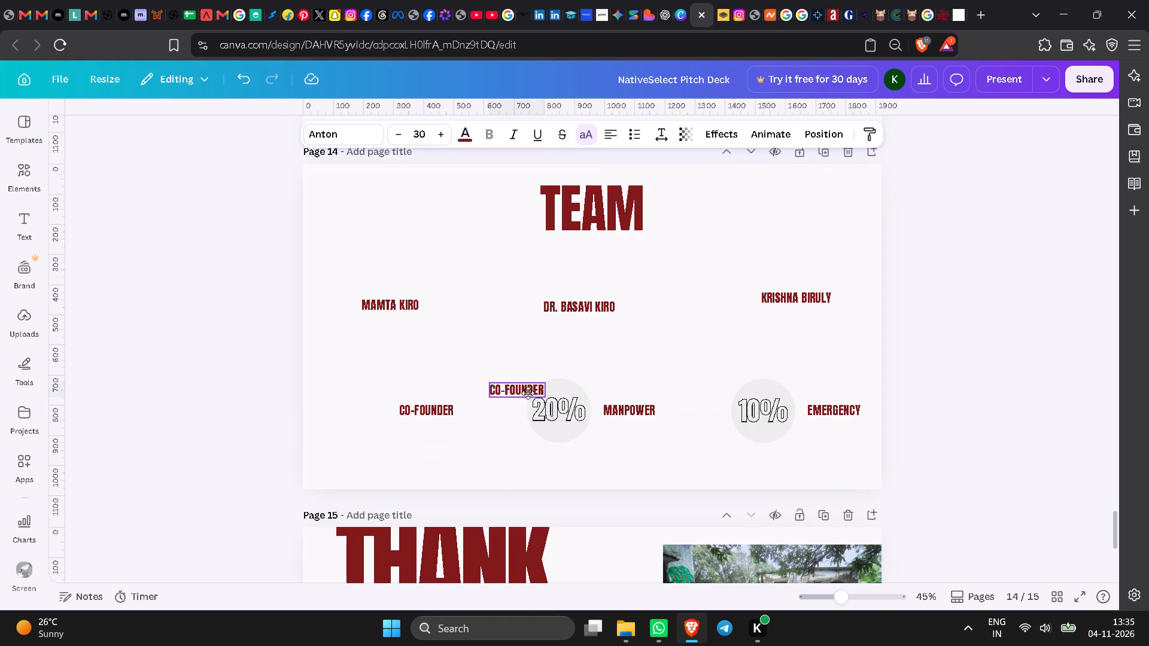
pyautogui.moveTo(528, 393); pyautogui.dragTo(516, 371)
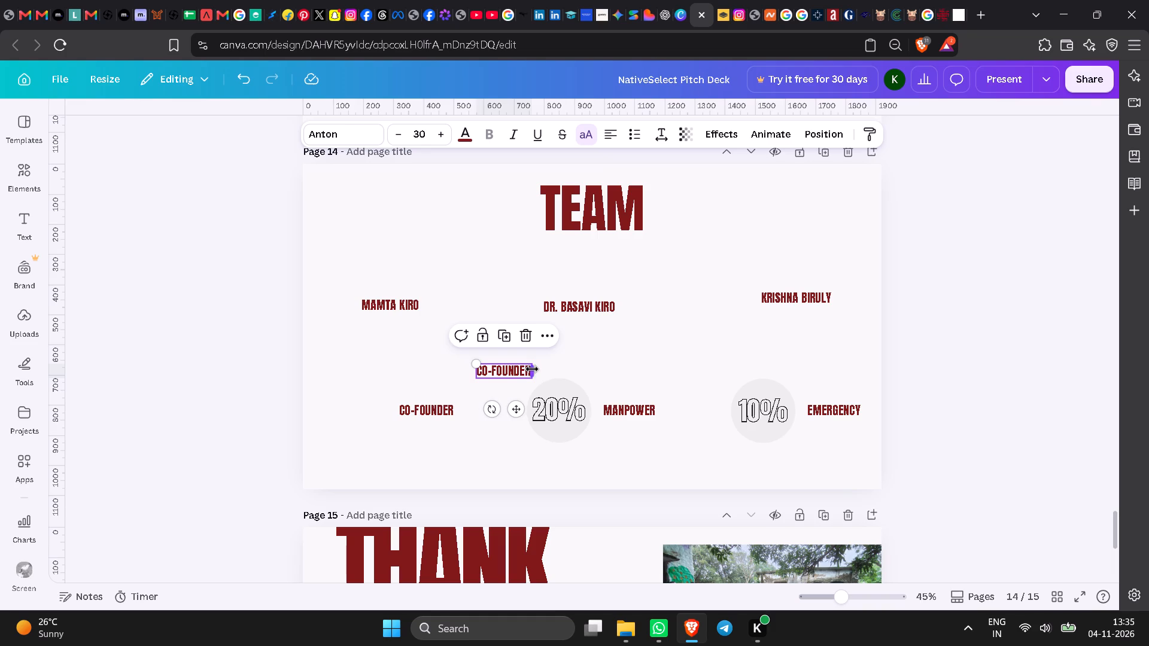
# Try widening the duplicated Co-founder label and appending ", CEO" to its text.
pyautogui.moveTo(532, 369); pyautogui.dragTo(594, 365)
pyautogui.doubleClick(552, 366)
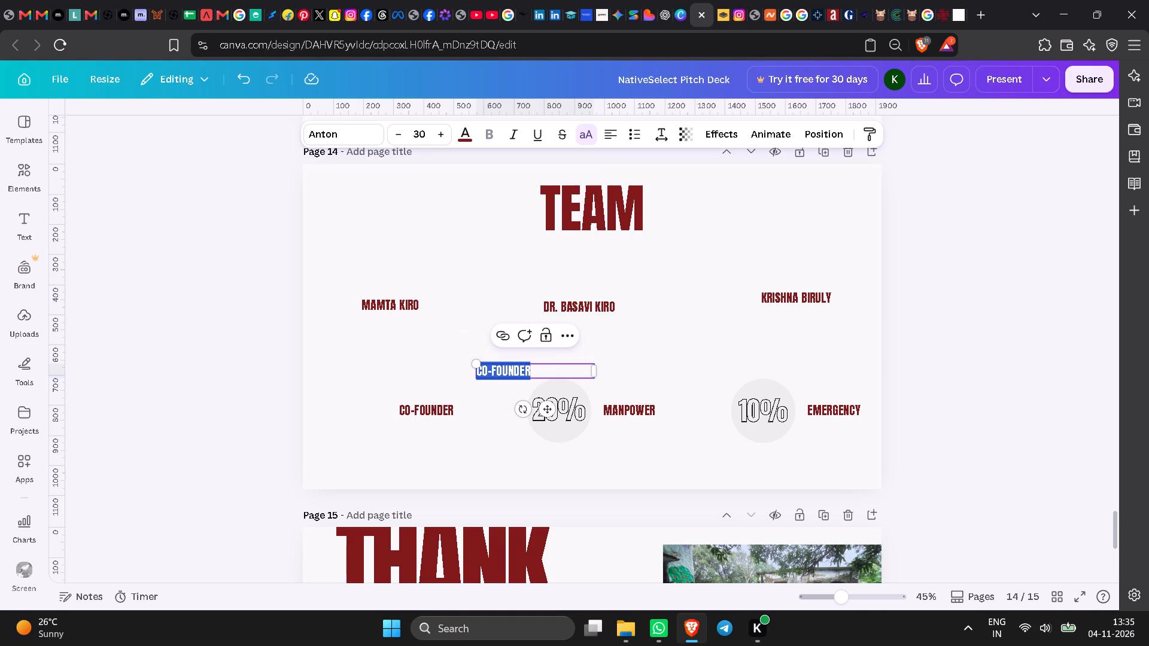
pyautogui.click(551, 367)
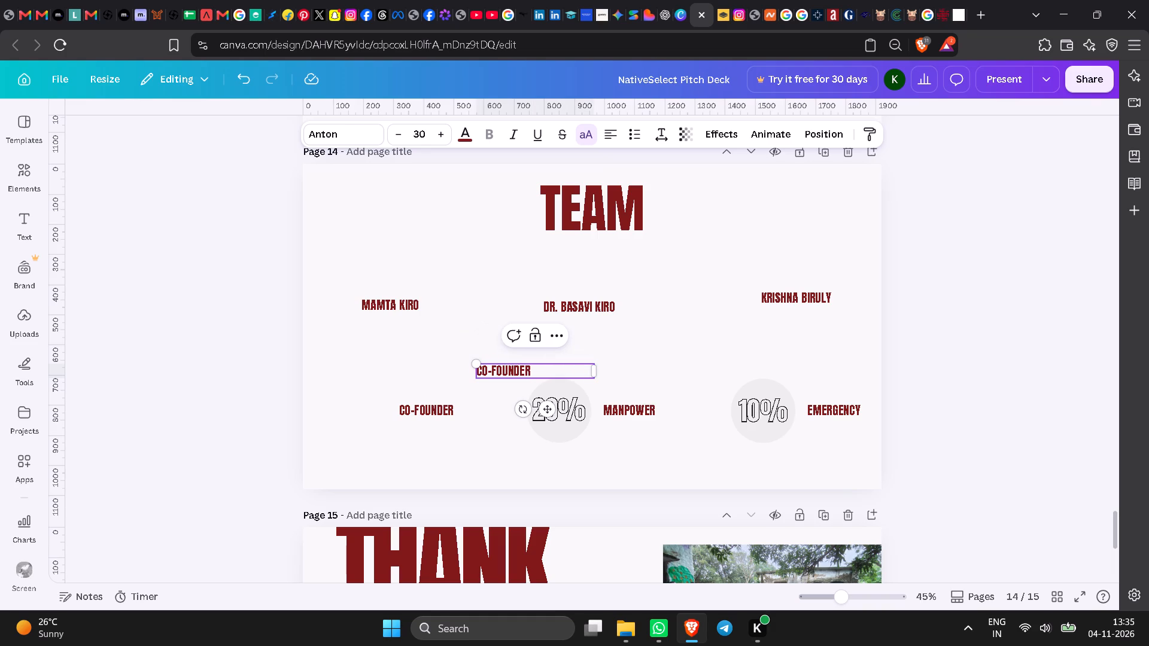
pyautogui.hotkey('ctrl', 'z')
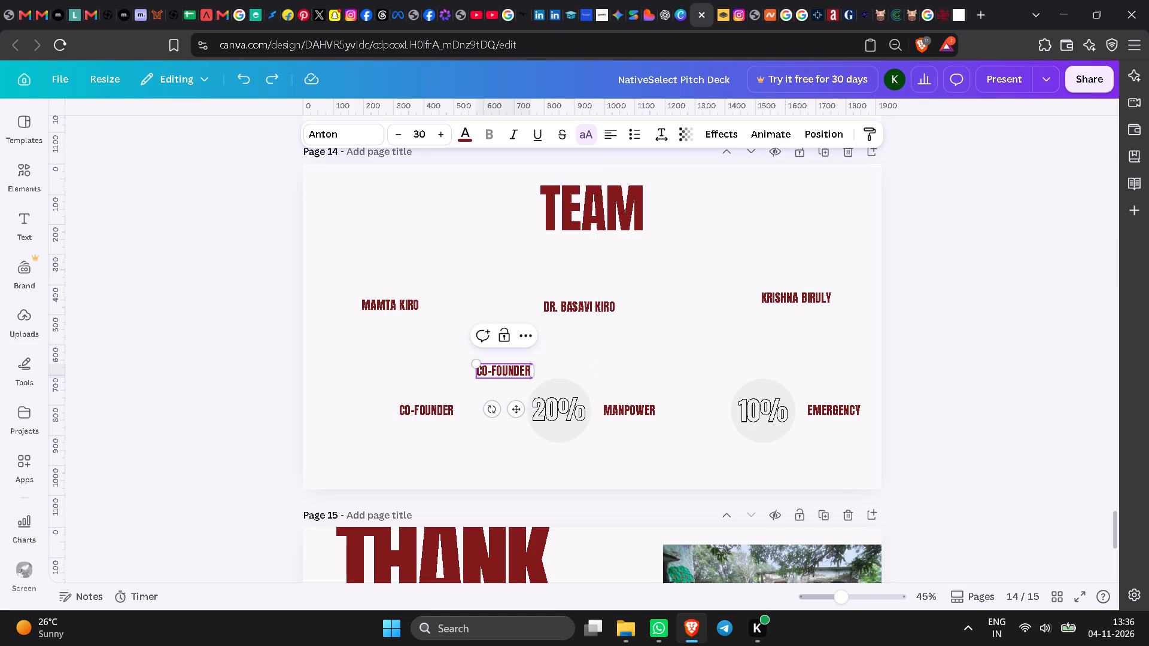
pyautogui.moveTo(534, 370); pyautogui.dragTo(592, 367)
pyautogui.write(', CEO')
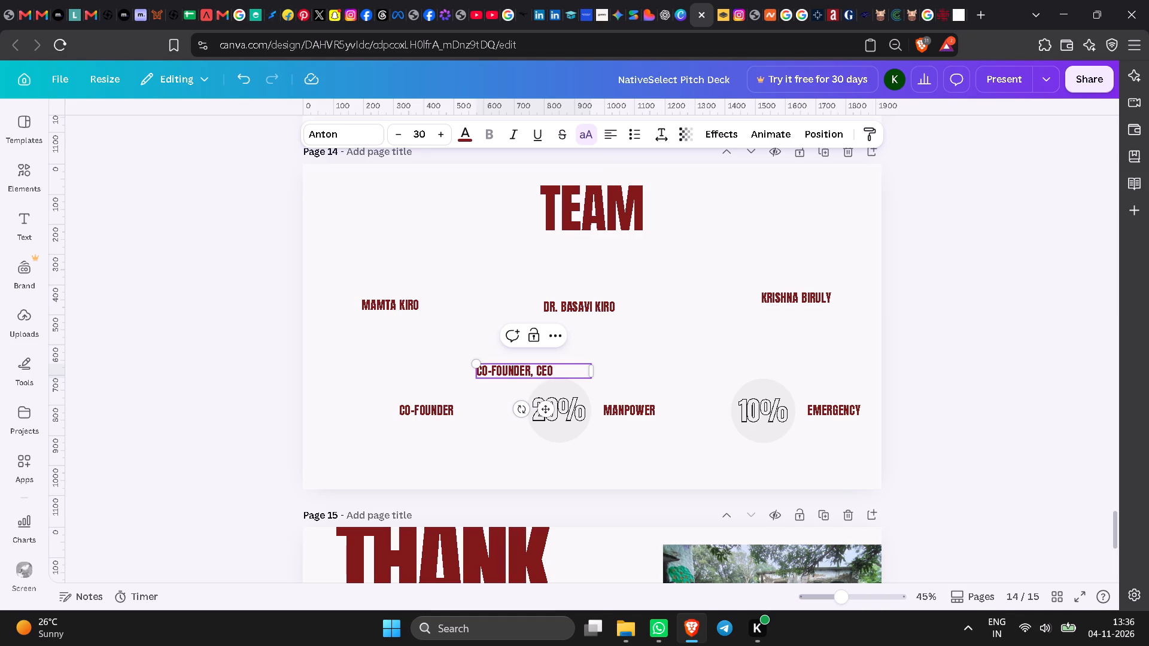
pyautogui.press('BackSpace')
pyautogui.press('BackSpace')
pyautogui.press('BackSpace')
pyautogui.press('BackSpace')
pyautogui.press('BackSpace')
# Insert "CEO, " at the start of the duplicated label so it reads "CEO, Co-founder".
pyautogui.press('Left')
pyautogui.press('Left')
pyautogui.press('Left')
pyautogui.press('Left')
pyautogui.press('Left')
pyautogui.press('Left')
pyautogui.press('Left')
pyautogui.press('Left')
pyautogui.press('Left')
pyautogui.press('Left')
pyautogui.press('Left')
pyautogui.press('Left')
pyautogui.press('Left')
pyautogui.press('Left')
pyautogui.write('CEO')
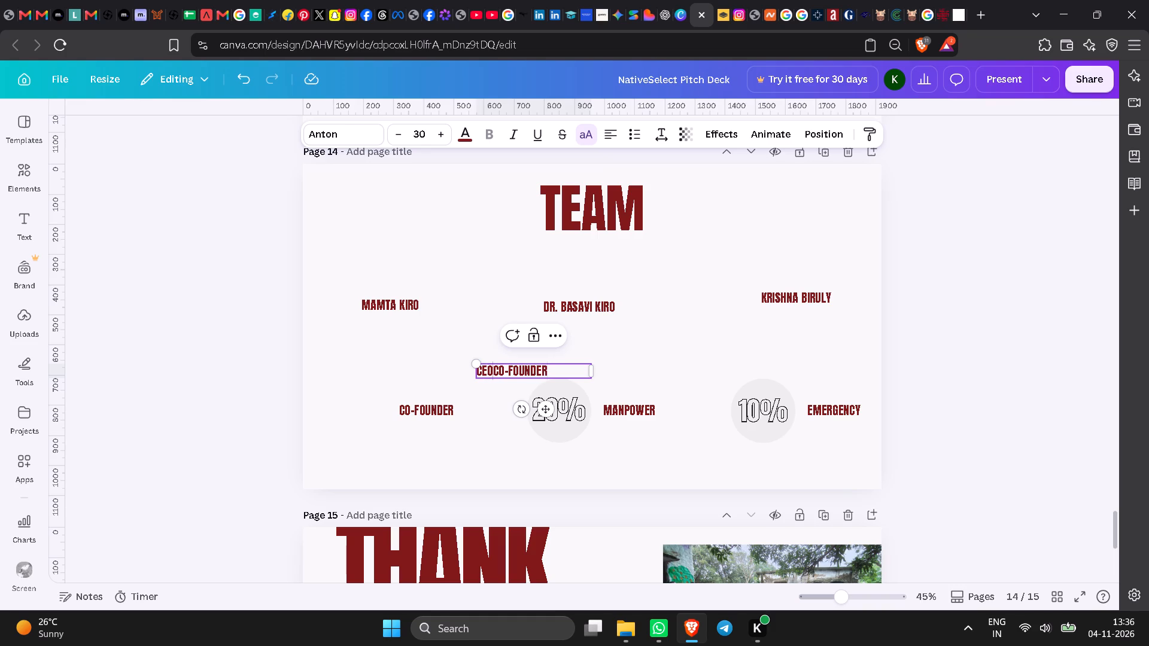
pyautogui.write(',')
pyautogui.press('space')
# Narrow the "CEO, Co-founder" text box to about 275 wide and place it below the second team member's name.
pyautogui.moveTo(592, 370); pyautogui.dragTo(565, 366)
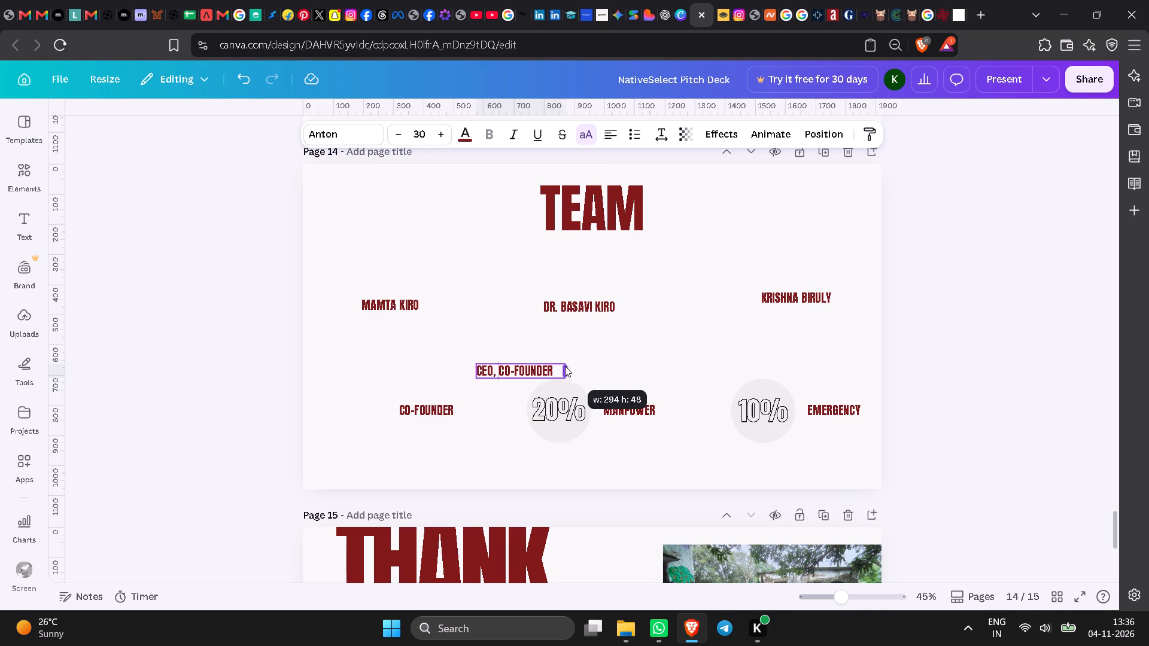
pyautogui.moveTo(565, 366); pyautogui.dragTo(554, 363)
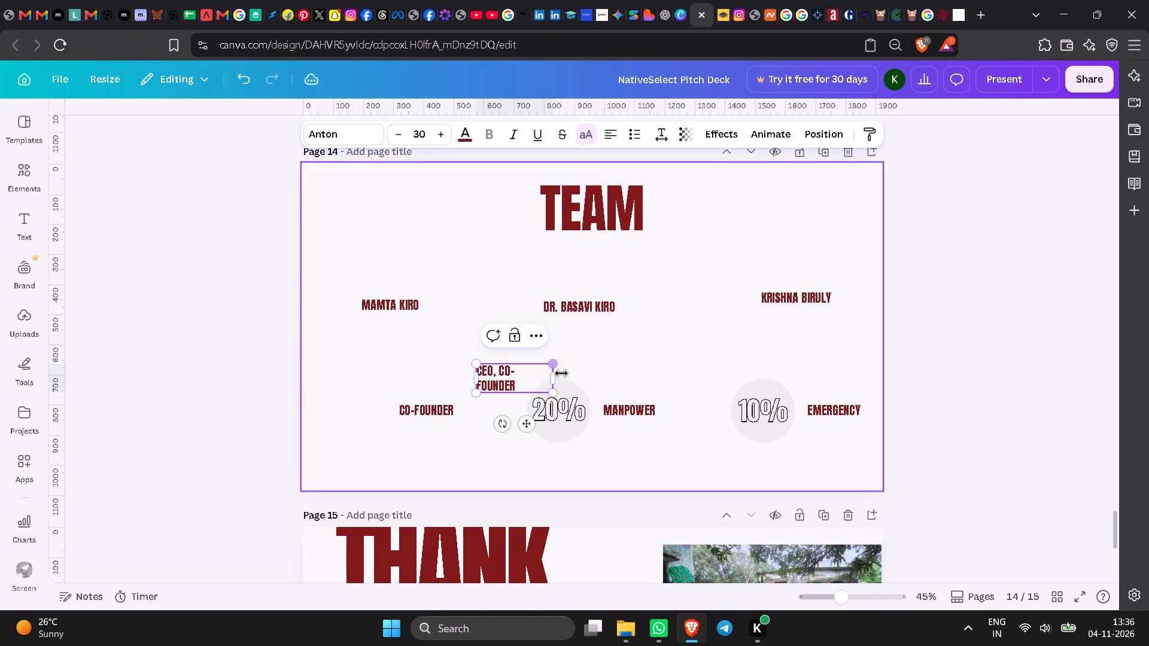
pyautogui.click(555, 378)
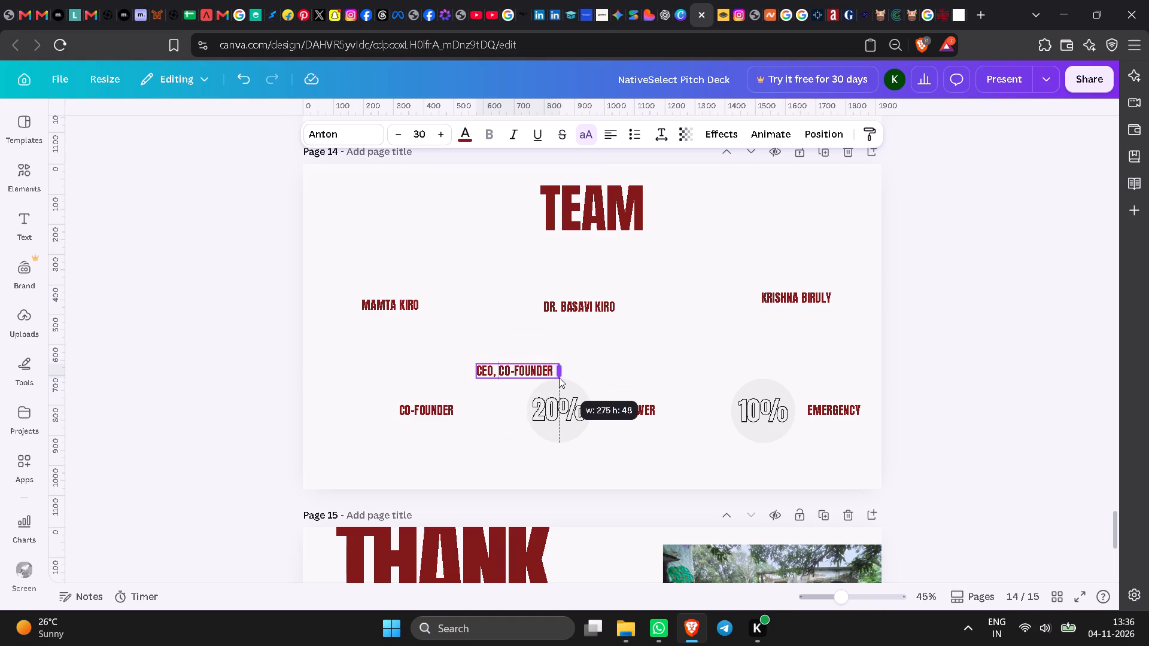
pyautogui.click(596, 368)
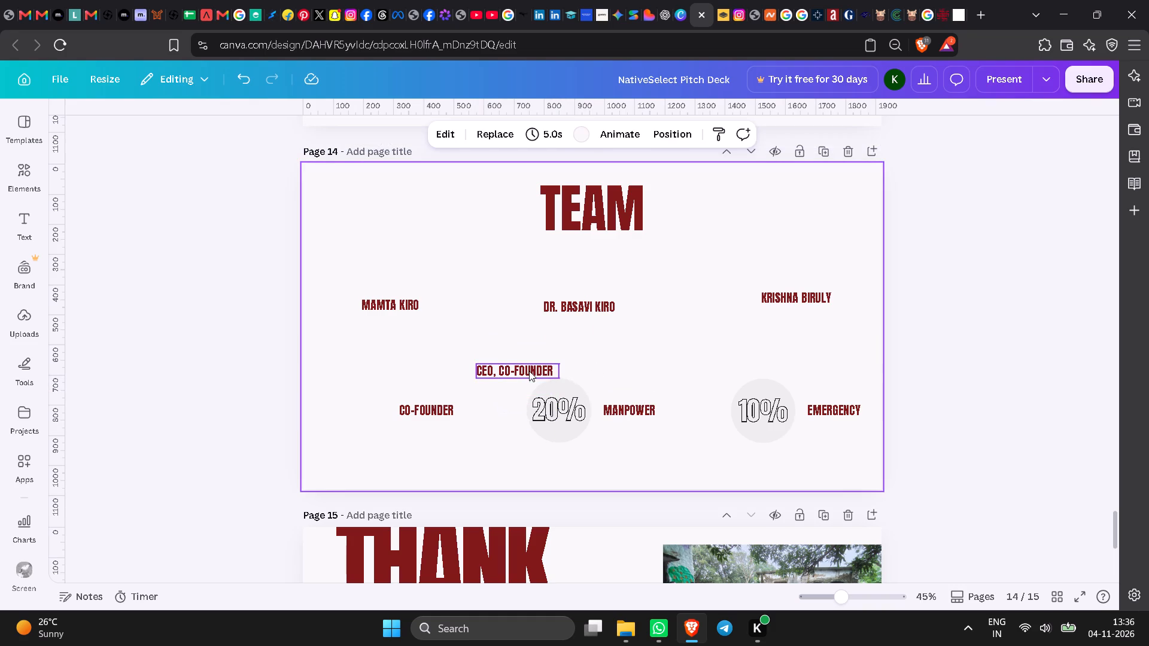
pyautogui.moveTo(529, 370); pyautogui.dragTo(599, 366)
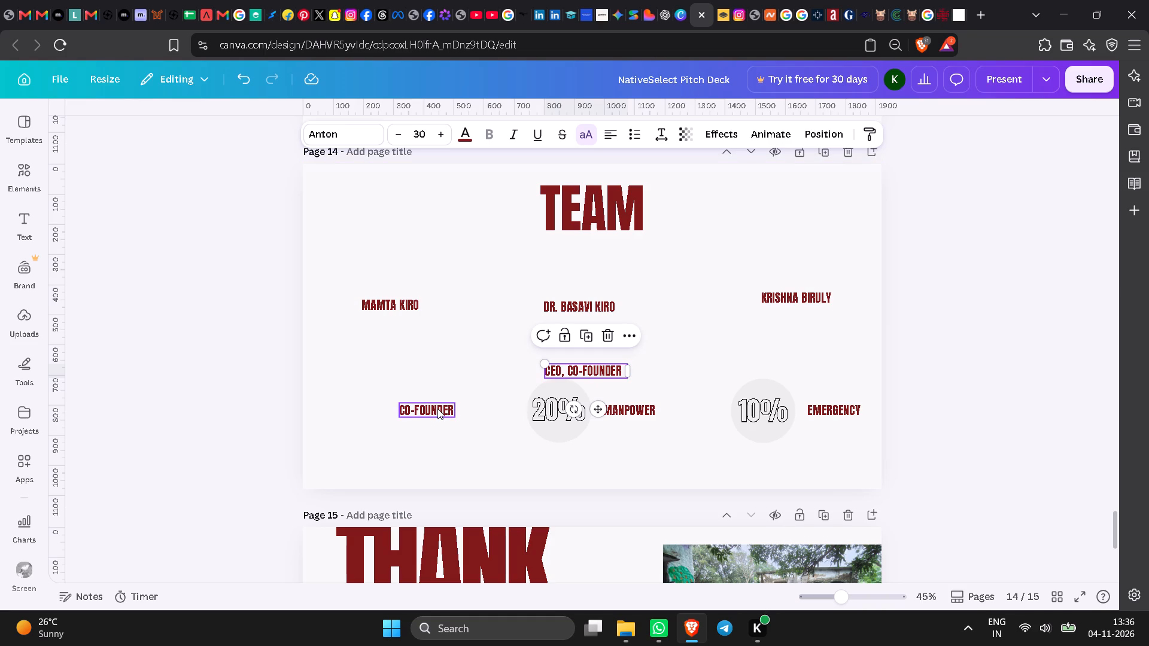
# Insert "CMO, " at the start of the lower-row Co-founder label and resize its text box to fit on one line.
pyautogui.doubleClick(437, 409)
pyautogui.moveTo(456, 409); pyautogui.dragTo(494, 406)
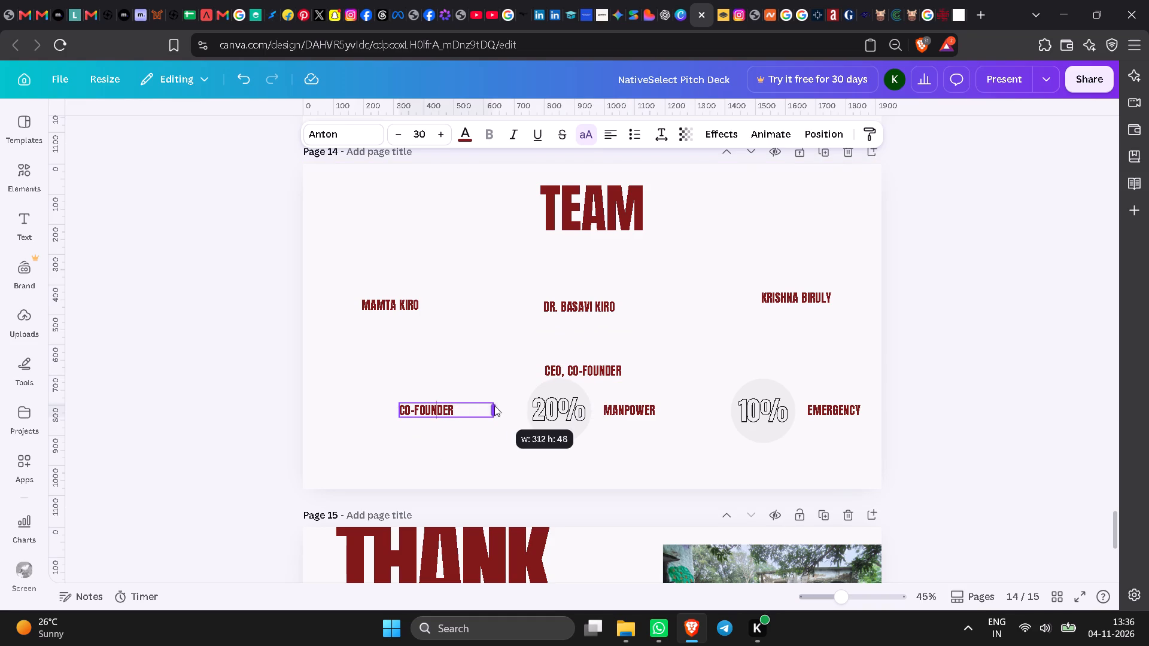
pyautogui.moveTo(494, 406); pyautogui.dragTo(506, 405)
pyautogui.click(461, 410)
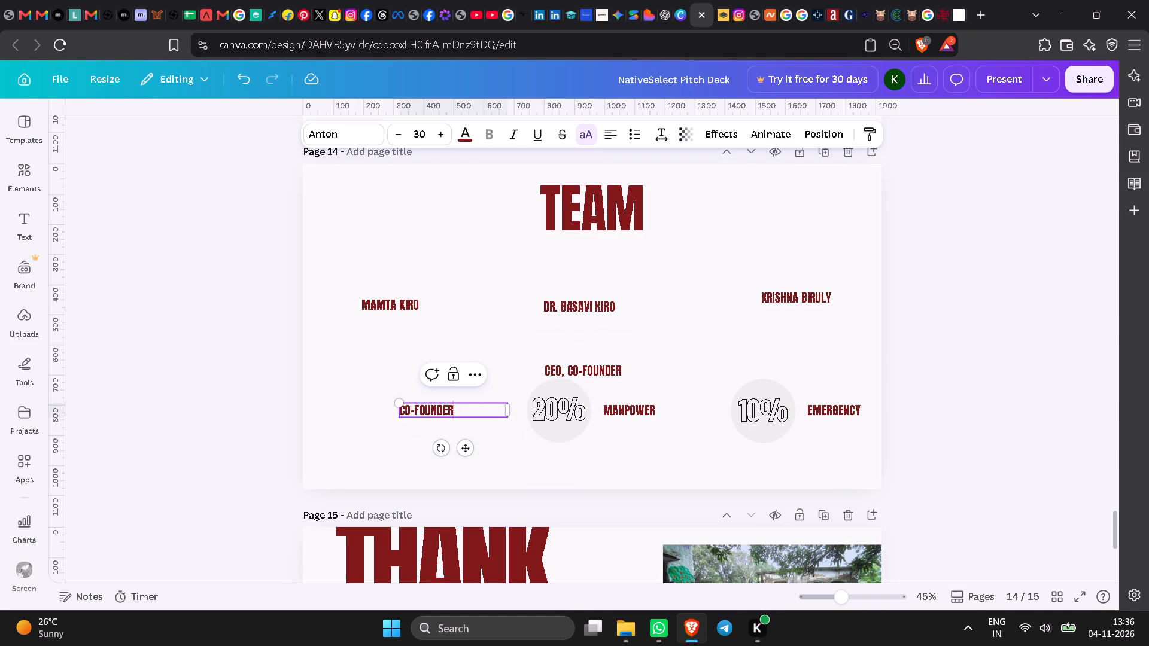
pyautogui.press('Left')
pyautogui.press('Left')
pyautogui.press('Left')
pyautogui.press('Left')
pyautogui.press('Left')
pyautogui.press('Left')
pyautogui.press('Left')
pyautogui.press('Left')
pyautogui.press('Left')
pyautogui.press('Left')
pyautogui.press('Left')
pyautogui.press('Left')
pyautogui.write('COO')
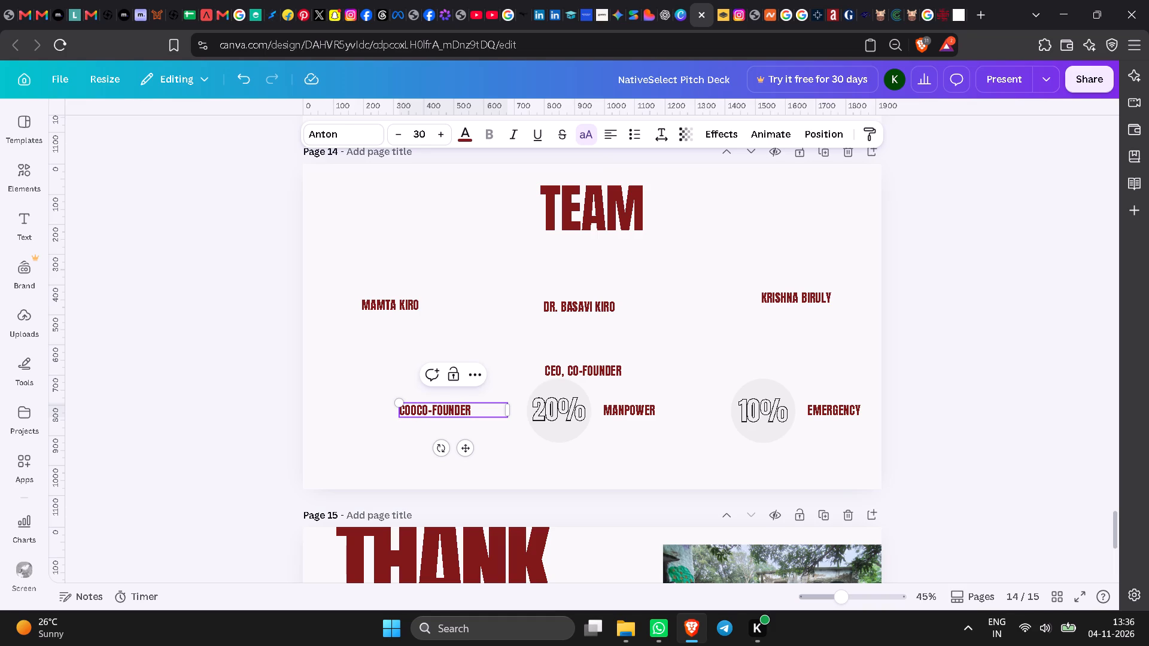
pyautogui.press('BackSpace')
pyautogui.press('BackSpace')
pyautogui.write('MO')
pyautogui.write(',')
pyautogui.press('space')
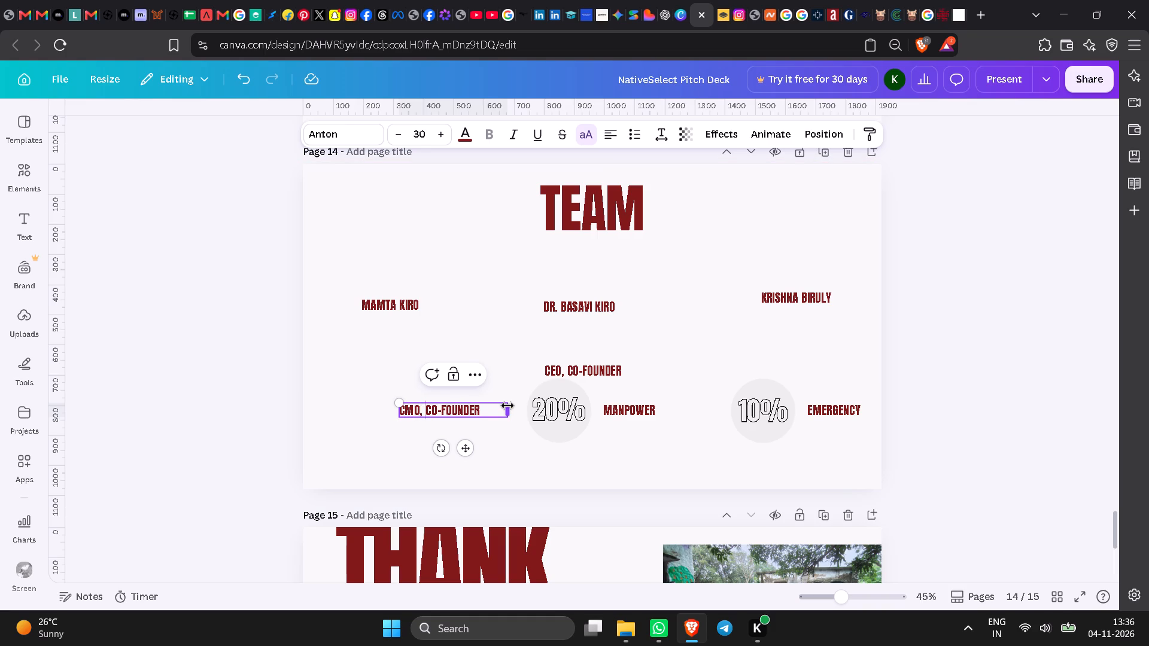
pyautogui.moveTo(507, 406); pyautogui.dragTo(482, 401)
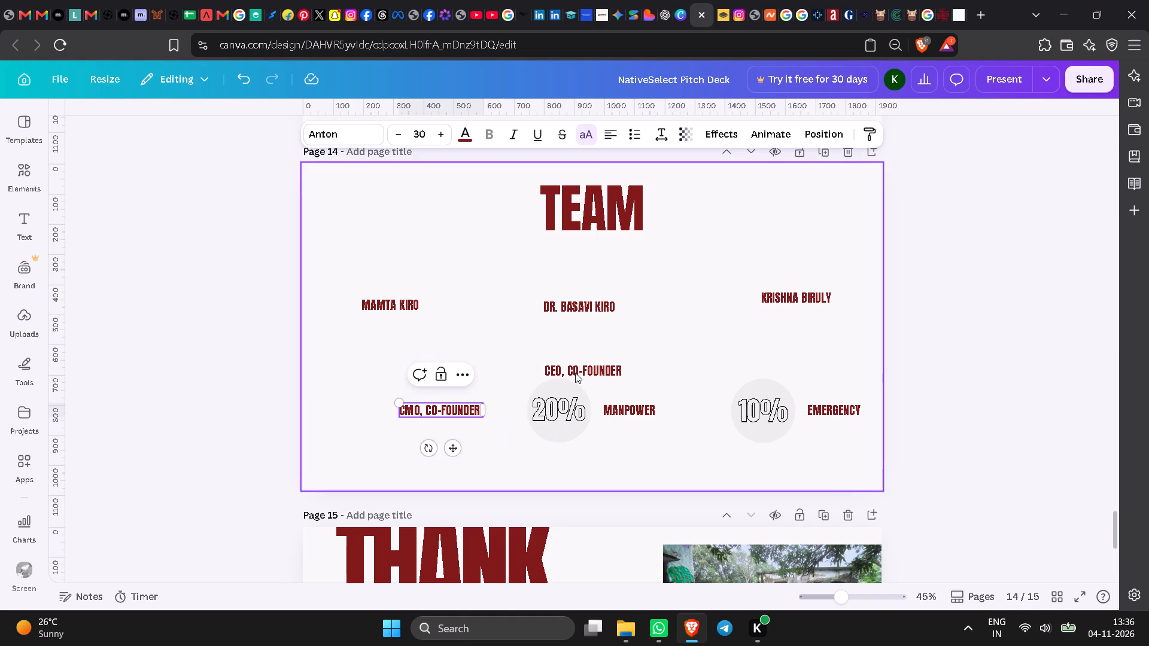
# Duplicate the "CEO, Co-founder" label, place the copy below the third team member's name, and change it to "COO, Co-founder".
pyautogui.click(586, 369)
pyautogui.click(585, 334)
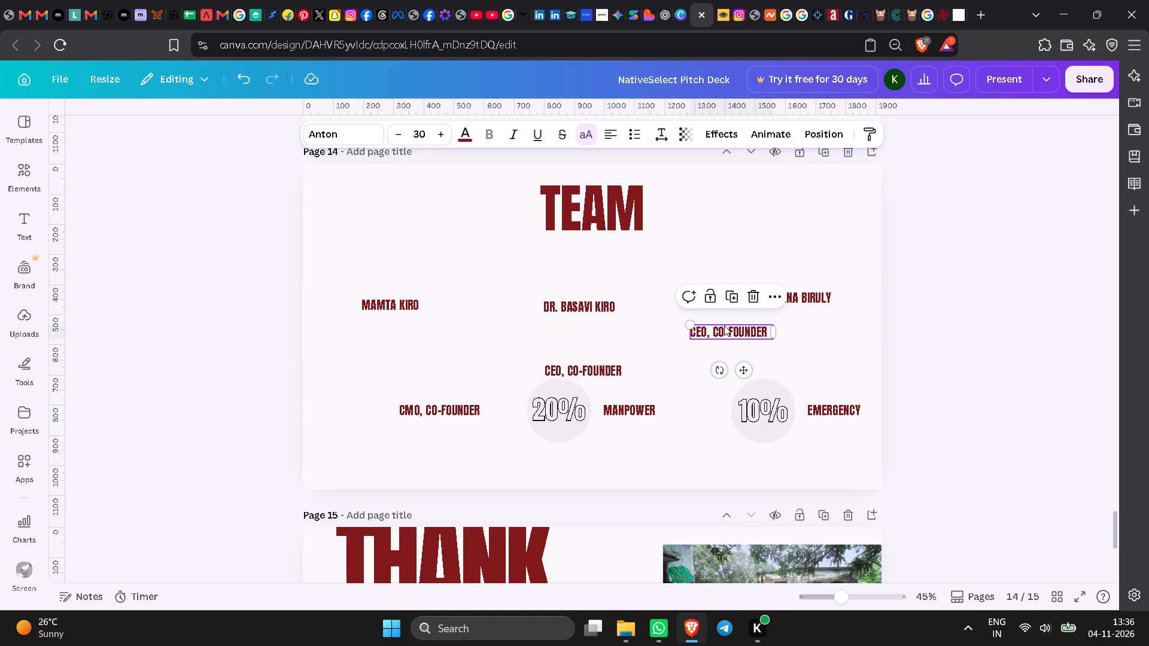
pyautogui.doubleClick(700, 327)
pyautogui.click(700, 329)
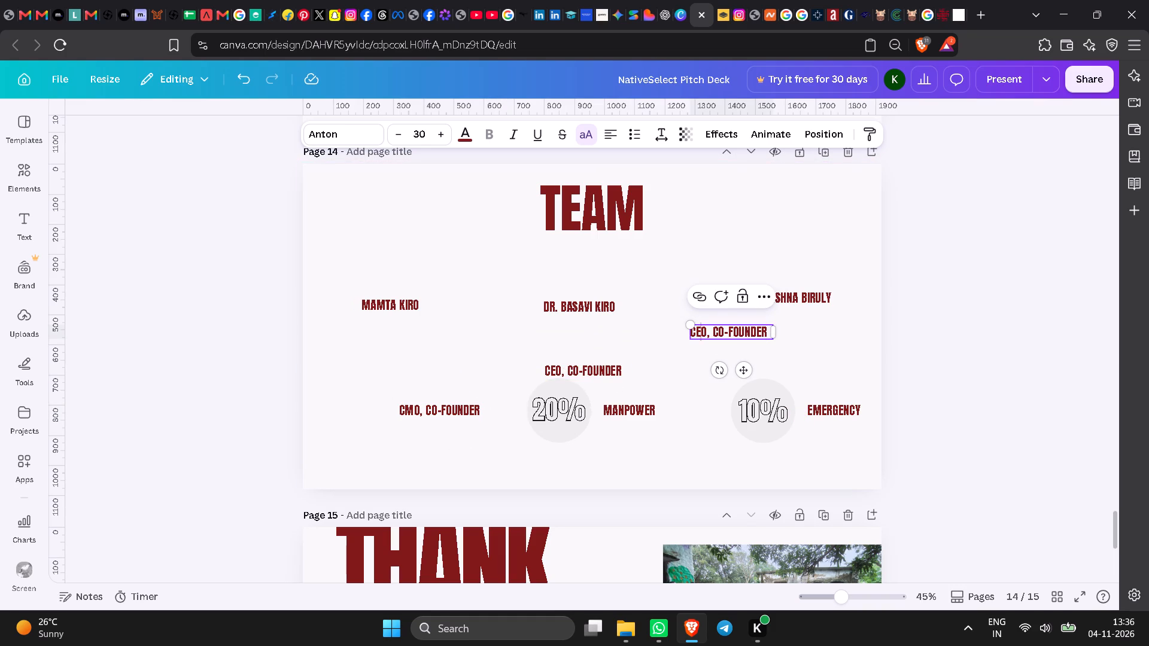
pyautogui.press('BackSpace')
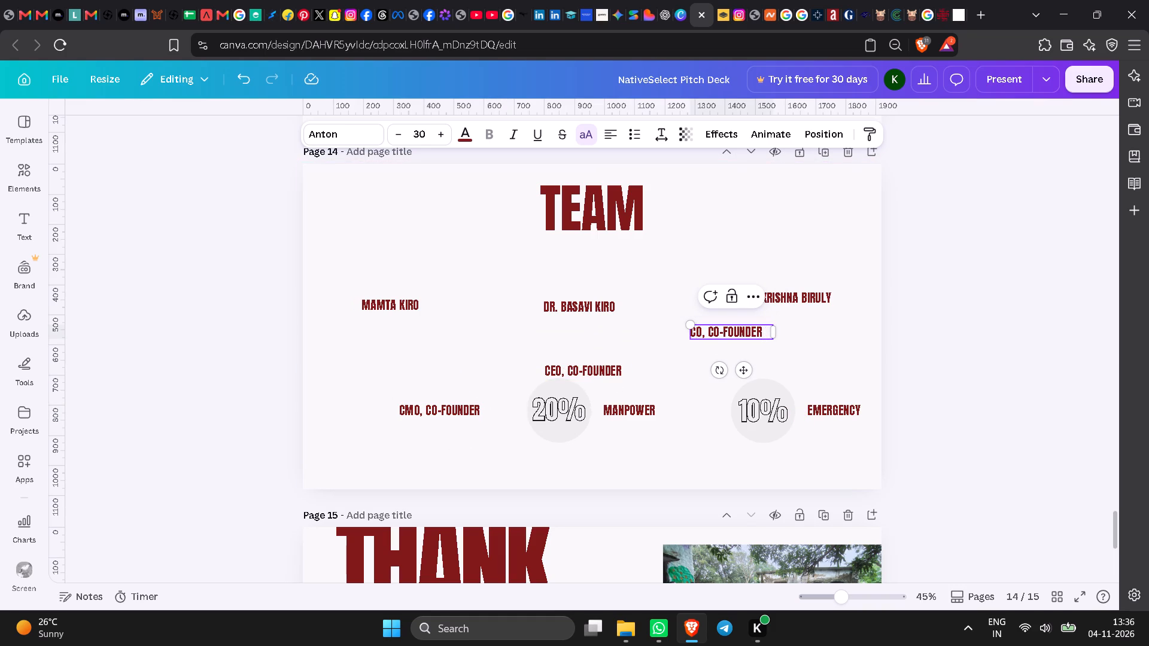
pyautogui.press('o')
# Tighten the text boxes of the CMO, CEO and COO role labels to fit their text on one line.
pyautogui.click(343, 462)
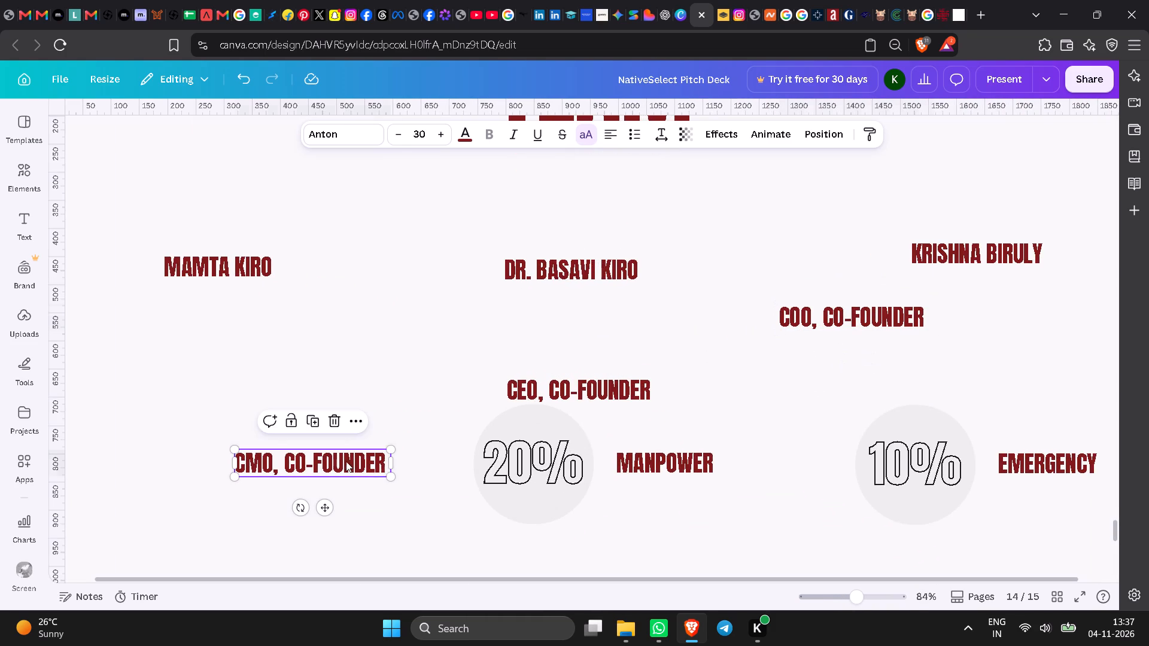
pyautogui.click(394, 463)
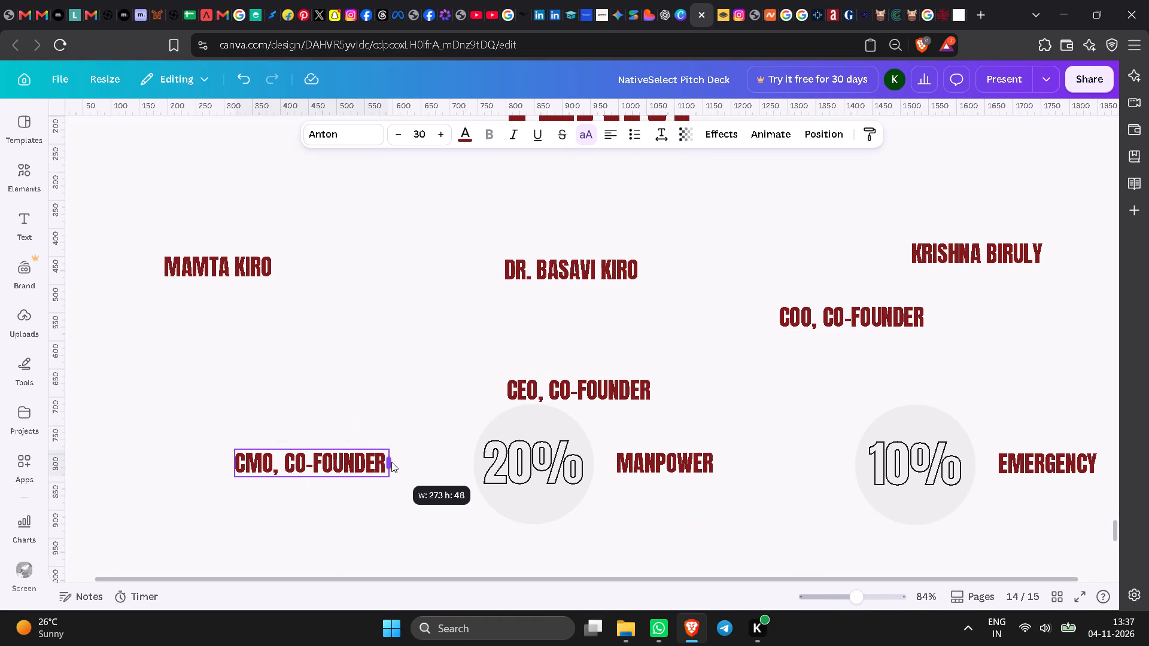
pyautogui.click(589, 390)
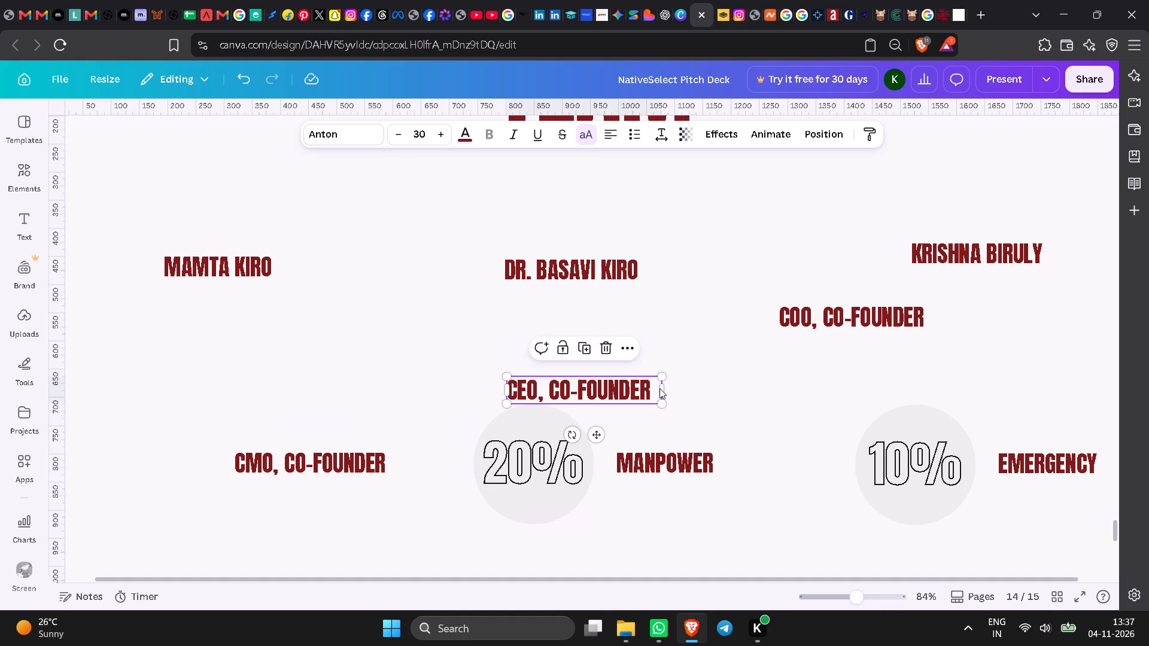
pyautogui.moveTo(664, 388); pyautogui.dragTo(656, 387)
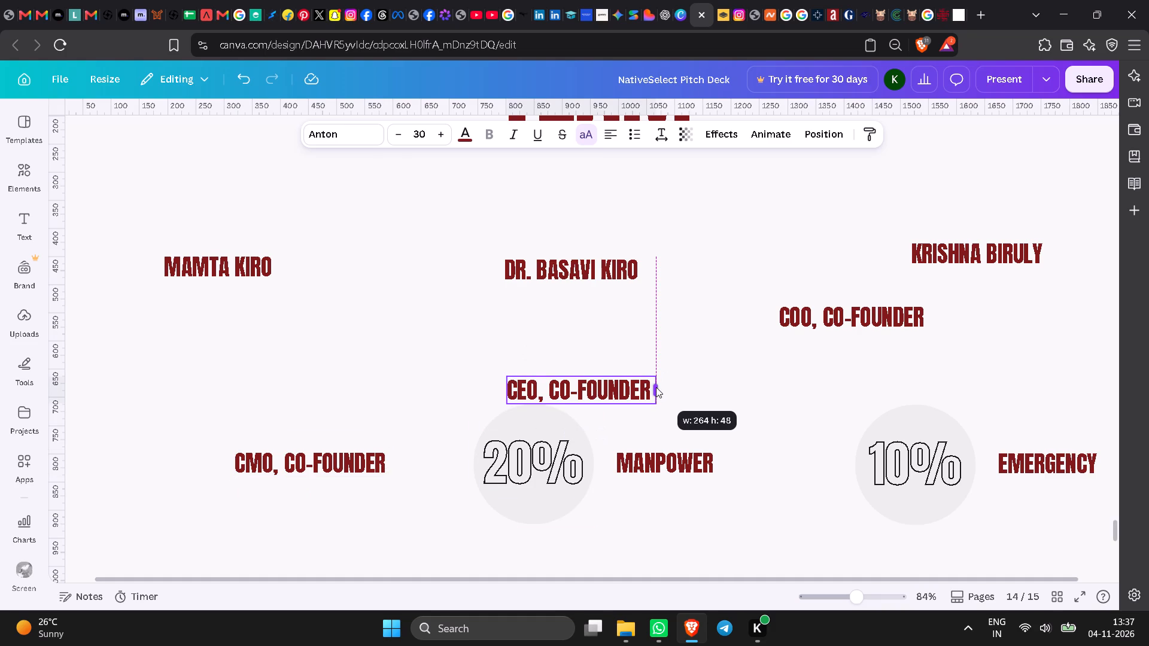
pyautogui.moveTo(656, 387); pyautogui.dragTo(652, 387)
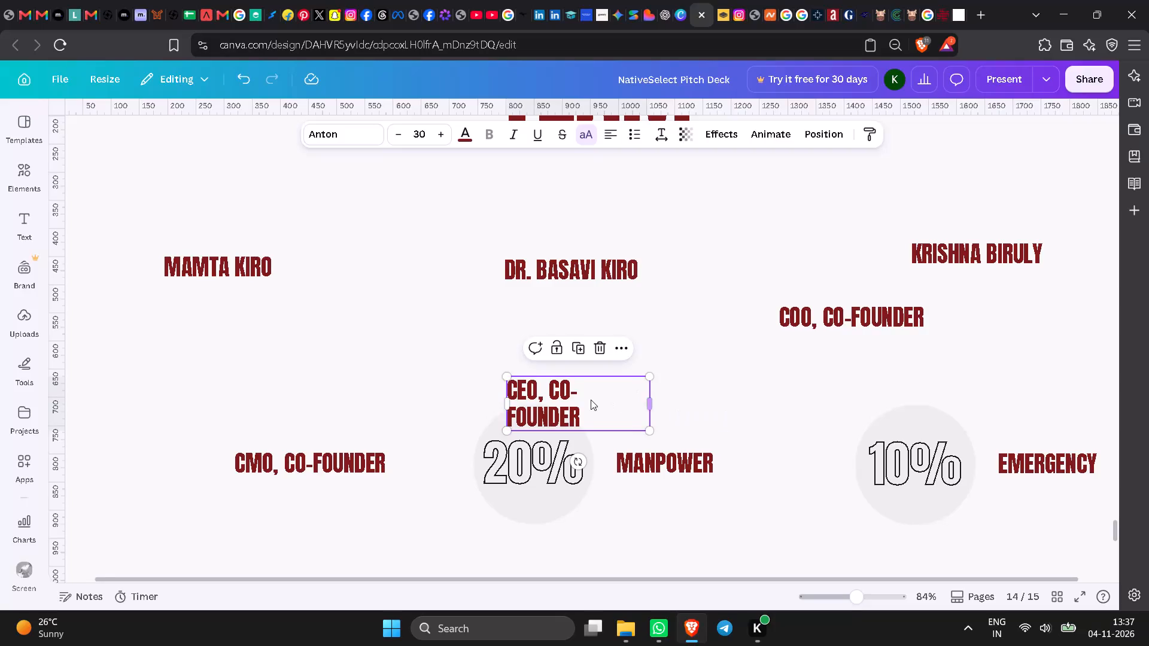
pyautogui.moveTo(589, 400); pyautogui.dragTo(569, 394)
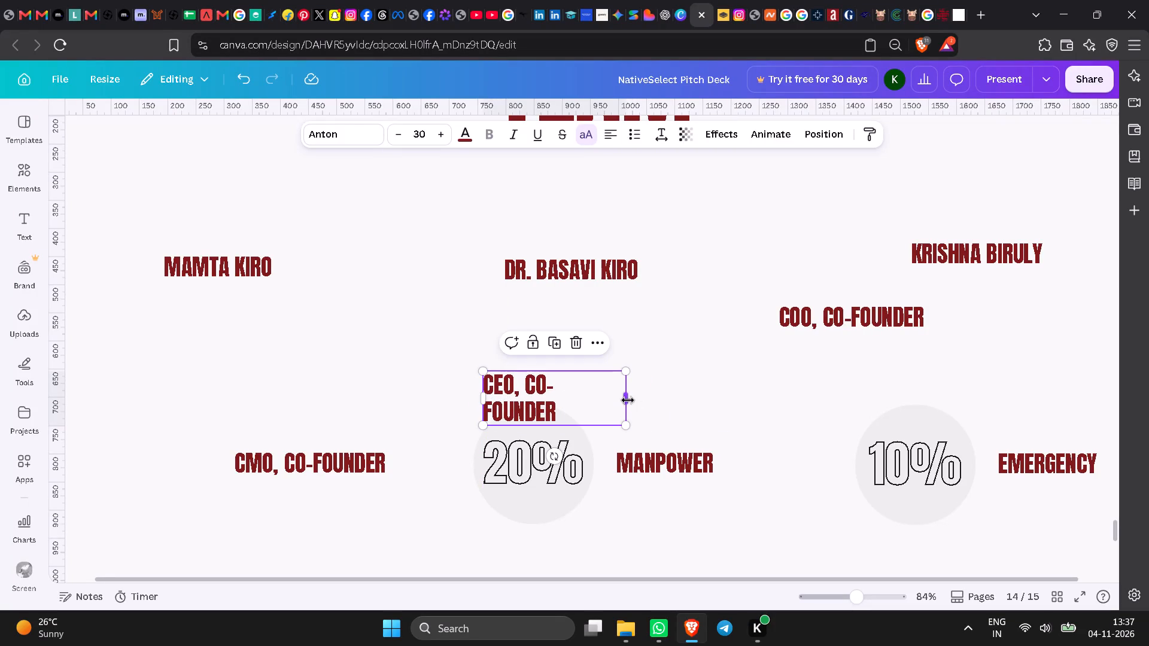
pyautogui.click(628, 400)
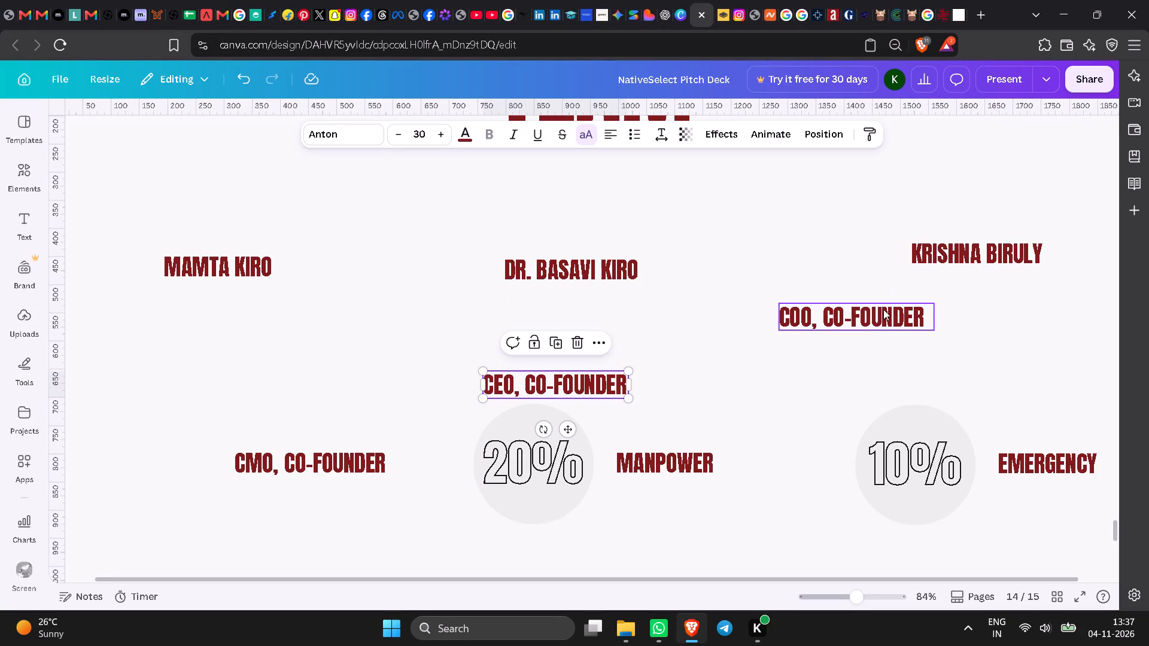
pyautogui.click(882, 312)
pyautogui.click(932, 315)
pyautogui.moveTo(938, 316); pyautogui.dragTo(929, 317)
pyautogui.hscroll(1, 952, 319)
pyautogui.click(940, 383)
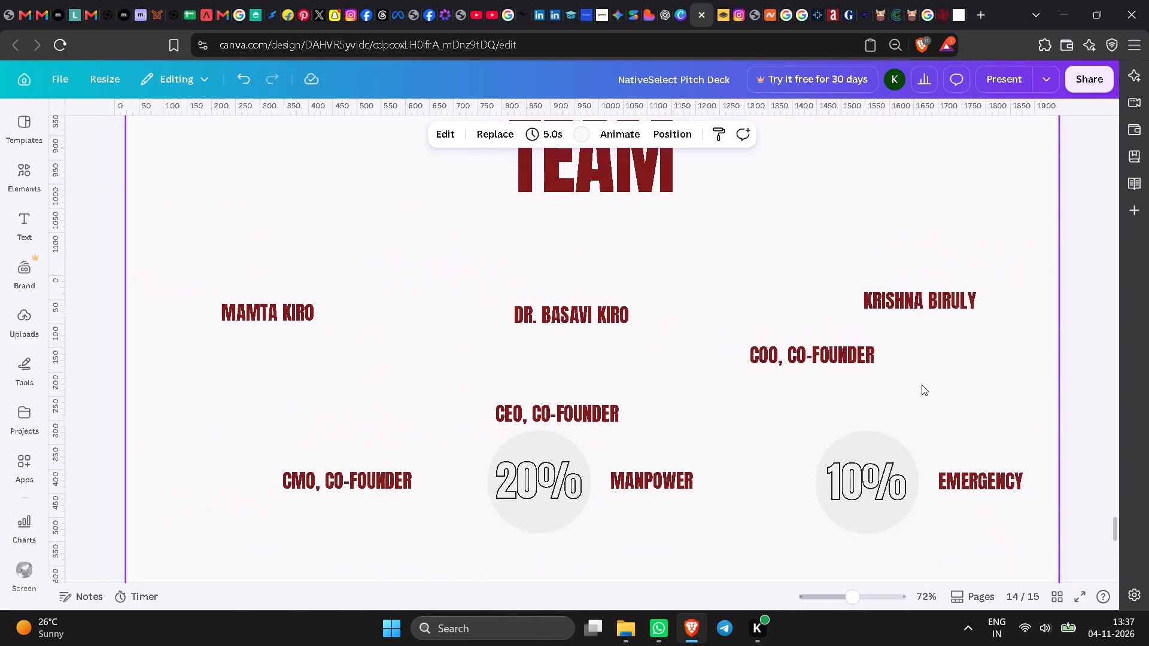
# Look back through the pitch deck's pages from the Team page to the cover.
pyautogui.scroll(4, 706, 360)
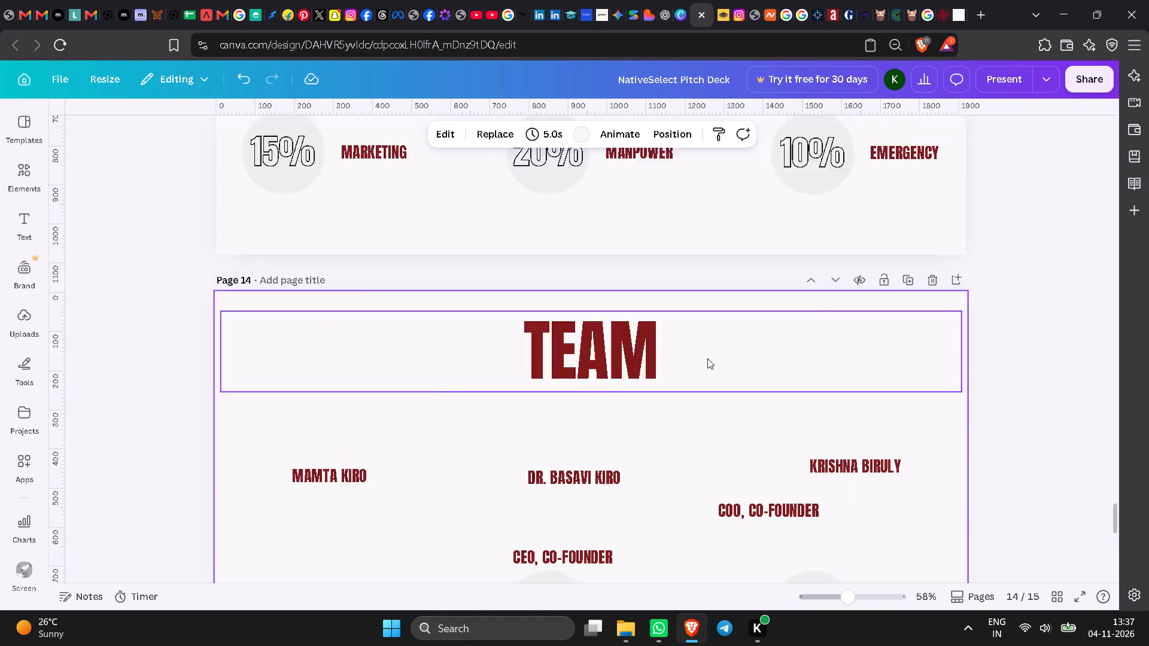
pyautogui.scroll(15, 707, 358)
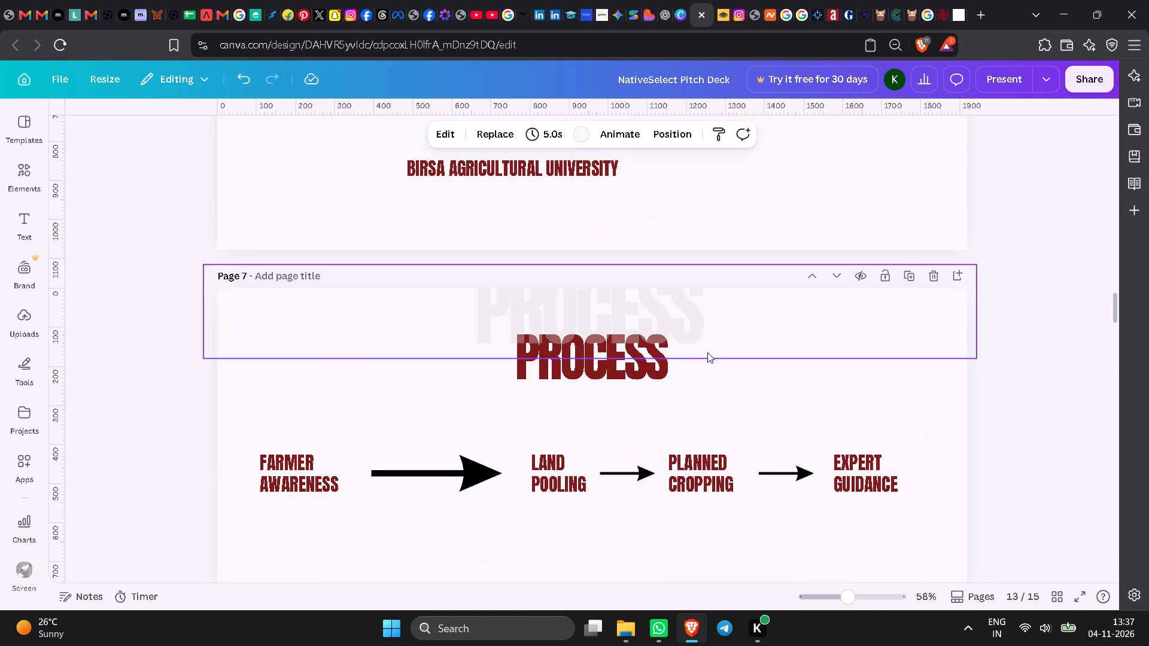
pyautogui.scroll(4, 706, 353)
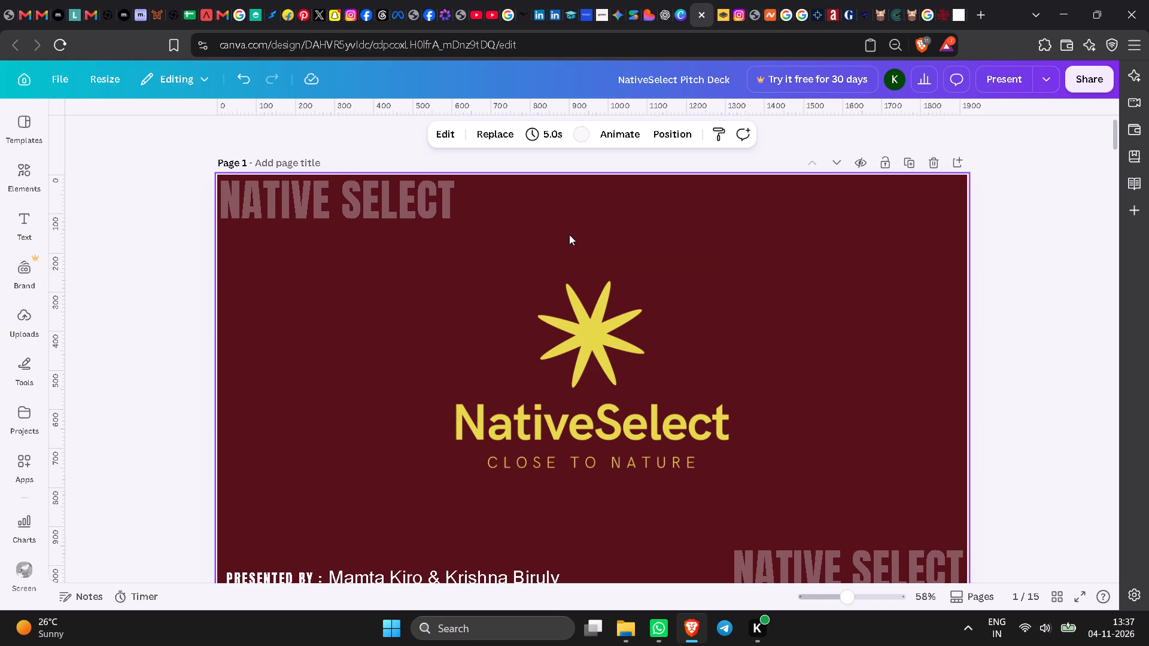
# Open the Jomém design from the Canva home page.
pyautogui.click(680, 21)
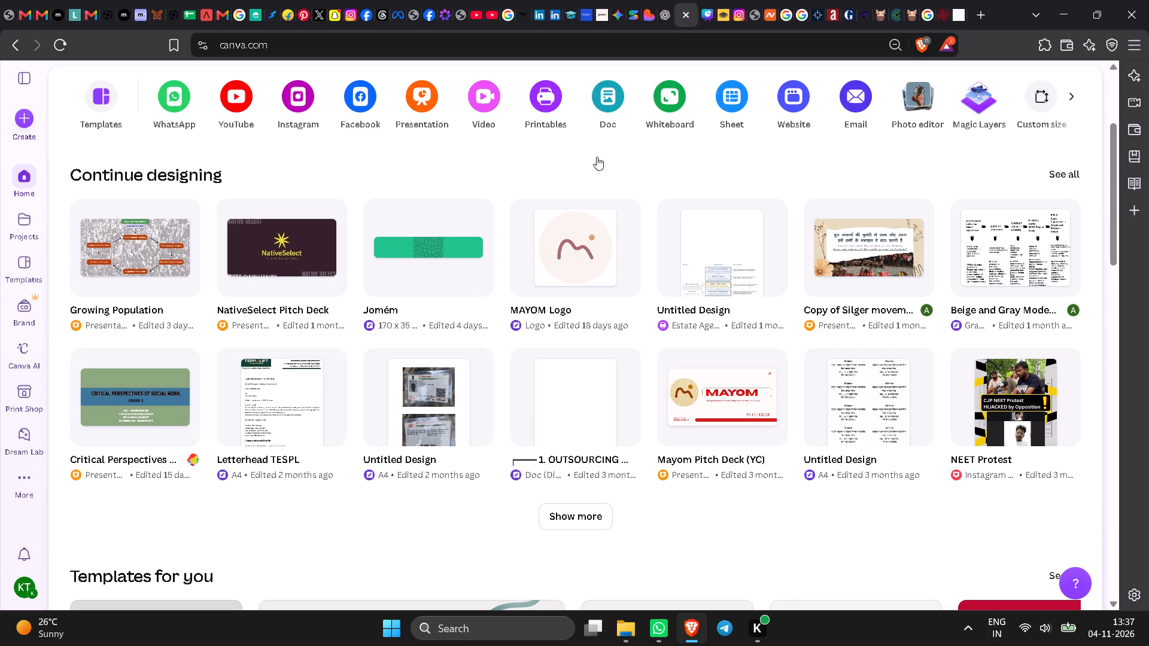
pyautogui.click(404, 256)
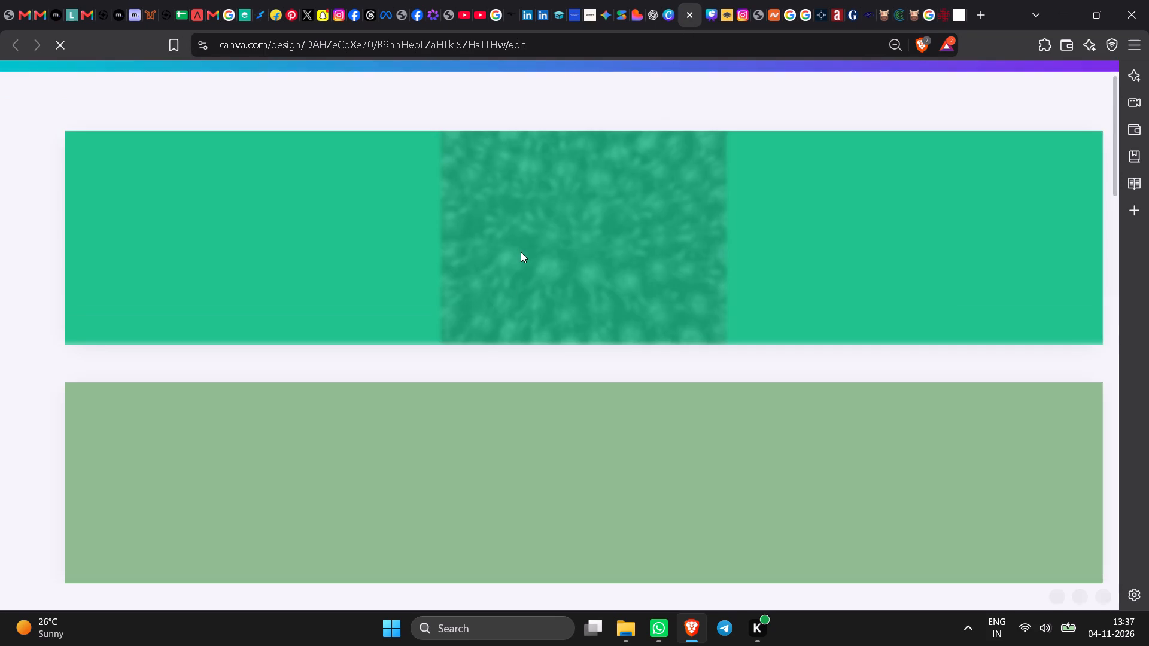
# Look through the Jomém design's pages for the logo artwork, ending at the Roselle Jam label on Page 8.
pyautogui.scroll(-6, 562, 243)
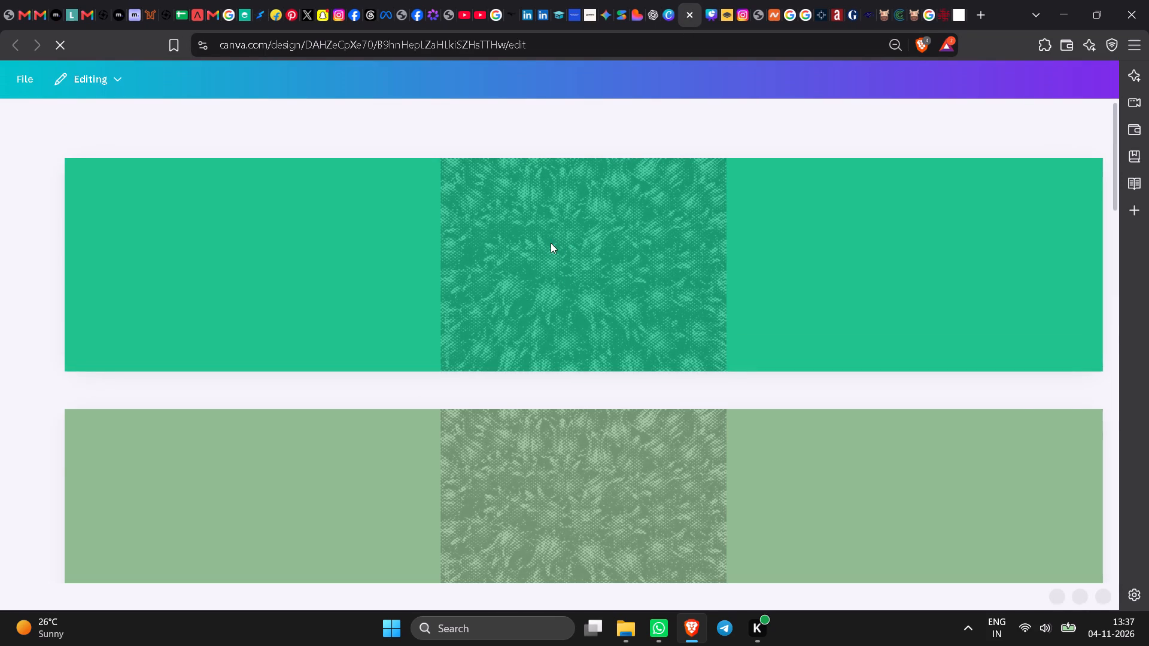
pyautogui.scroll(-6, 664, 437)
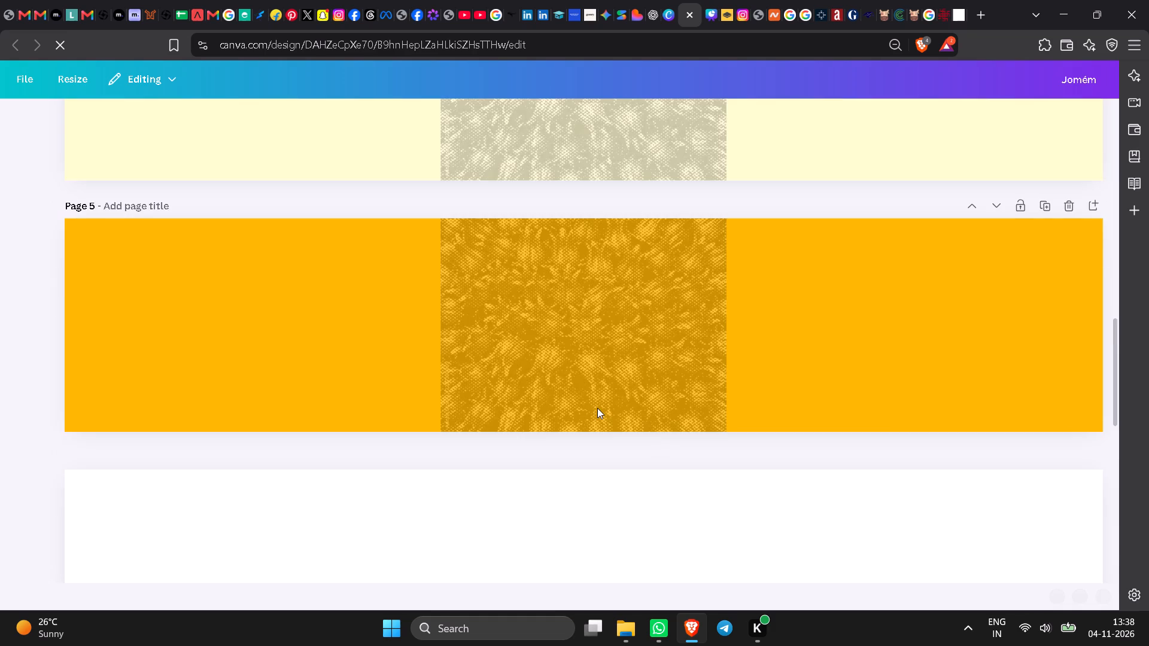
pyautogui.scroll(-6, 597, 408)
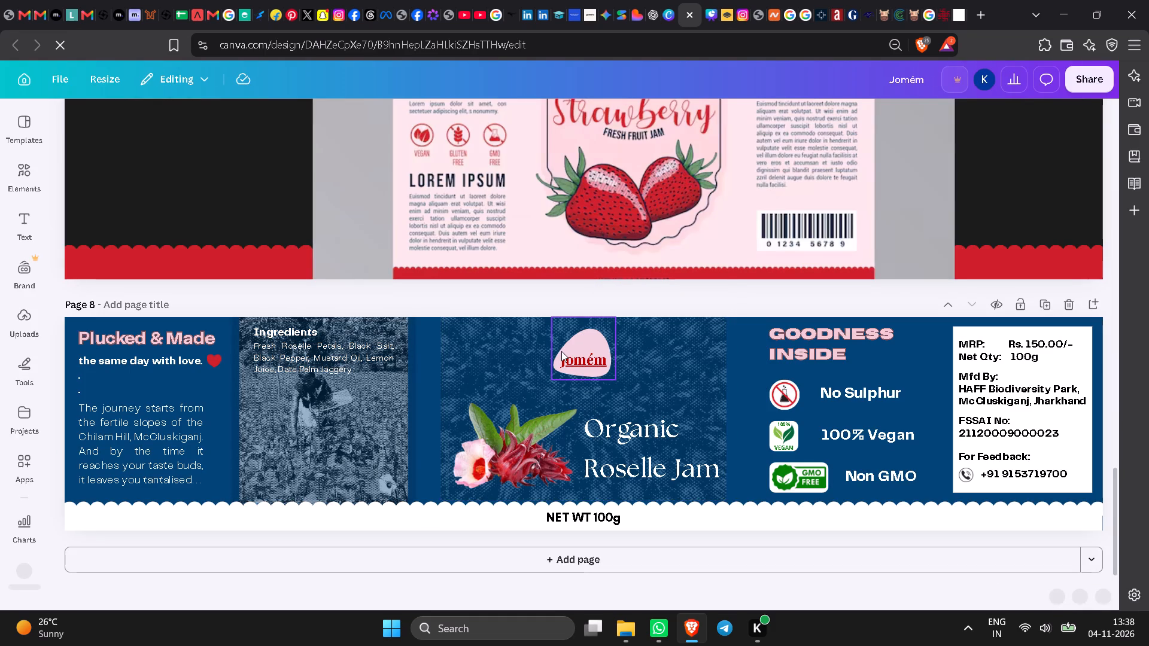
pyautogui.scroll(4, 568, 358)
pyautogui.scroll(-1, 568, 358)
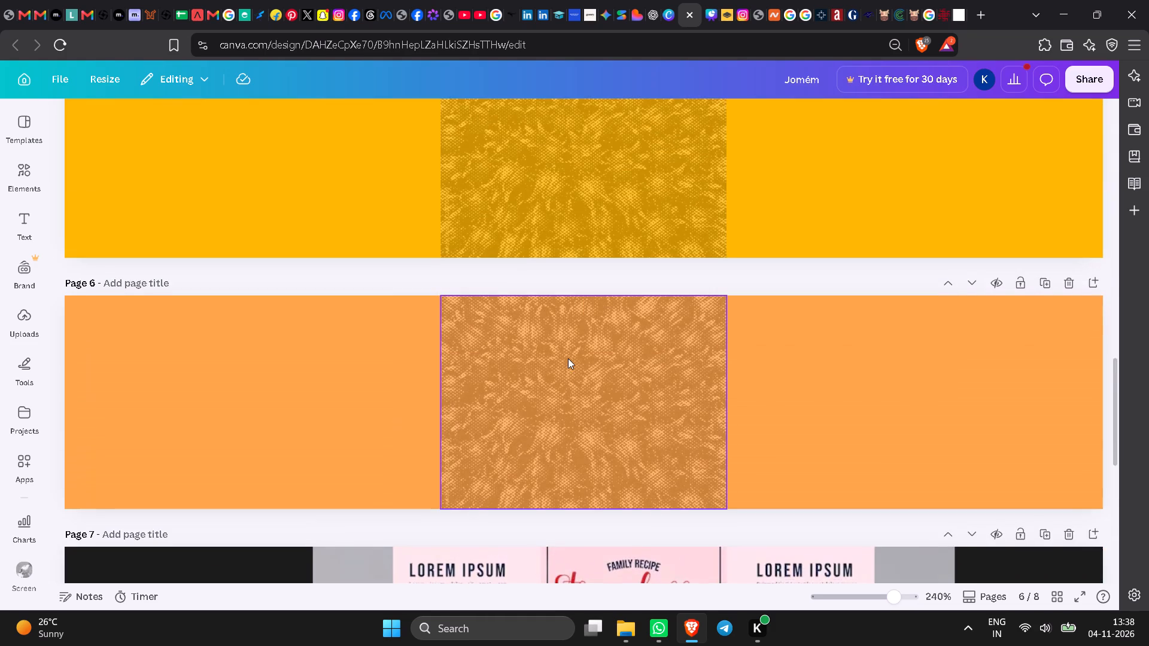
pyautogui.scroll(-4, 568, 358)
pyautogui.scroll(4, 568, 358)
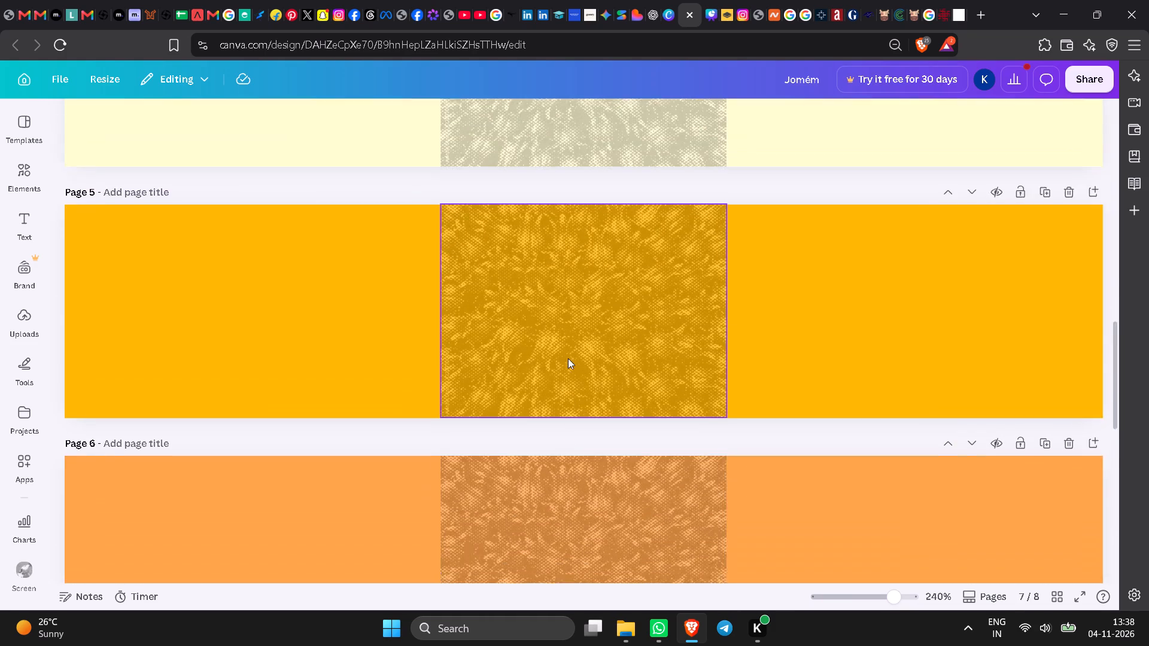
pyautogui.scroll(6, 568, 358)
pyautogui.scroll(-6, 568, 358)
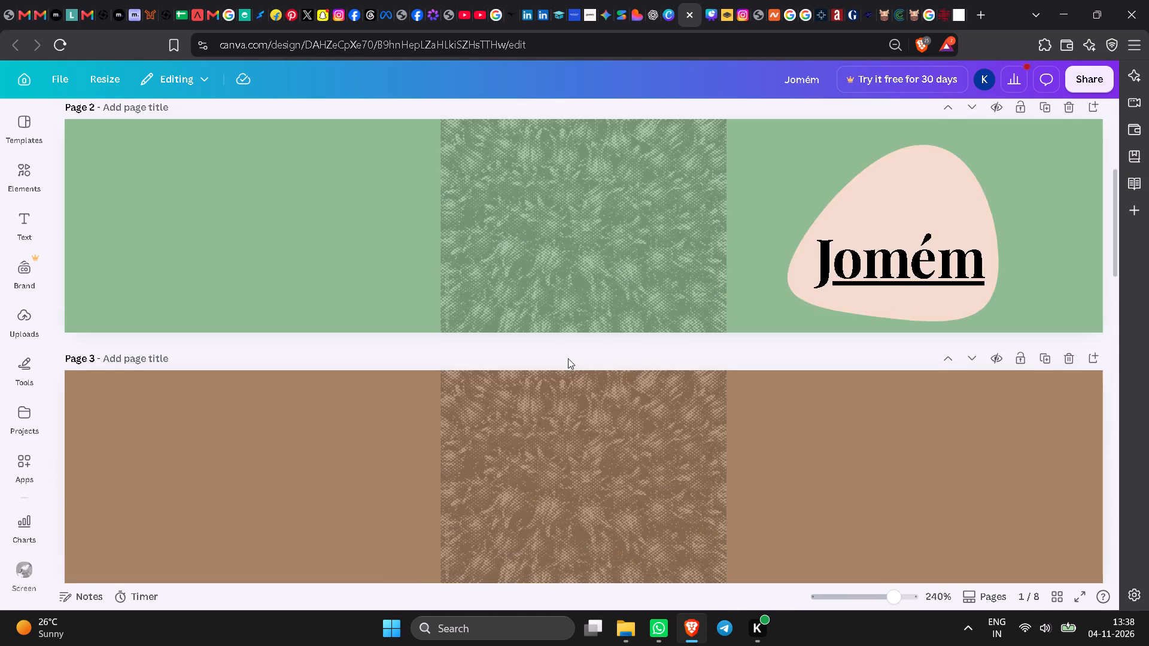
pyautogui.scroll(-5, 568, 359)
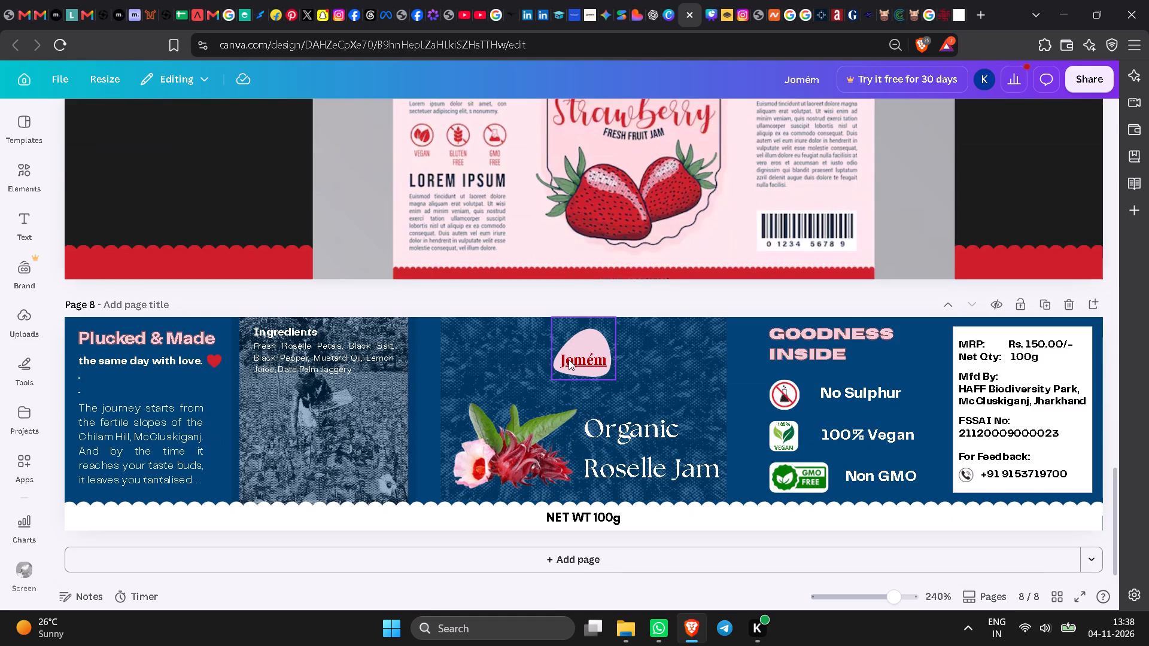
# Duplicate the Jomém logo group on Page 8 and place the copy on Page 7's dark area beside the strawberry label.
pyautogui.click(569, 358)
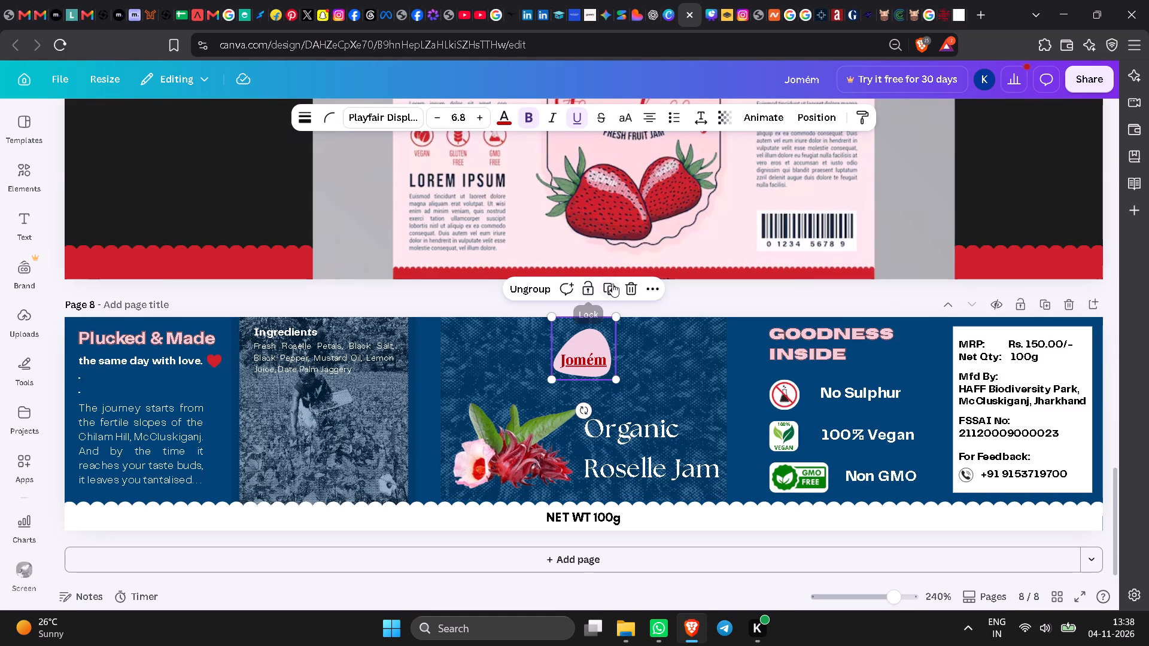
pyautogui.click(614, 283)
pyautogui.moveTo(627, 376); pyautogui.dragTo(1012, 167)
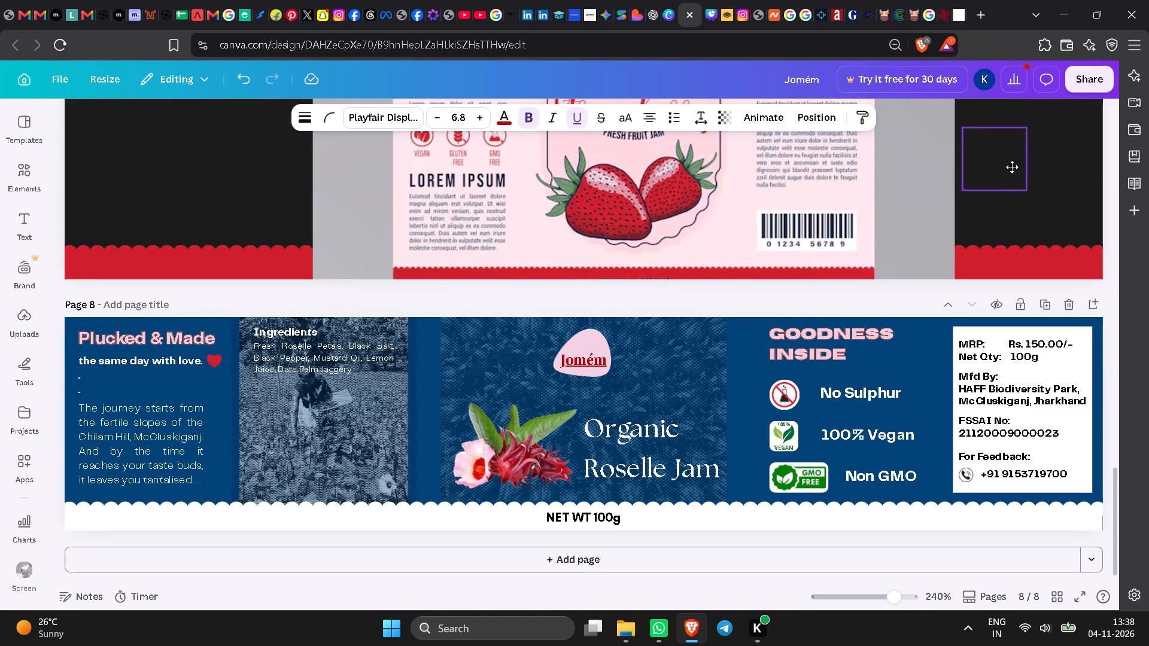
pyautogui.moveTo(1012, 167); pyautogui.dragTo(1013, 174)
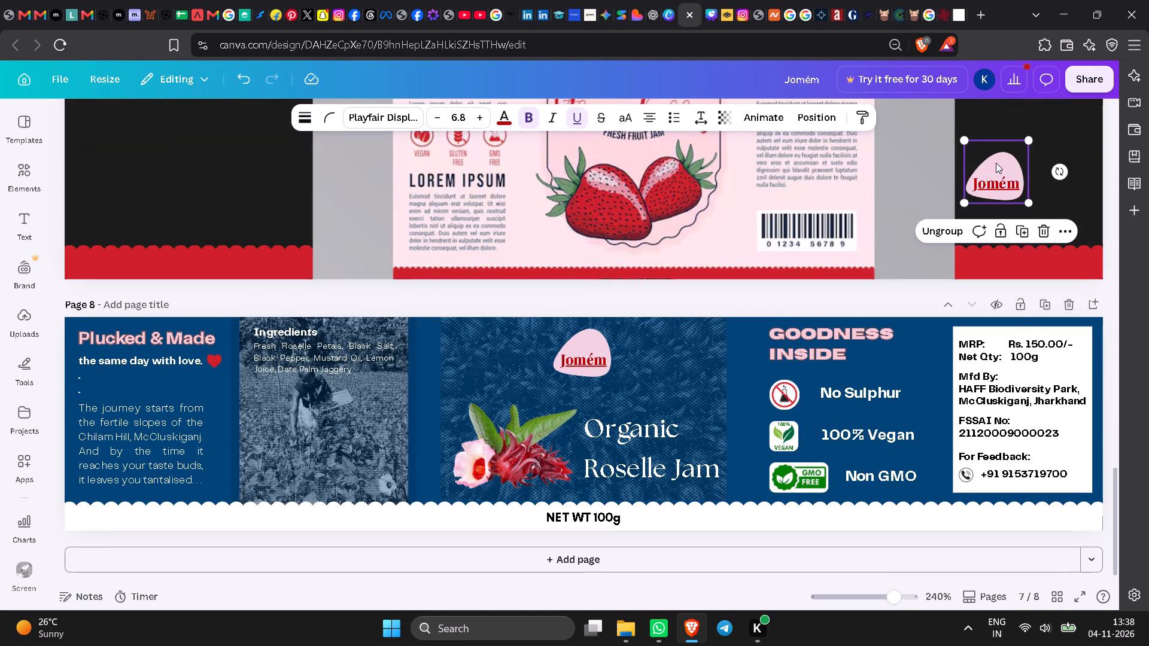
# Copy the Jomém logo group from Page 7 and paste it onto the cover page of the NativeSelect Pitch Deck.
pyautogui.click(1059, 229)
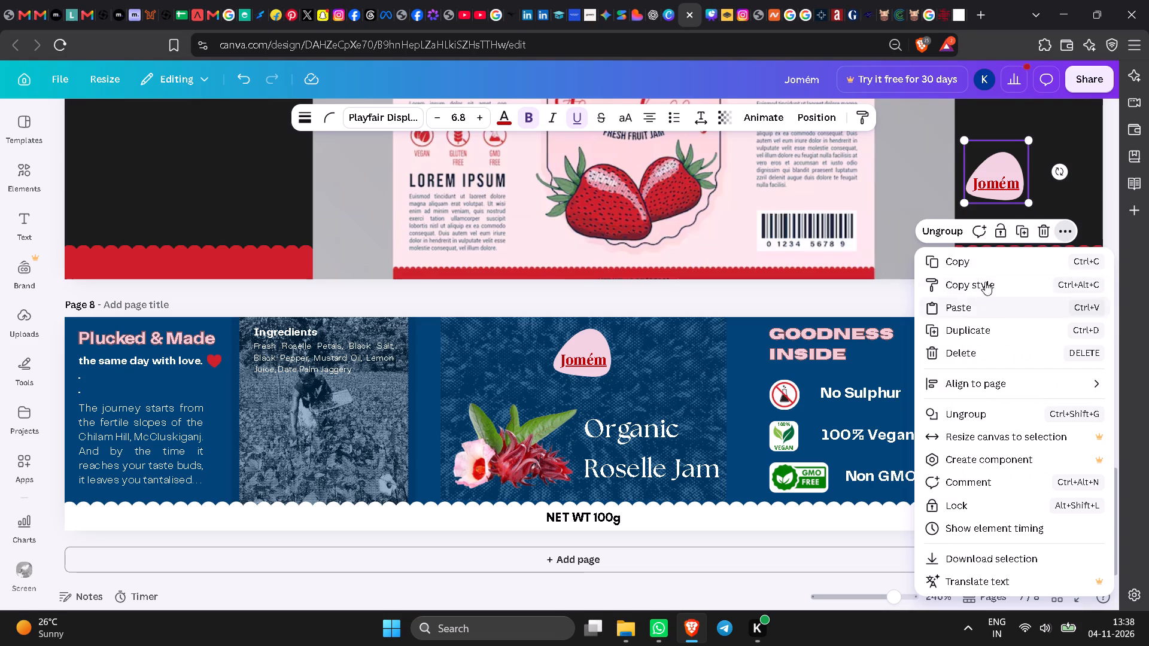
pyautogui.click(984, 264)
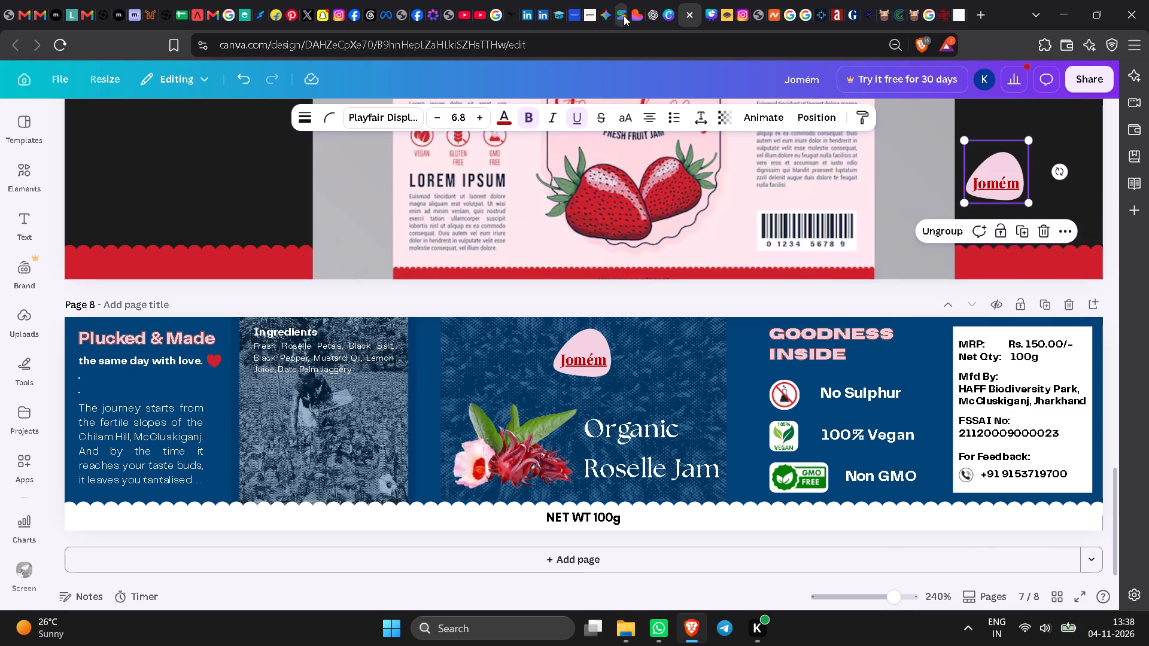
pyautogui.click(706, 14)
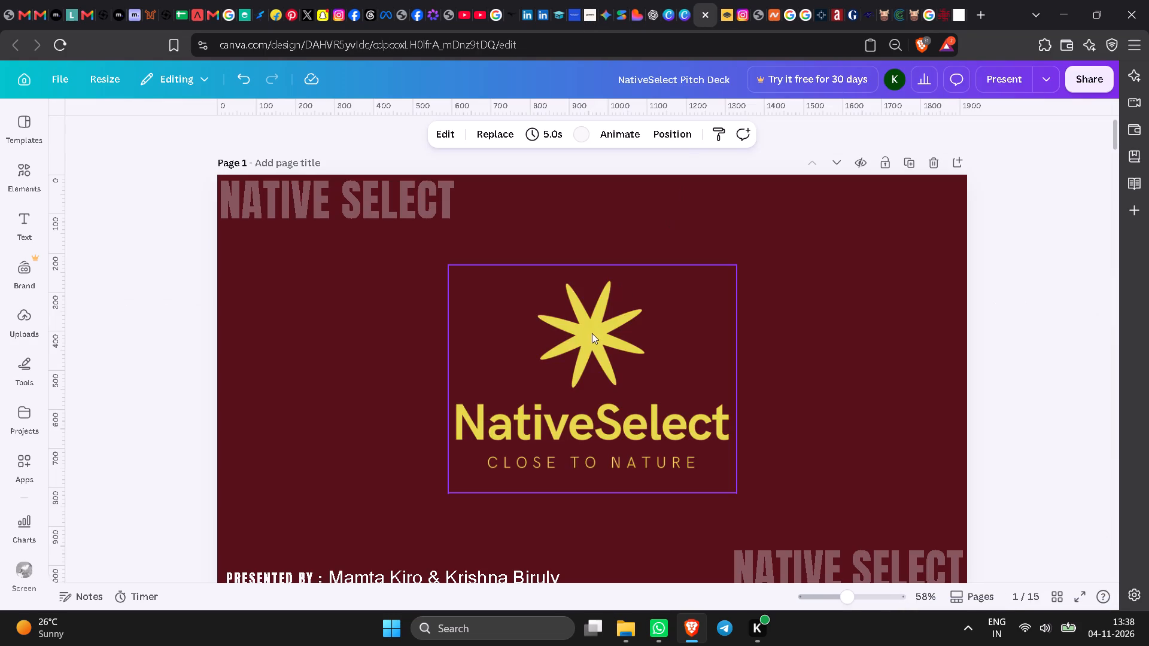
pyautogui.click(806, 309)
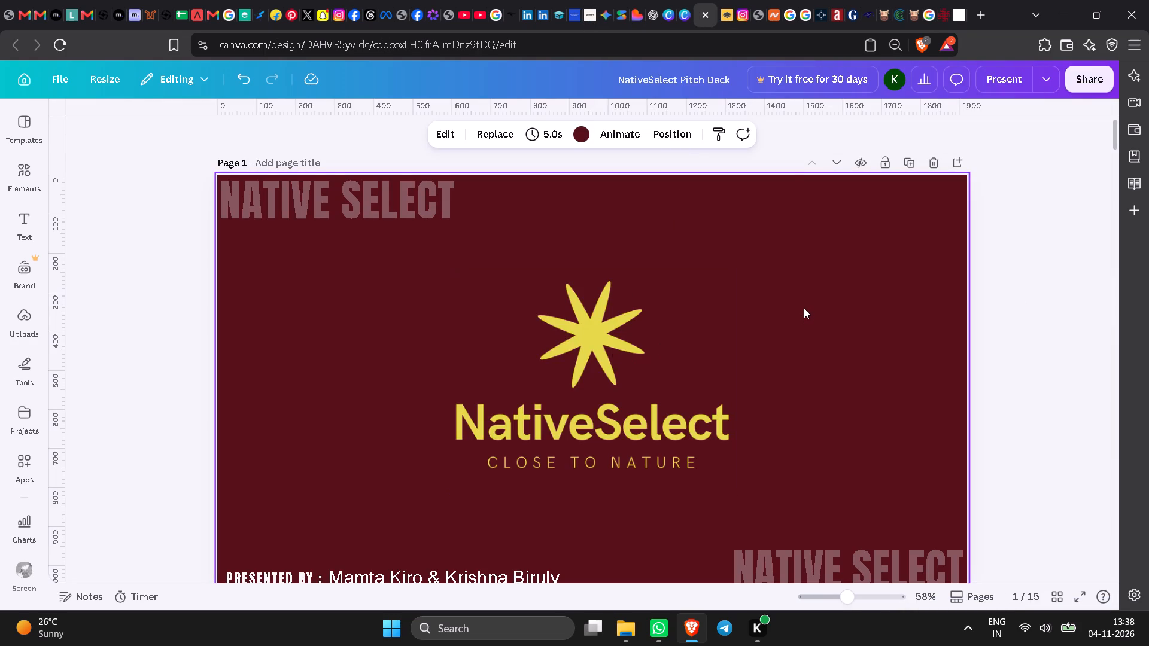
pyautogui.hotkey('ctrl', 'v')
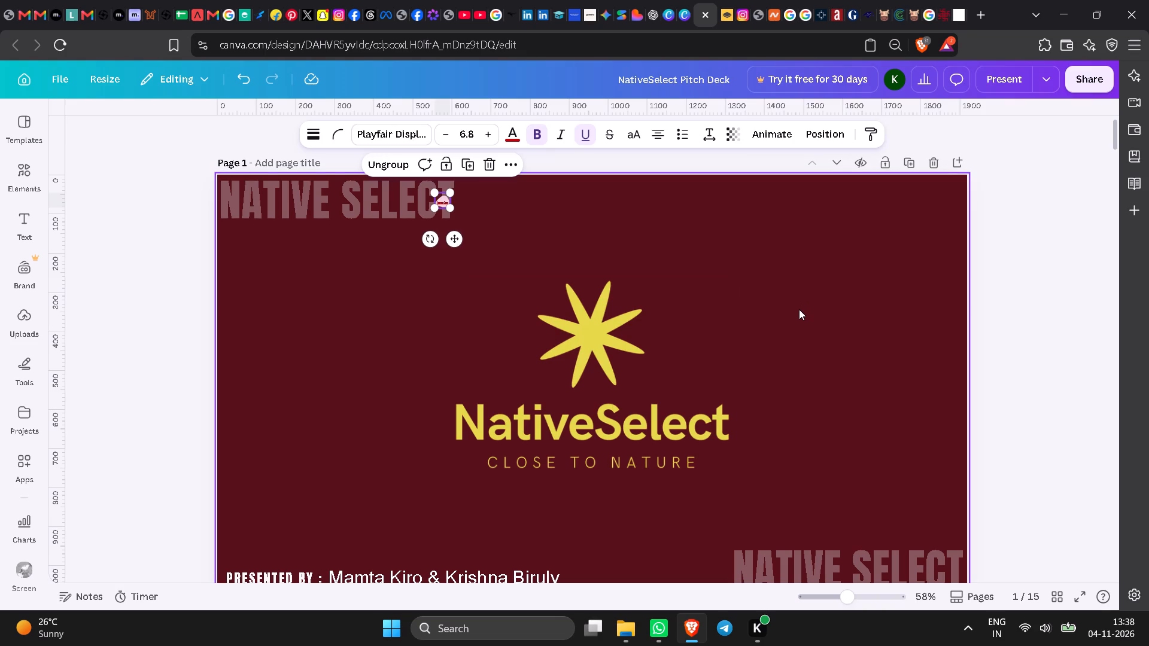
# Move the NativeSelect logo from the centre of the cover to its upper right side, partly past the page edge.
pyautogui.moveTo(566, 330); pyautogui.dragTo(566, 330)
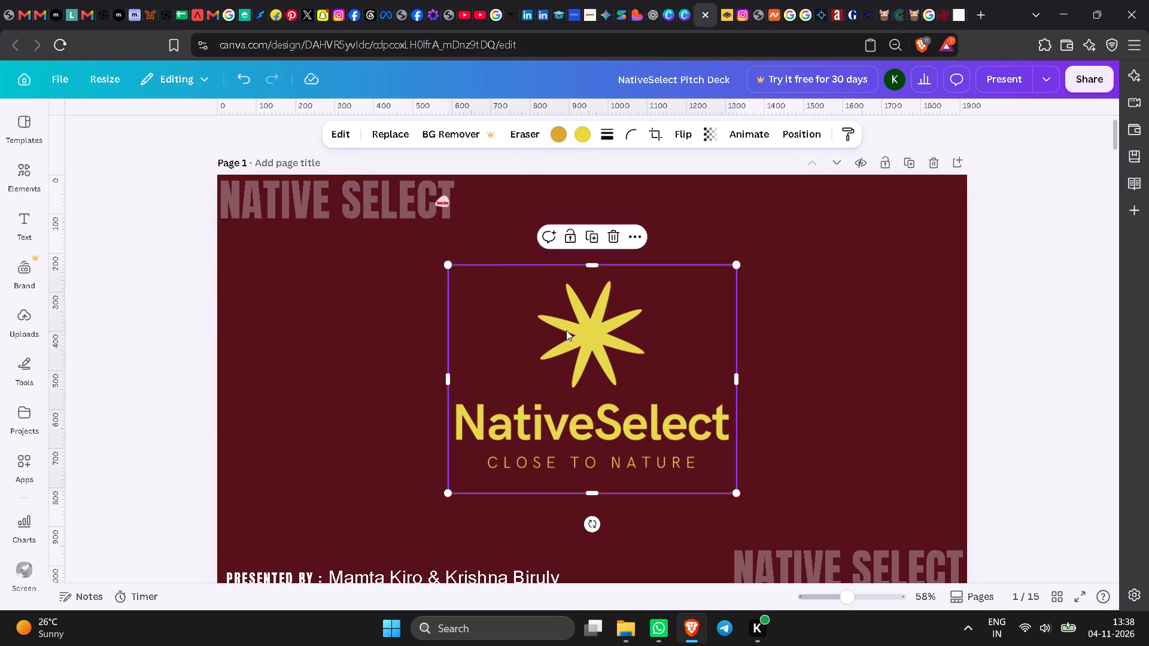
pyautogui.moveTo(566, 330); pyautogui.dragTo(845, 256)
# Enlarge the Jomém logo until its lettering is about size 103 and centre it horizontally on the cover page.
pyautogui.click(441, 205)
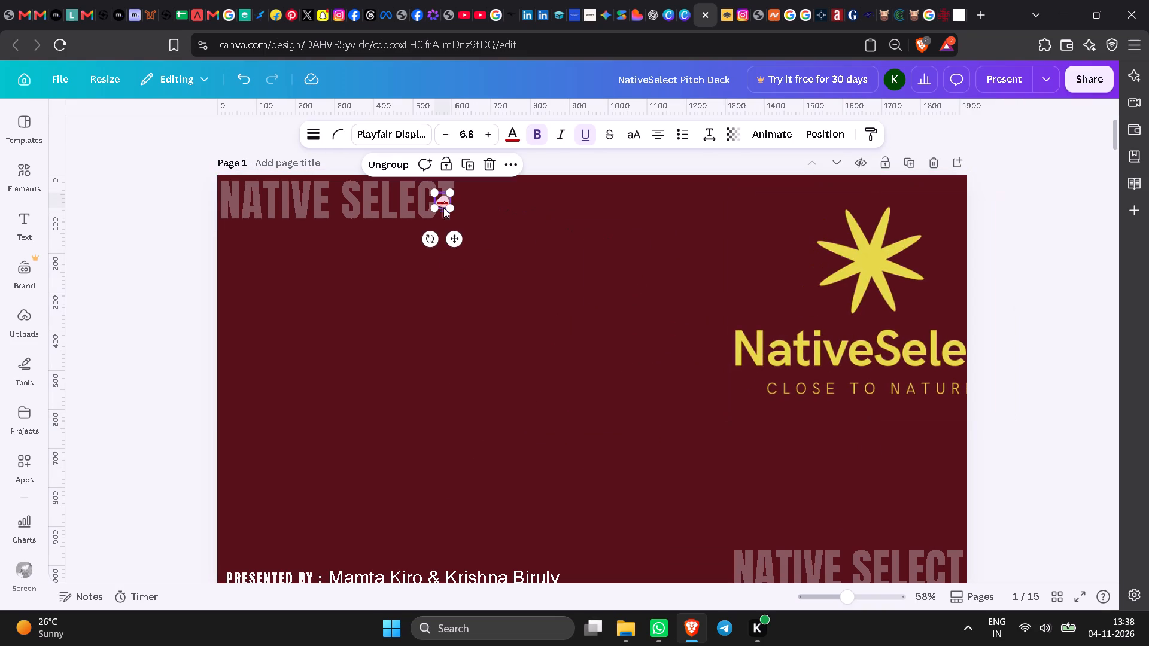
pyautogui.moveTo(449, 209); pyautogui.dragTo(677, 284)
pyautogui.moveTo(536, 278); pyautogui.dragTo(632, 375)
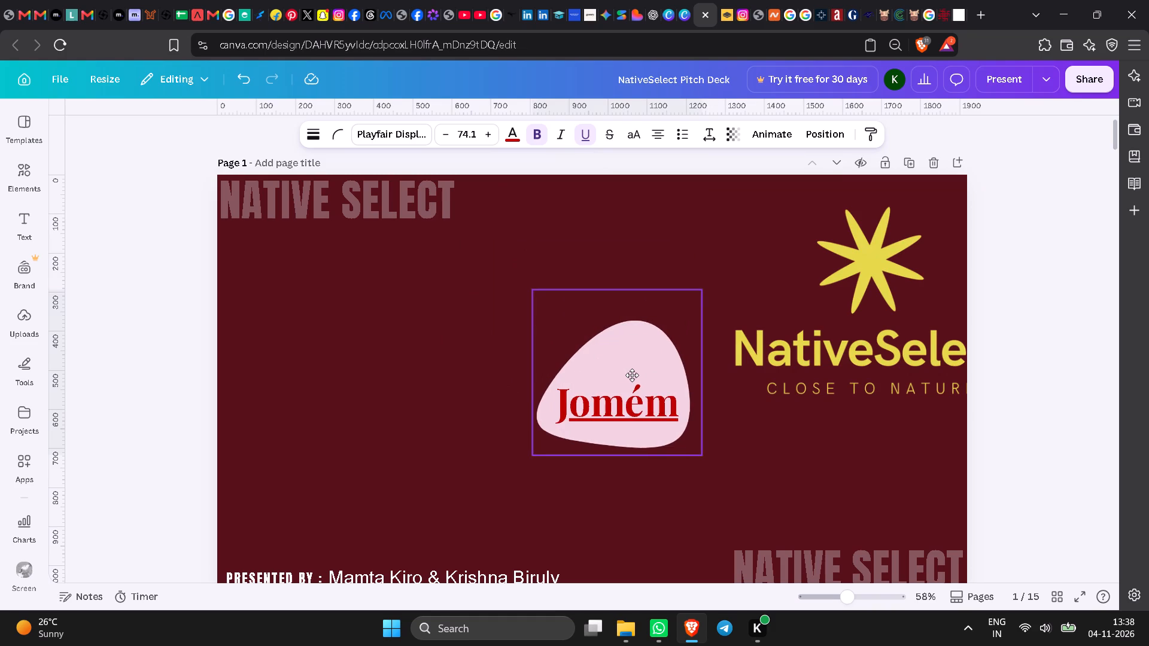
pyautogui.moveTo(632, 375); pyautogui.dragTo(603, 390)
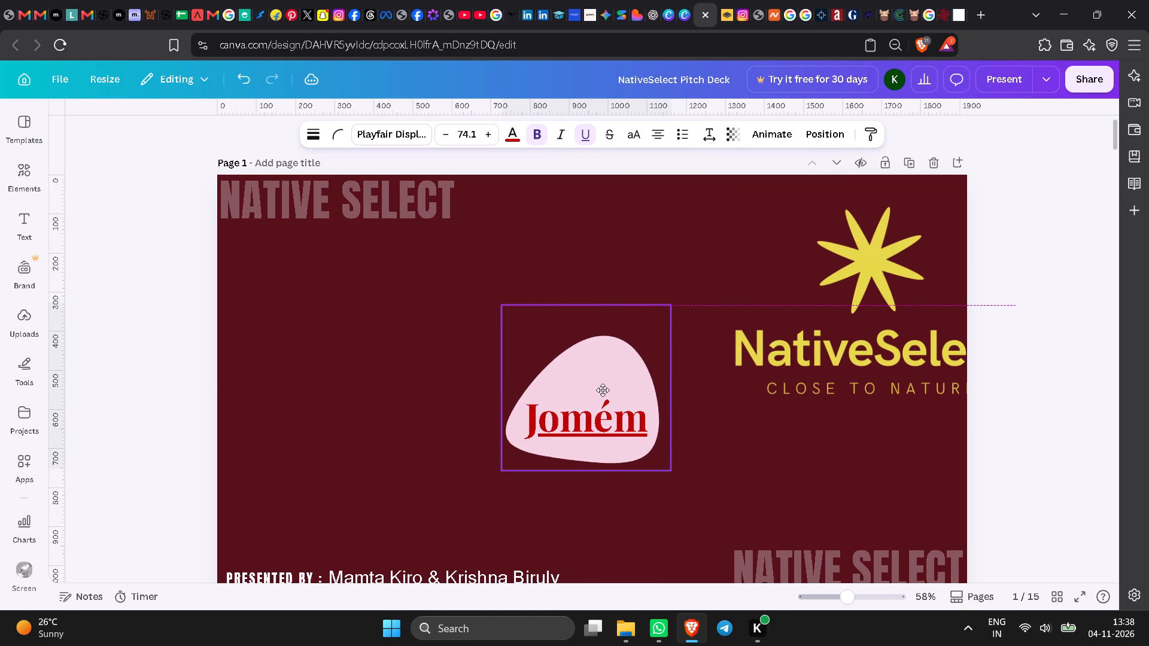
pyautogui.moveTo(603, 390); pyautogui.dragTo(607, 386)
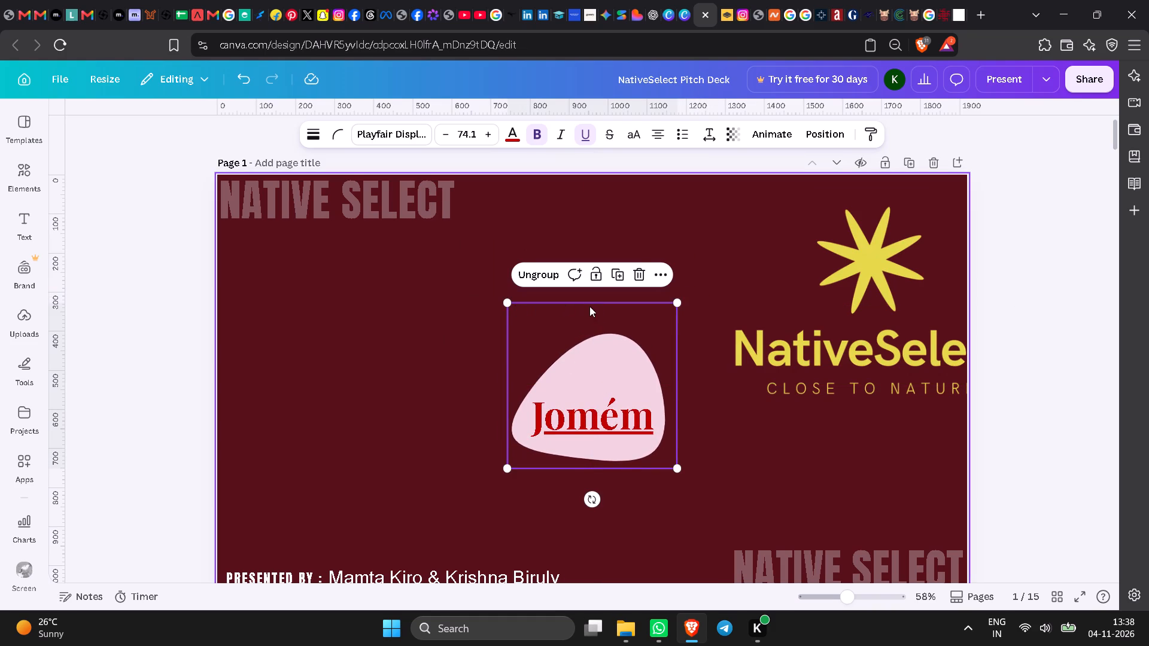
pyautogui.moveTo(505, 298); pyautogui.dragTo(431, 253)
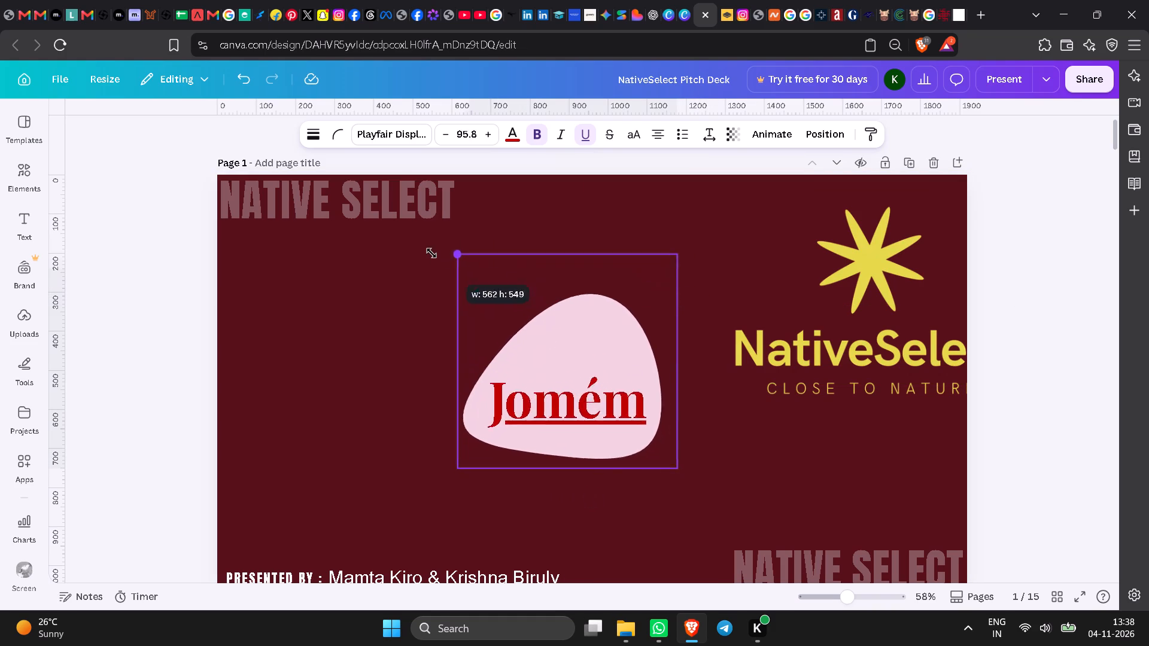
pyautogui.moveTo(431, 253); pyautogui.dragTo(425, 249)
pyautogui.moveTo(566, 337); pyautogui.dragTo(597, 337)
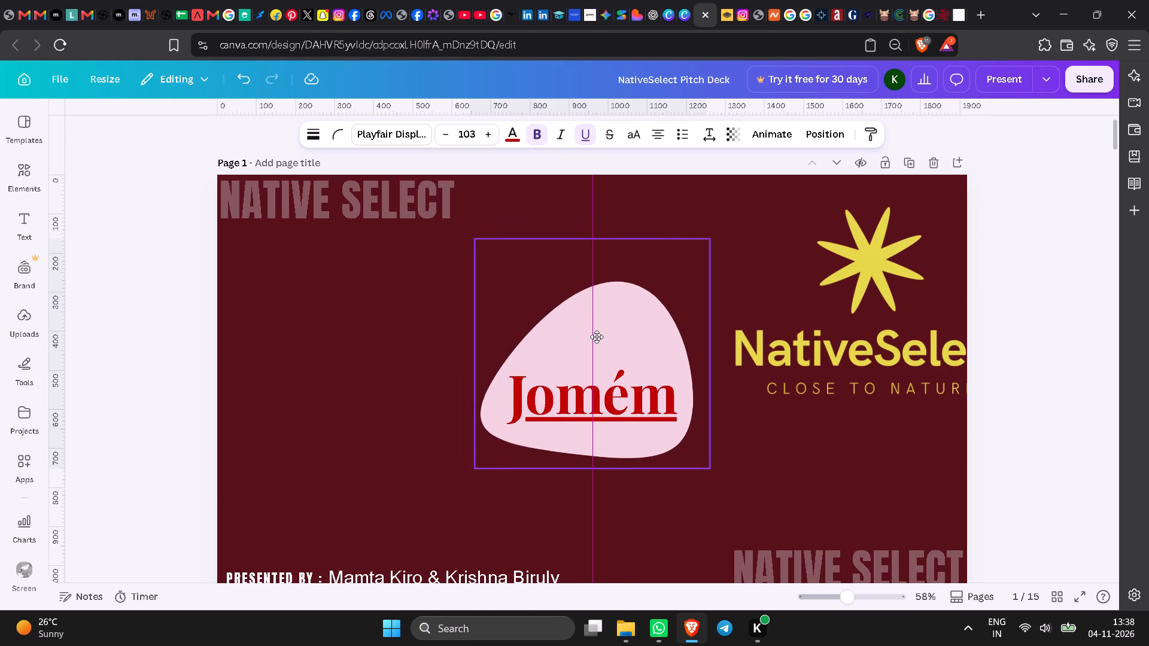
pyautogui.moveTo(597, 337); pyautogui.dragTo(596, 327)
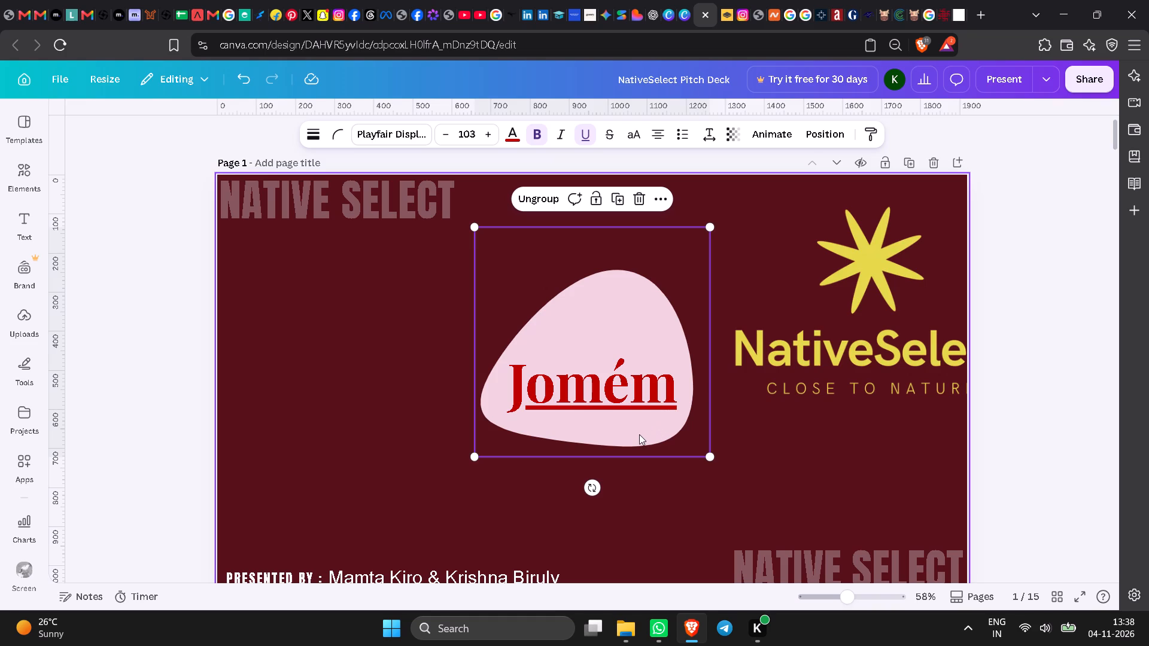
pyautogui.click(660, 486)
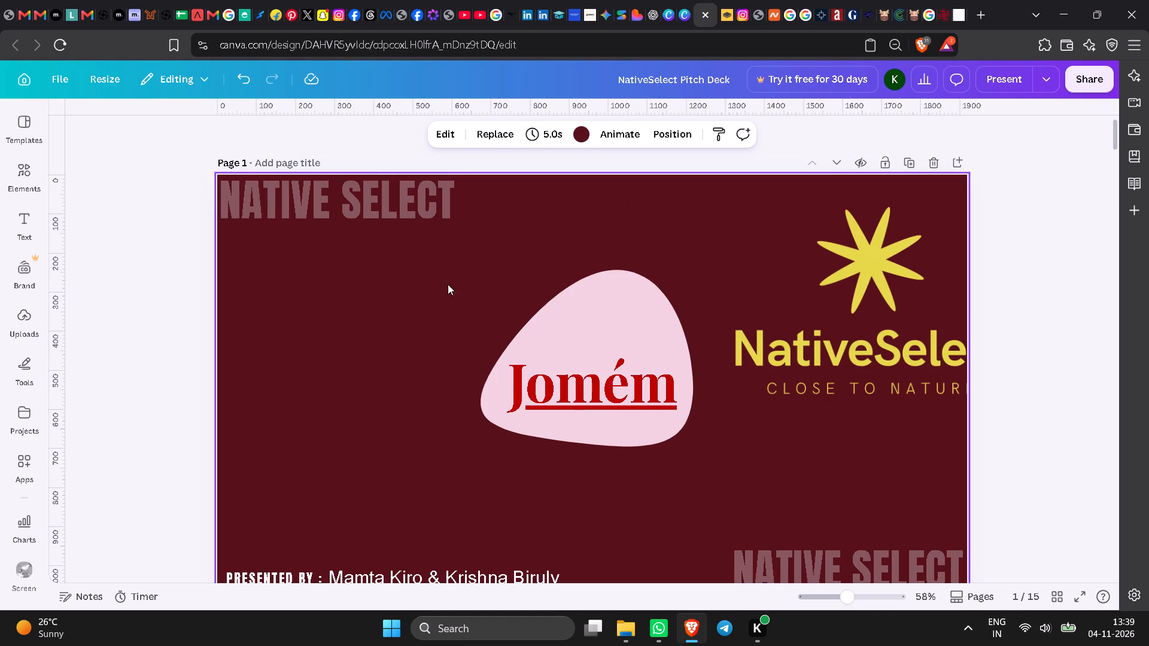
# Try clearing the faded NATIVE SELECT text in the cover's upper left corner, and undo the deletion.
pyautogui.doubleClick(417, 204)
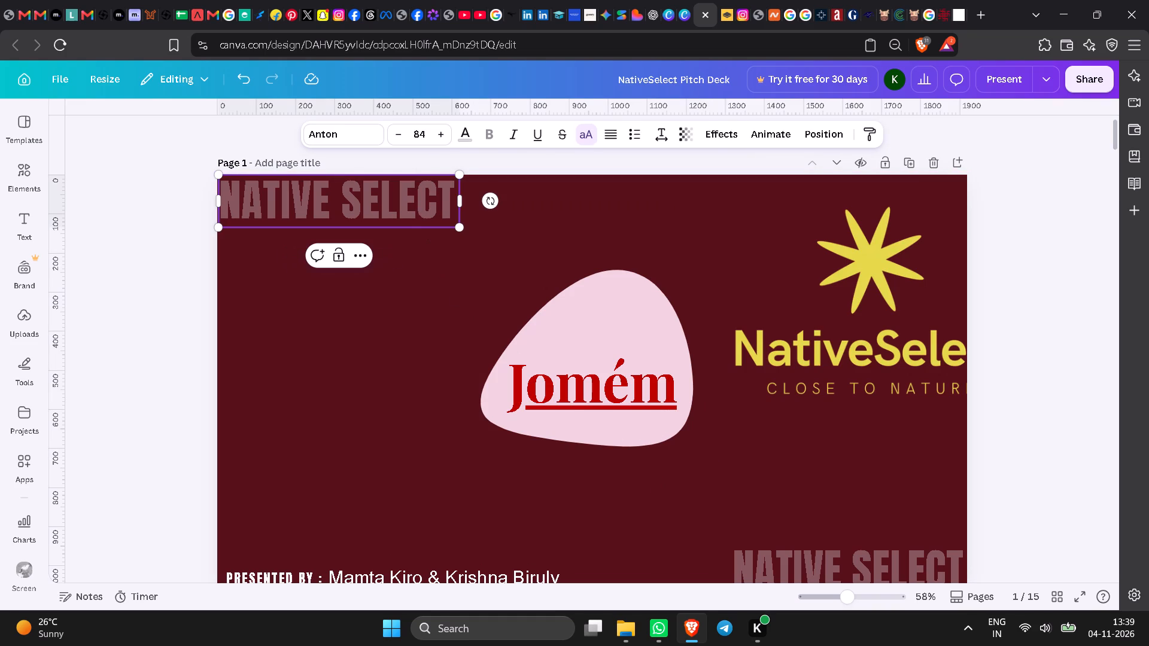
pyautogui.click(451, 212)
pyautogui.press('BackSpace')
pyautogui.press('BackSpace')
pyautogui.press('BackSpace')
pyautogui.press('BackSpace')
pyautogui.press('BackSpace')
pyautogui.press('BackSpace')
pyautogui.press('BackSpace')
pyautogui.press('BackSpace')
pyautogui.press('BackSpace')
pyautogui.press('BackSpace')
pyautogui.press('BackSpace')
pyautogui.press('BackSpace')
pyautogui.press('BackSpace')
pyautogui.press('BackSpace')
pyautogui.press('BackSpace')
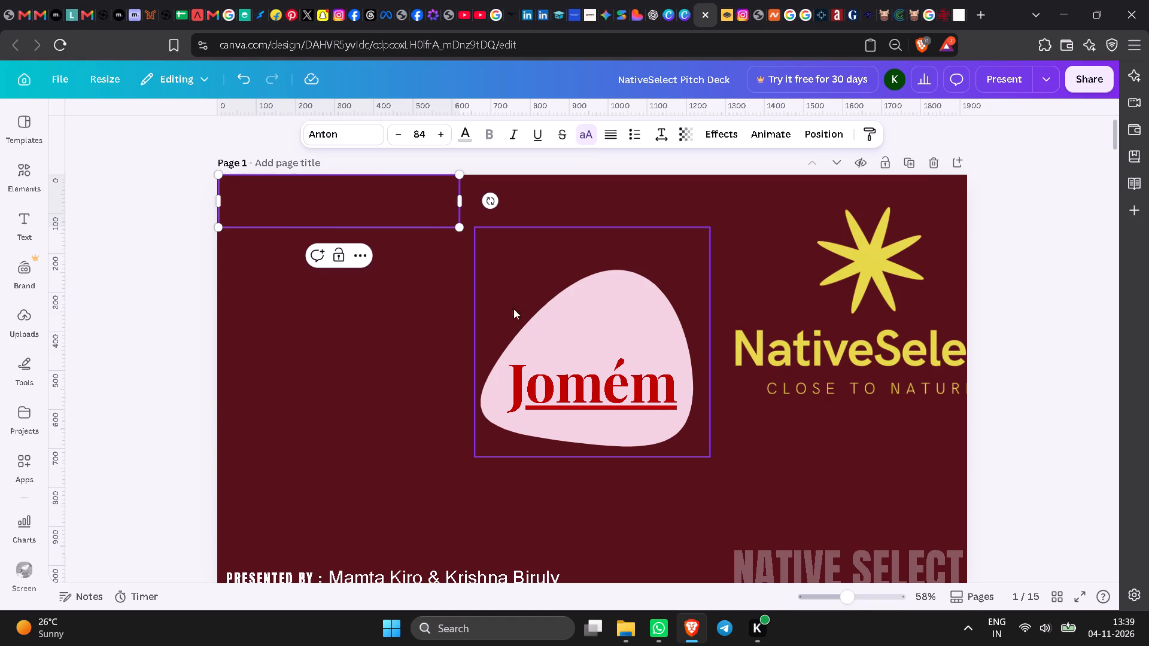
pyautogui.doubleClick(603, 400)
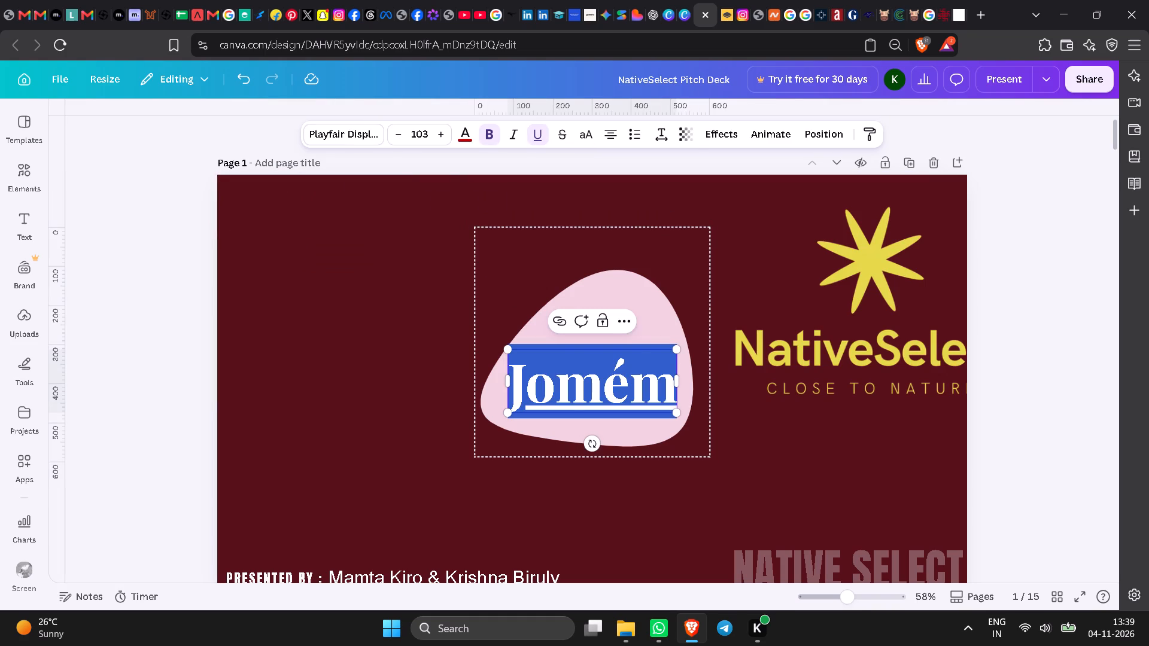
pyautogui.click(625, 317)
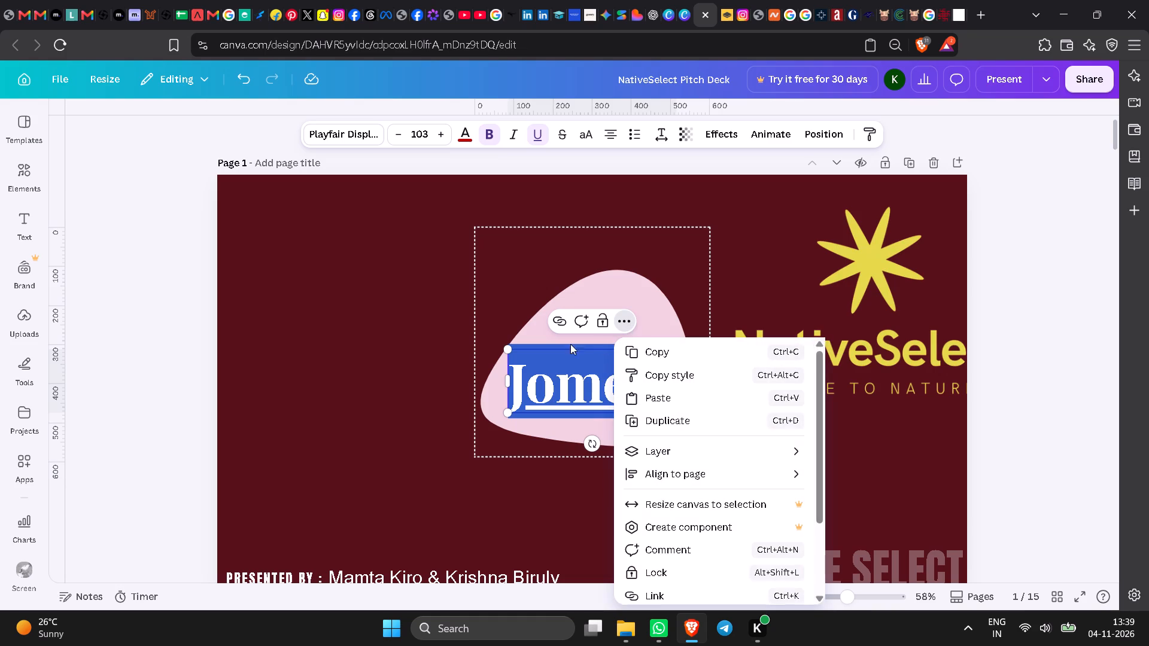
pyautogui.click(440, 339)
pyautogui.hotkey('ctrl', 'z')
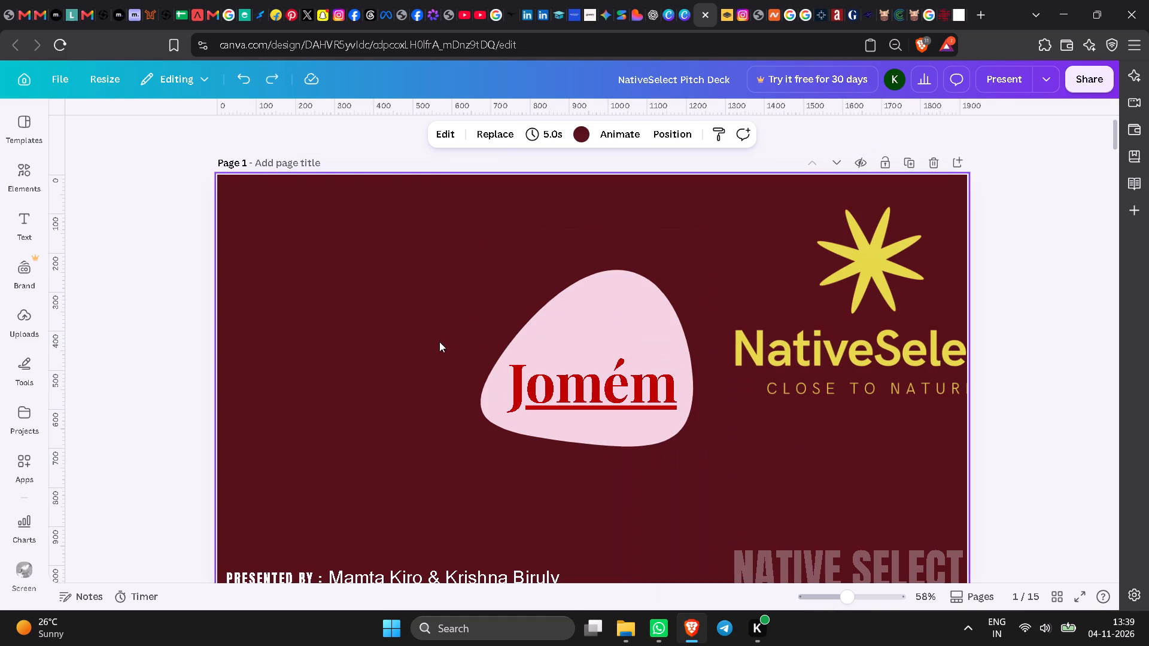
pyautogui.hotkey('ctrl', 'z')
# Replace the faded NATIVE SELECT text in the cover's upper left corner with the word Jomém copied from the logo.
pyautogui.tripleClick(573, 382)
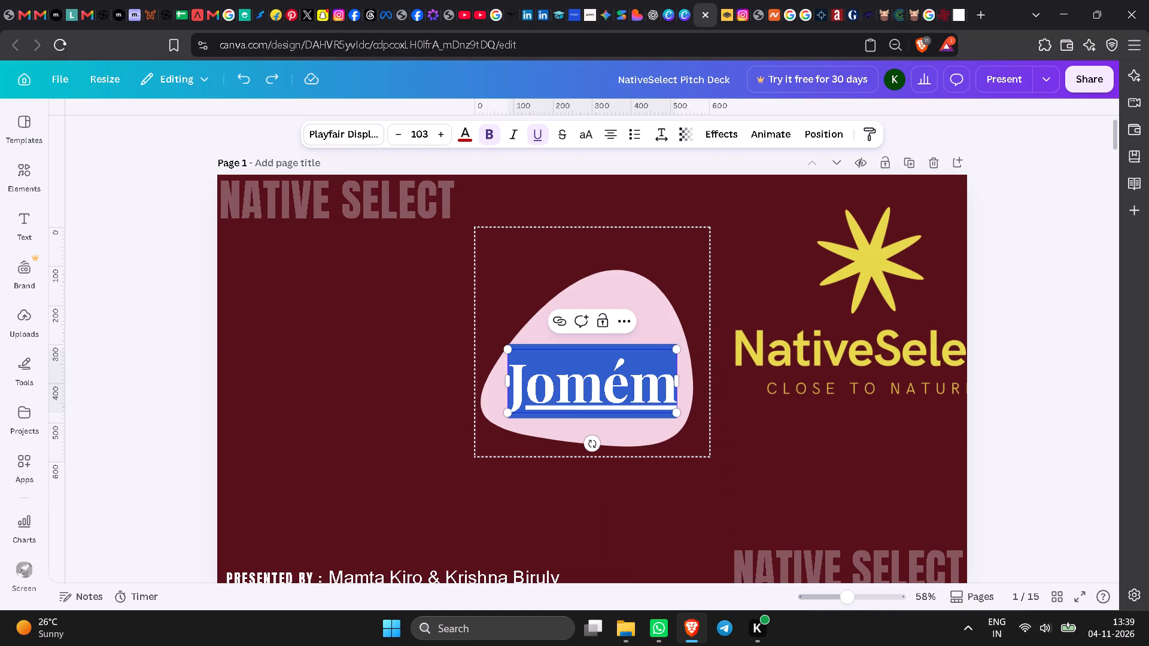
pyautogui.hotkey('ctrl', 'c')
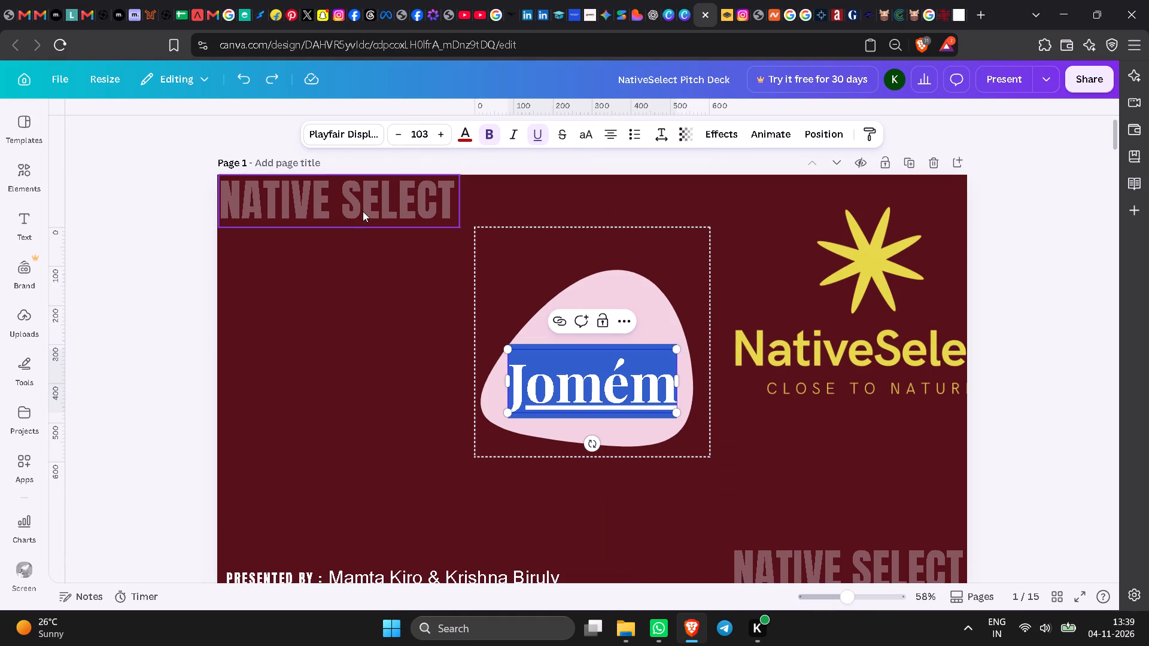
pyautogui.doubleClick(368, 205)
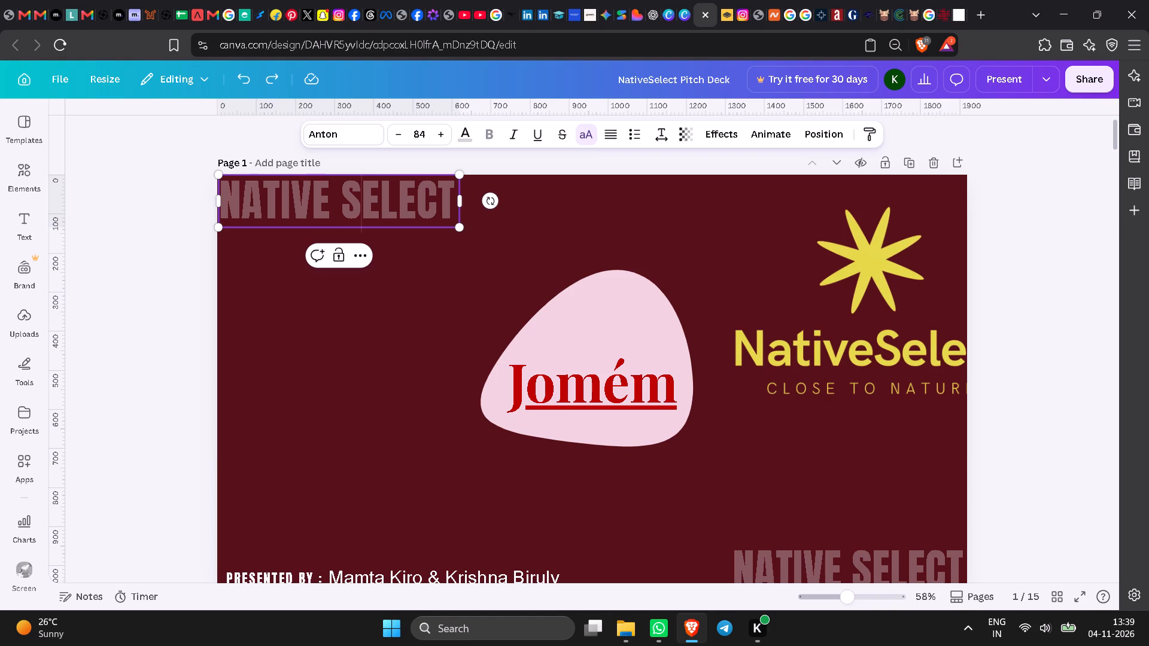
pyautogui.moveTo(451, 208); pyautogui.dragTo(349, 211)
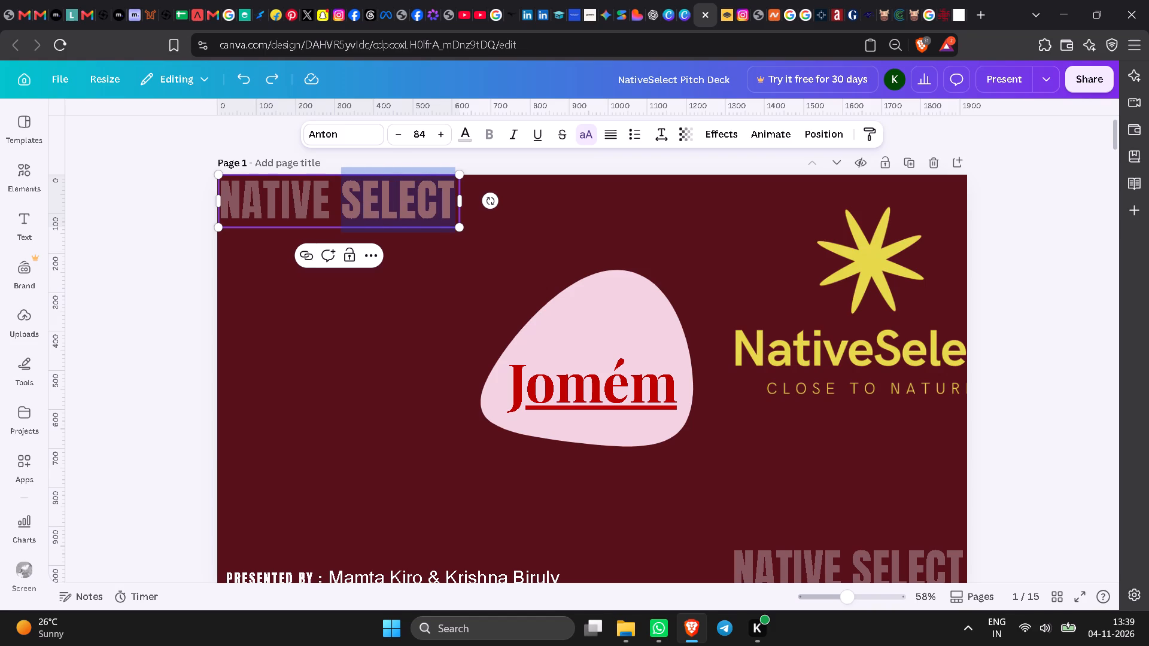
pyautogui.hotkey('ctrl', 'v')
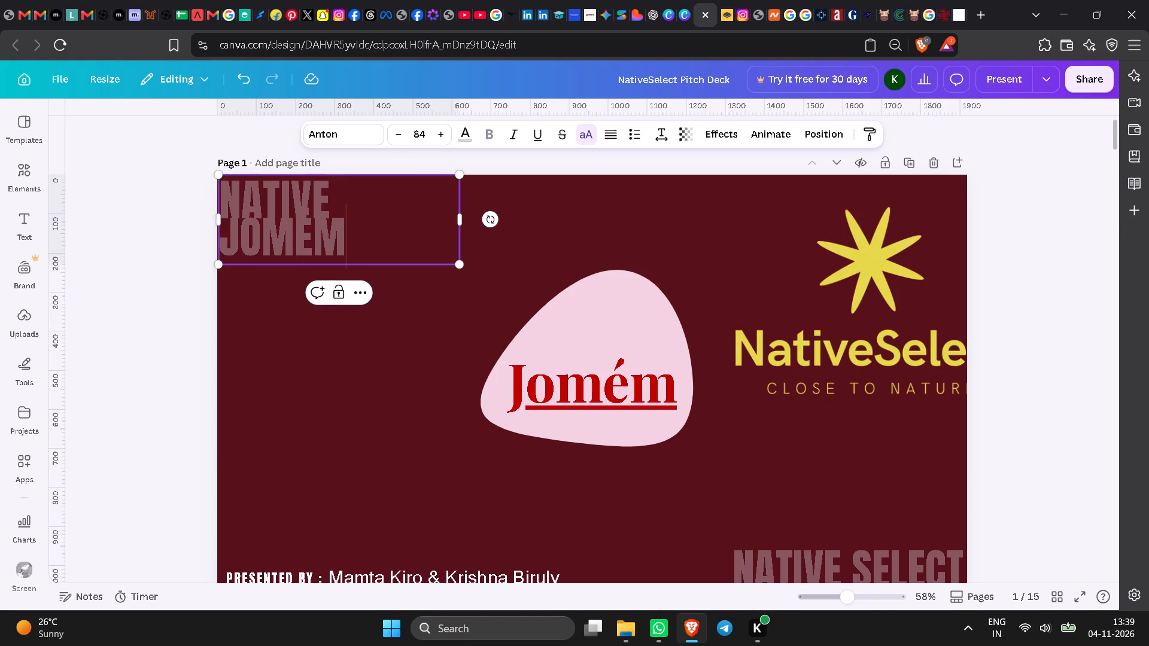
pyautogui.click(339, 202)
pyautogui.press('BackSpace')
pyautogui.press('BackSpace')
pyautogui.press('BackSpace')
pyautogui.press('BackSpace')
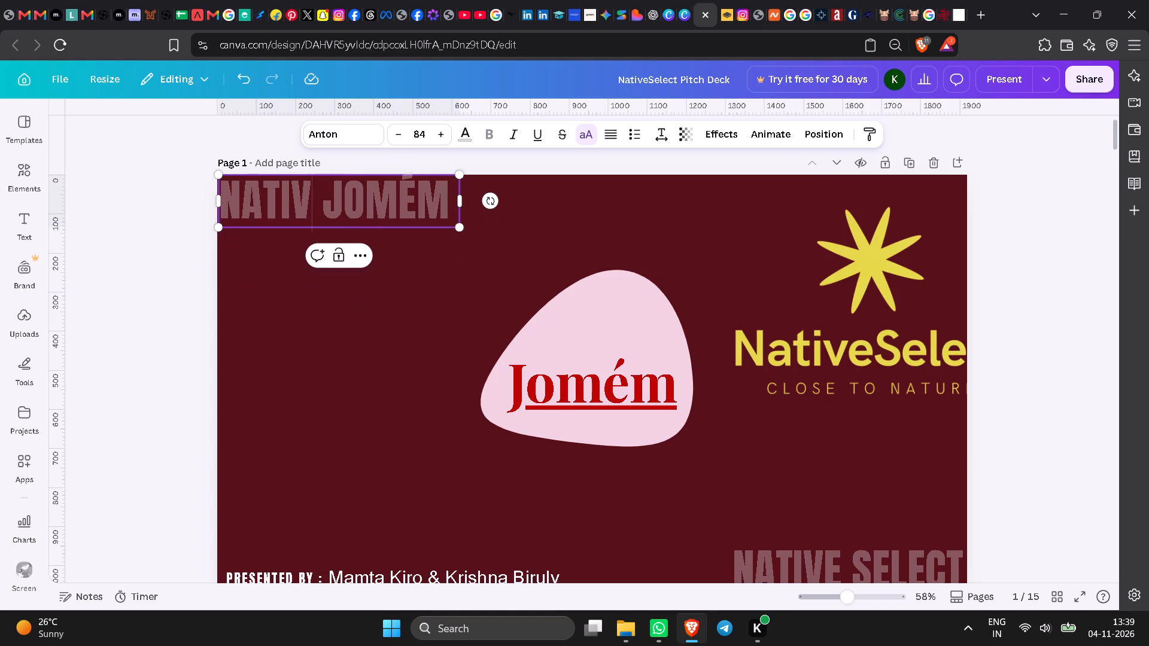
pyautogui.click(275, 208)
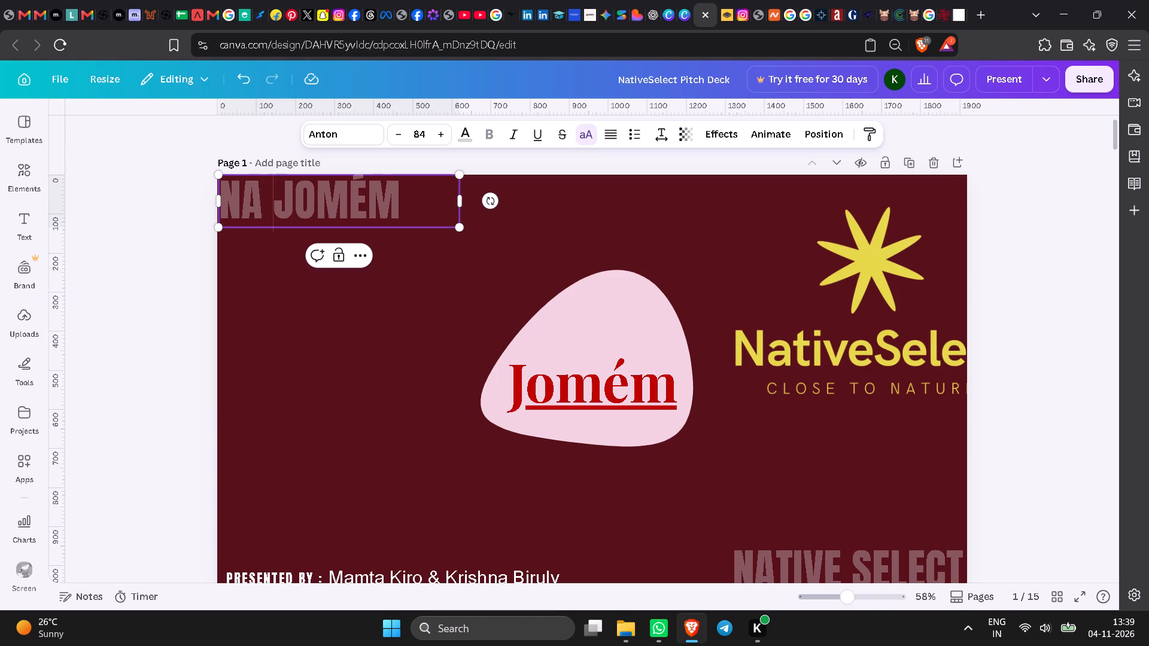
pyautogui.press('BackSpace')
pyautogui.press('BackSpace')
pyautogui.press('BackSpace')
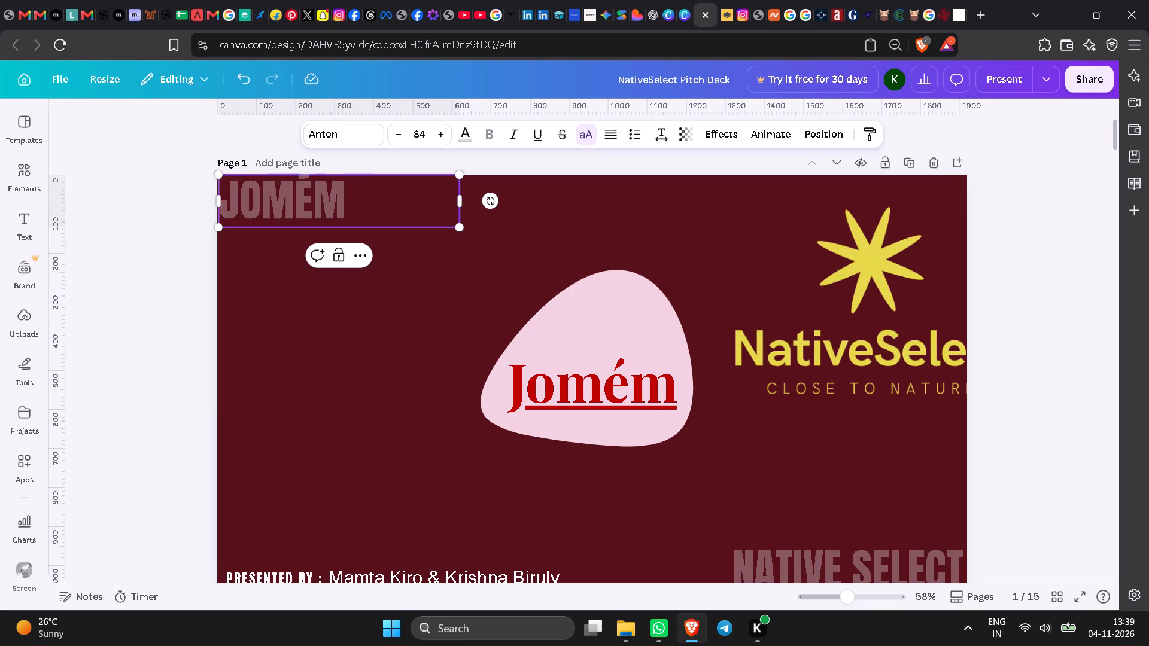
pyautogui.click(421, 261)
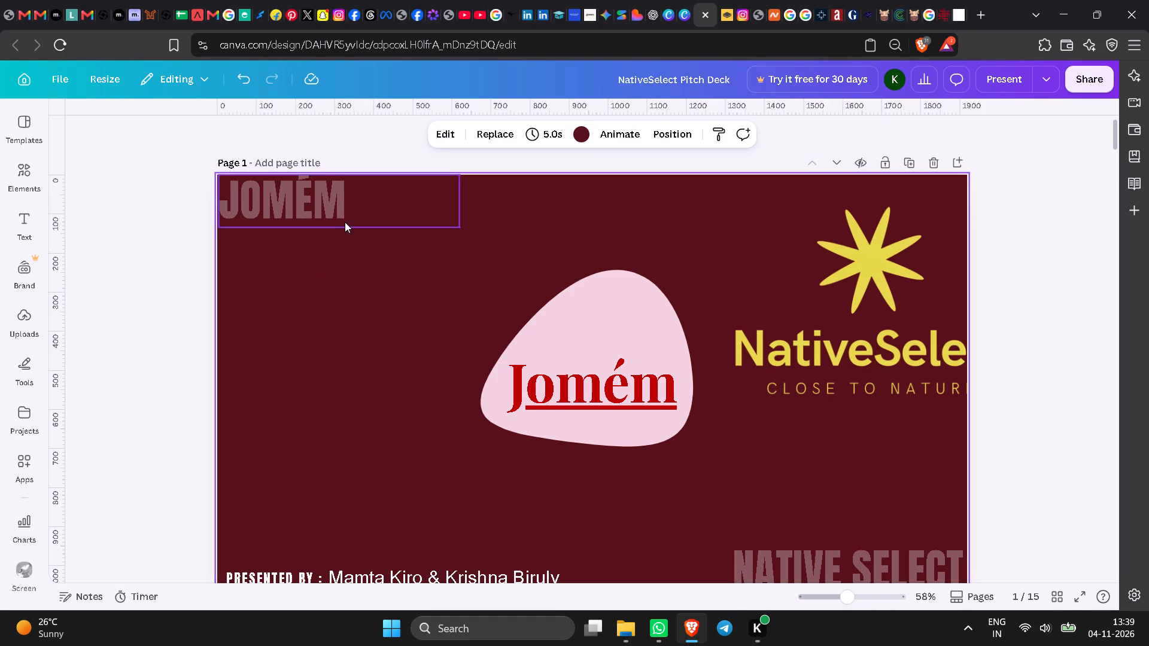
# Nudge the JOMÉM corner text down slightly so its accent clears the cover's top edge.
pyautogui.click(335, 214)
pyautogui.press('Down')
pyautogui.press('Down')
pyautogui.press('Down')
pyautogui.press('Down')
pyautogui.press('Down')
pyautogui.press('Down')
pyautogui.press('Down')
pyautogui.press('Down')
pyautogui.press('Down')
pyautogui.press('Down')
pyautogui.press('Down')
pyautogui.press('Down')
pyautogui.press('Down')
pyautogui.press('Down')
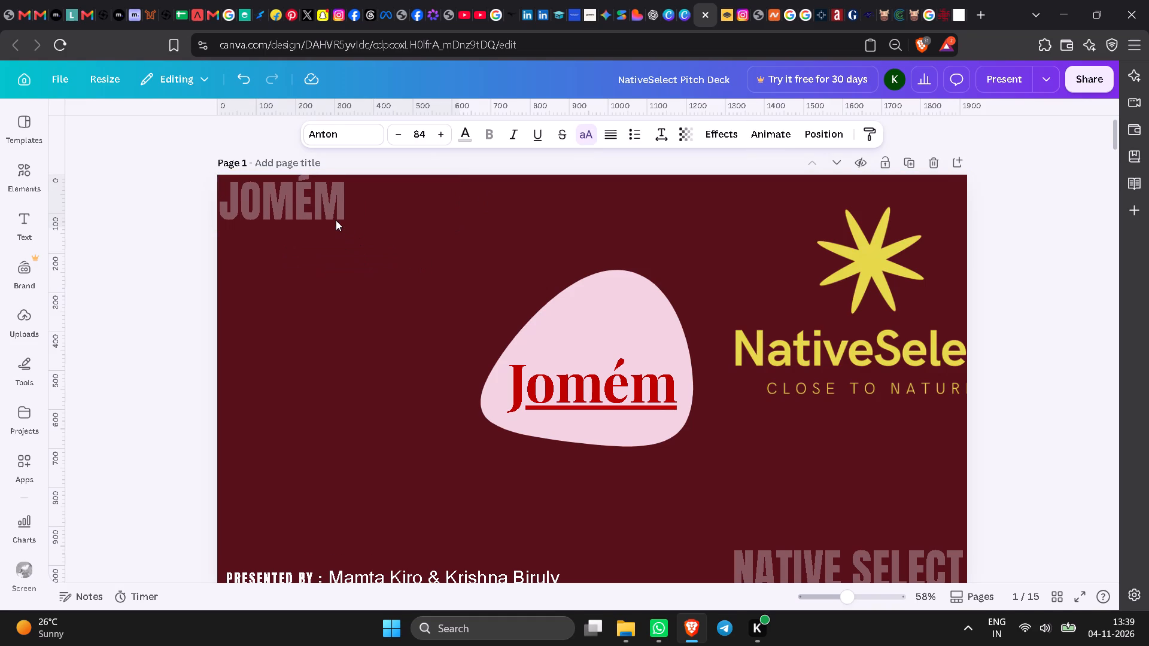
pyautogui.press('Down')
pyautogui.press('Down')
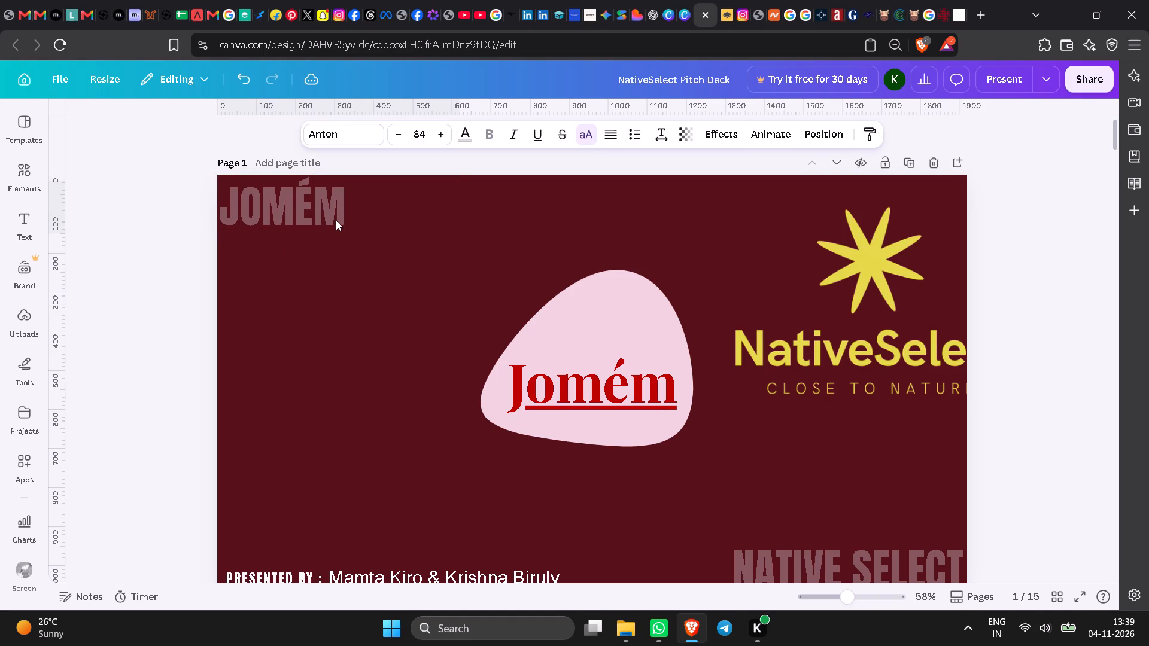
pyautogui.press('Down')
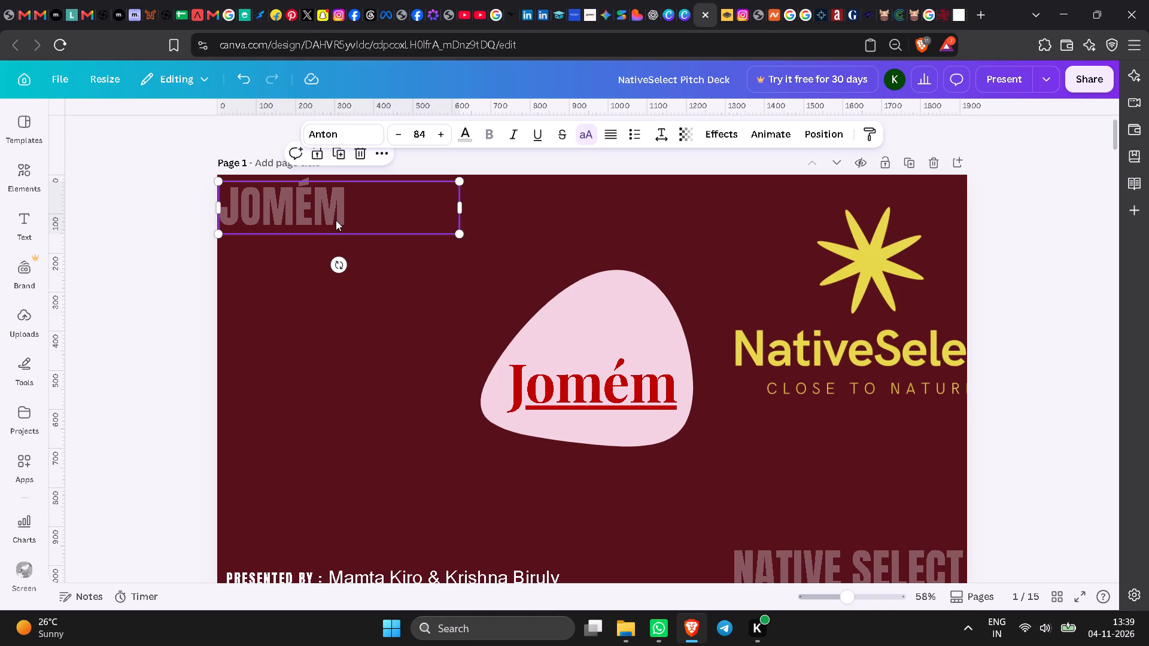
# Narrow the JOMÉM corner text box to fit closely around the word.
pyautogui.moveTo(460, 208); pyautogui.dragTo(366, 218)
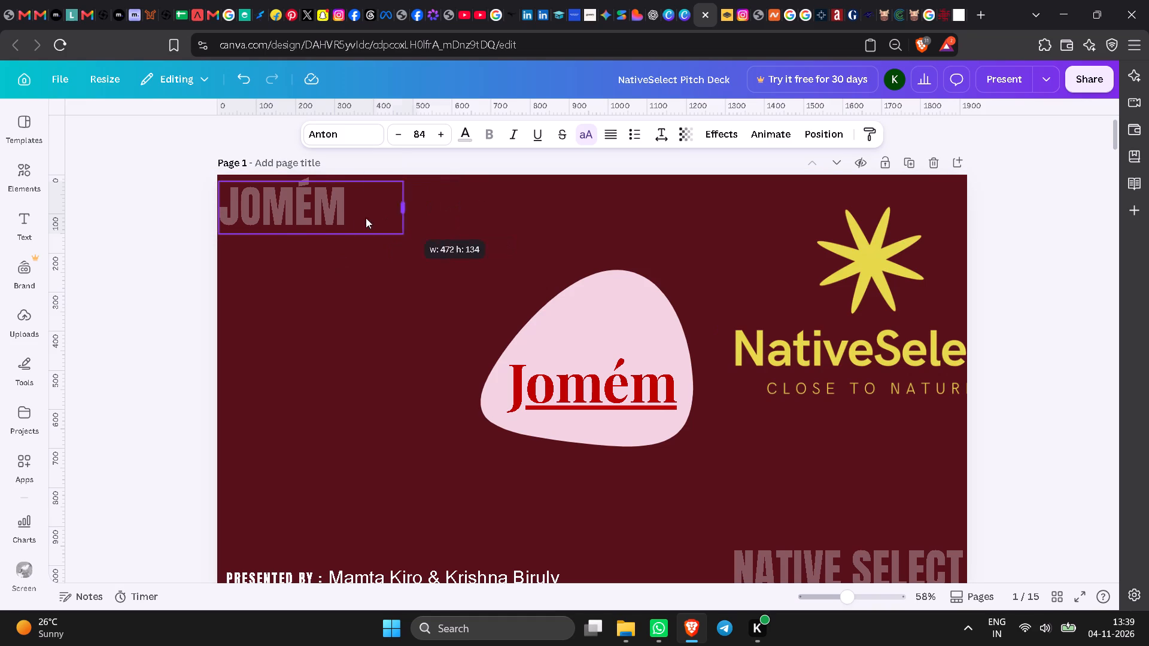
pyautogui.moveTo(366, 218); pyautogui.dragTo(352, 218)
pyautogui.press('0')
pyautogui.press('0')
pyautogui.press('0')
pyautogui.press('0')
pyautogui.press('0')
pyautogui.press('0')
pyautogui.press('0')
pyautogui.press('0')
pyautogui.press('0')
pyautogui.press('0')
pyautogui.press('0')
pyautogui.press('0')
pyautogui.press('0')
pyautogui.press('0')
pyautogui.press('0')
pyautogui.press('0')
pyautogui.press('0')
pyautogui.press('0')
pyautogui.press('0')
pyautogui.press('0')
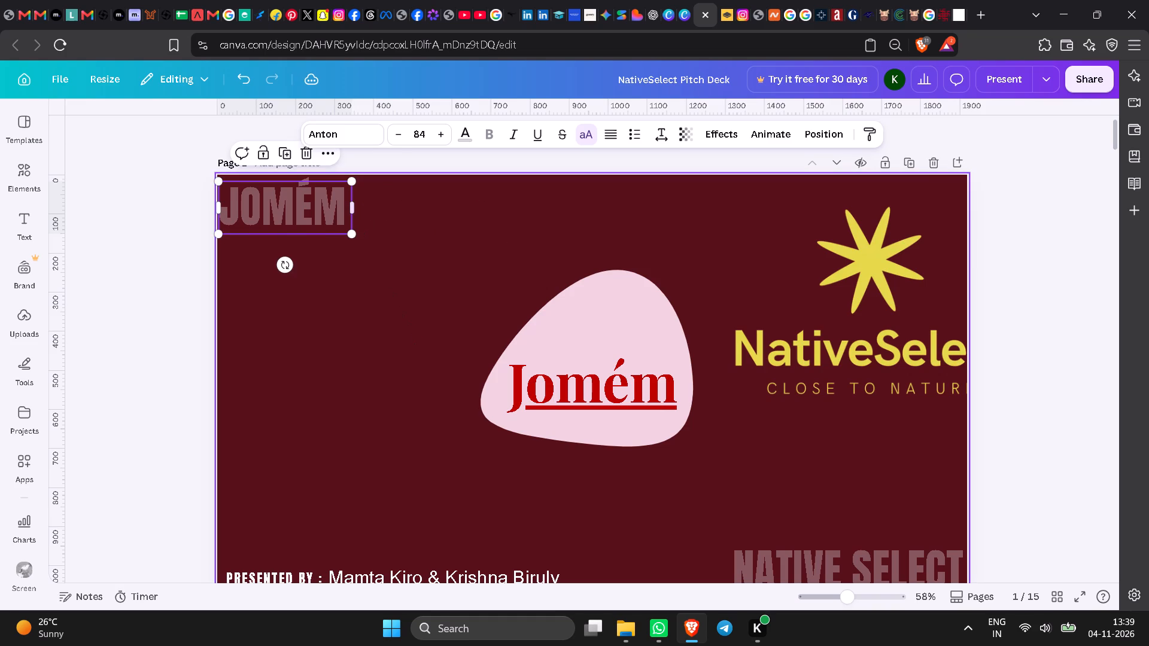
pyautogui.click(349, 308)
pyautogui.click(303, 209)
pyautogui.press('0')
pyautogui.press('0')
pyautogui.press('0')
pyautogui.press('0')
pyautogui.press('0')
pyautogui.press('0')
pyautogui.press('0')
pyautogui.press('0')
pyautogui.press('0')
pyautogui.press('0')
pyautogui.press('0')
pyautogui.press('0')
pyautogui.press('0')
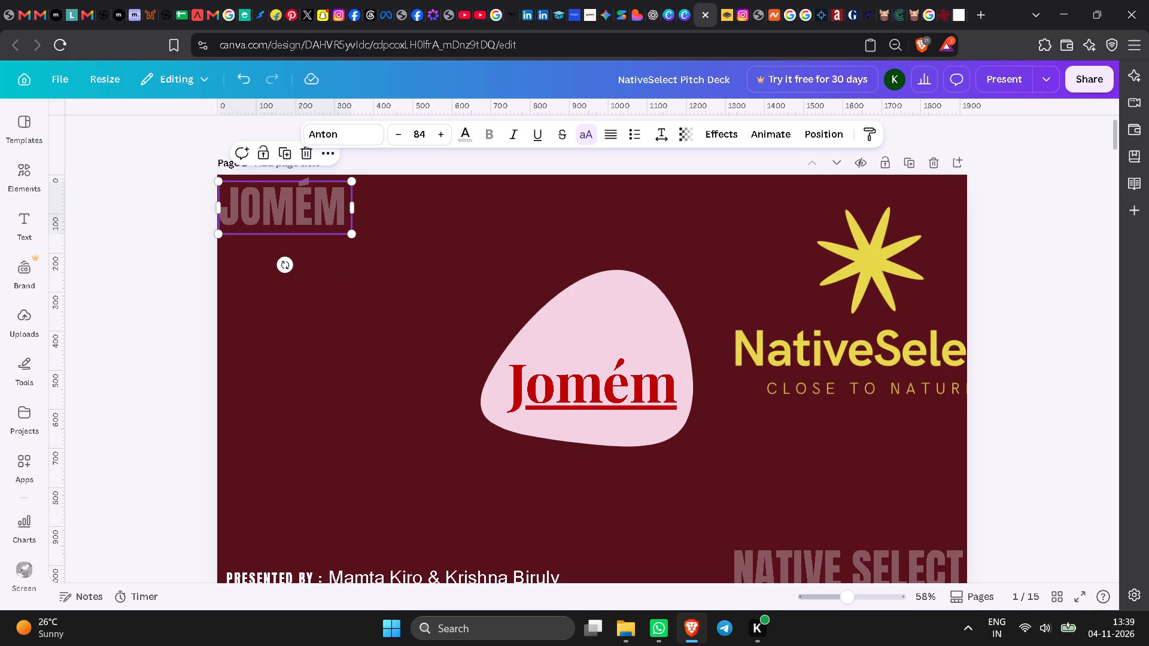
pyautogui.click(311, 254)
# Nudge the JOMÉM text in the cover's upper left corner slightly right and down, away from the cover's edges.
pyautogui.click(296, 210)
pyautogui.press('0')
pyautogui.press('Right')
pyautogui.press('Right')
pyautogui.press('Right')
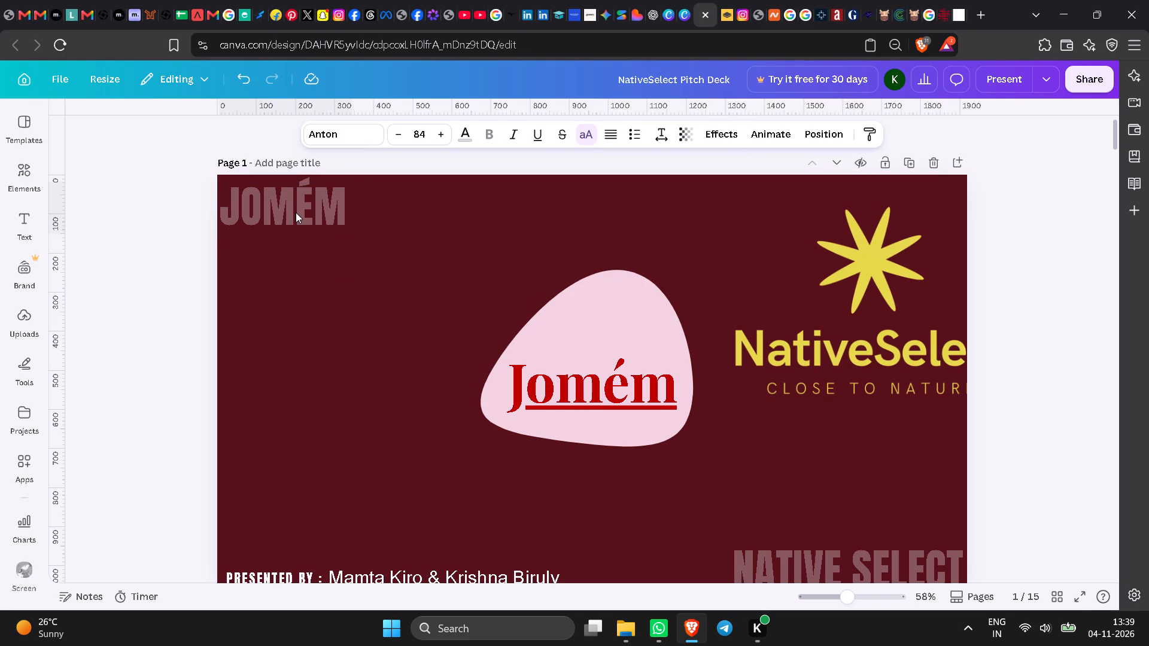
pyautogui.press('Right')
pyautogui.press('Right')
pyautogui.press('Right')
pyautogui.press('Right')
pyautogui.press('Right')
pyautogui.press('Right')
pyautogui.press('Right')
pyautogui.press('Right')
pyautogui.press('Right')
pyautogui.press('Right')
pyautogui.press('Right')
pyautogui.press('Right')
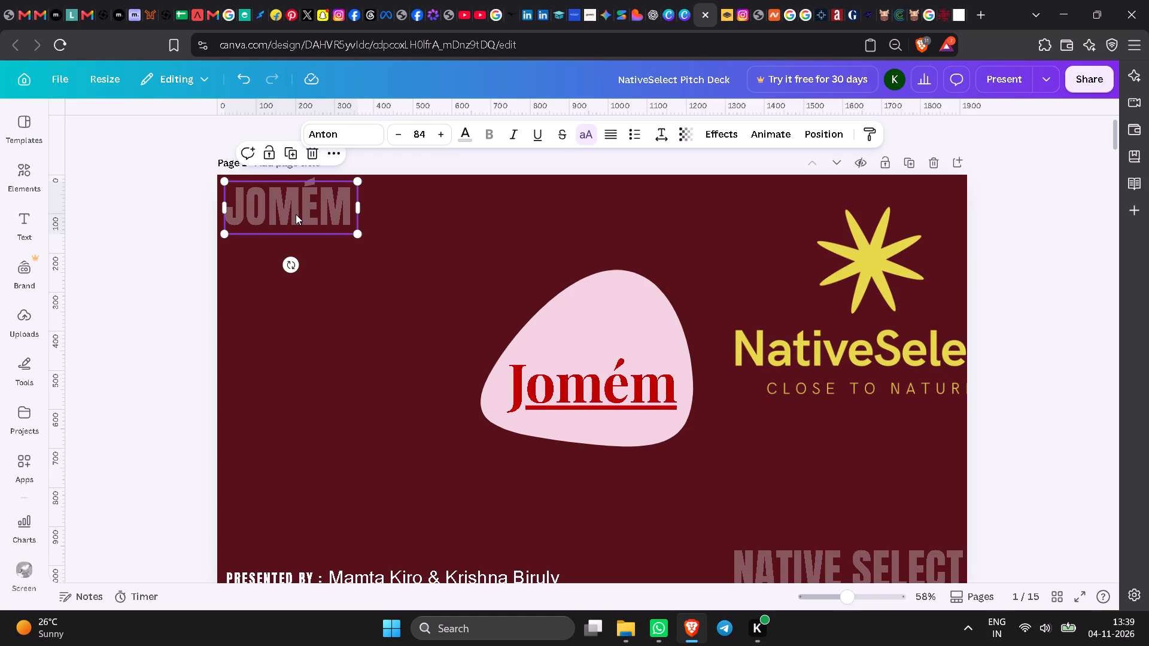
pyautogui.press('Down')
pyautogui.press('Down')
pyautogui.press('Down')
pyautogui.press('Down')
pyautogui.press('Down')
pyautogui.press('Down')
pyautogui.press('Down')
pyautogui.press('Down')
pyautogui.press('Down')
pyautogui.press('Down')
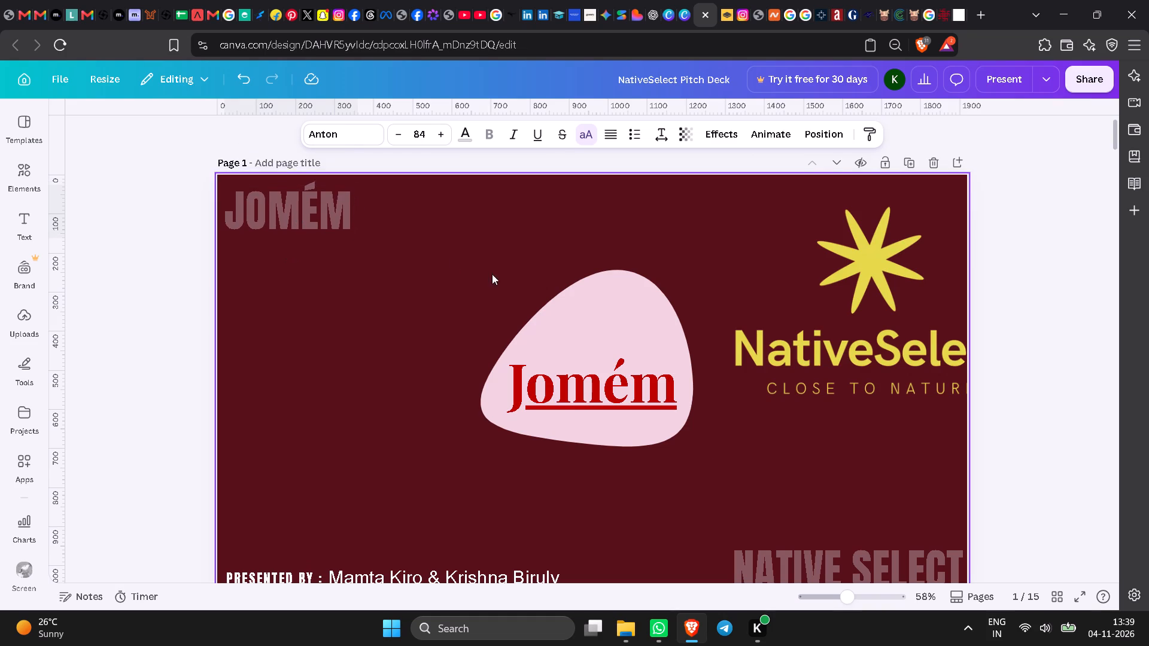
pyautogui.scroll(-1, 758, 385)
pyautogui.scroll(1, 345, 236)
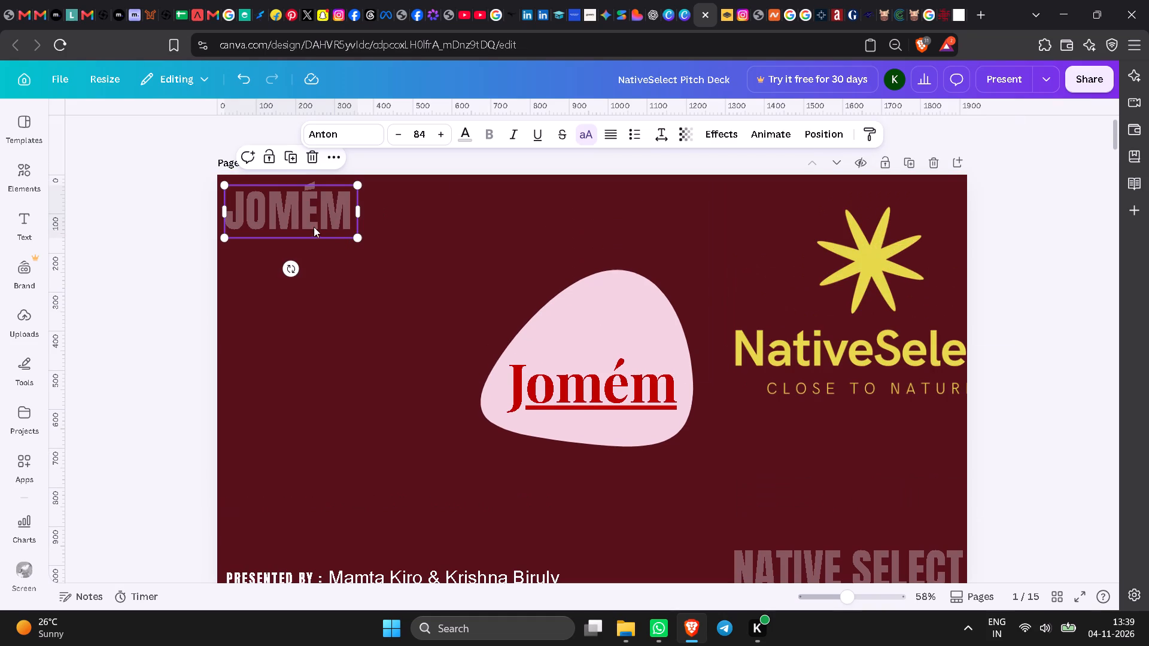
# Duplicate the JOMÉM corner text and place the copy in the empty area below the central logo.
pyautogui.click(300, 218)
pyautogui.click(394, 322)
pyautogui.click(288, 212)
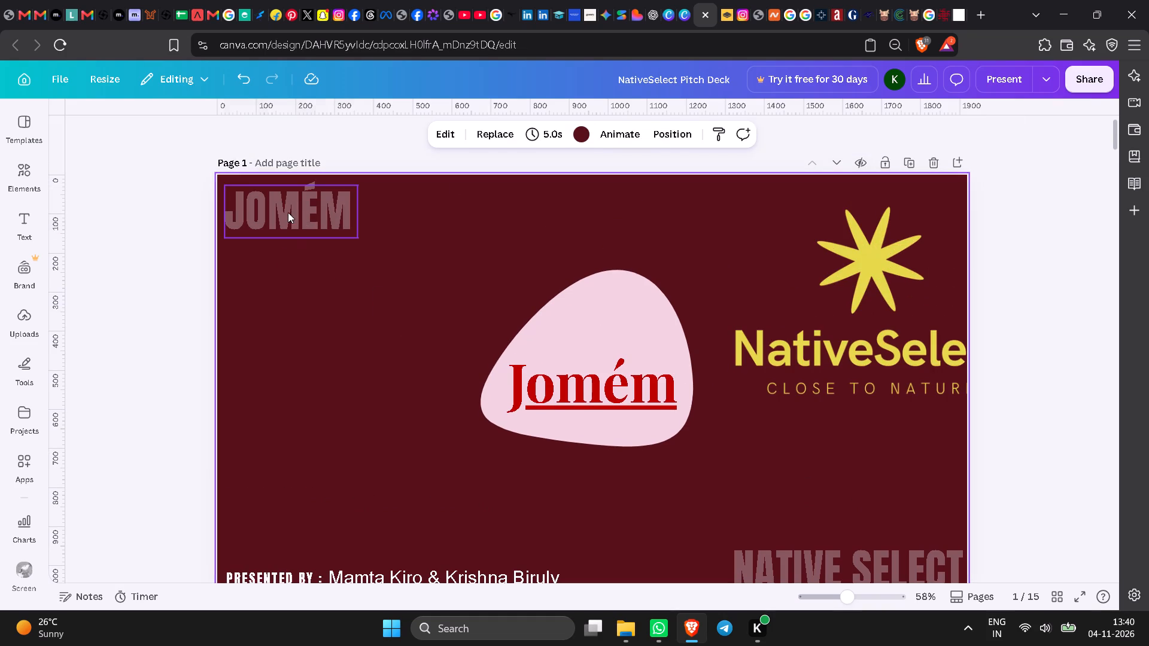
pyautogui.click(285, 154)
pyautogui.moveTo(305, 219); pyautogui.dragTo(400, 376)
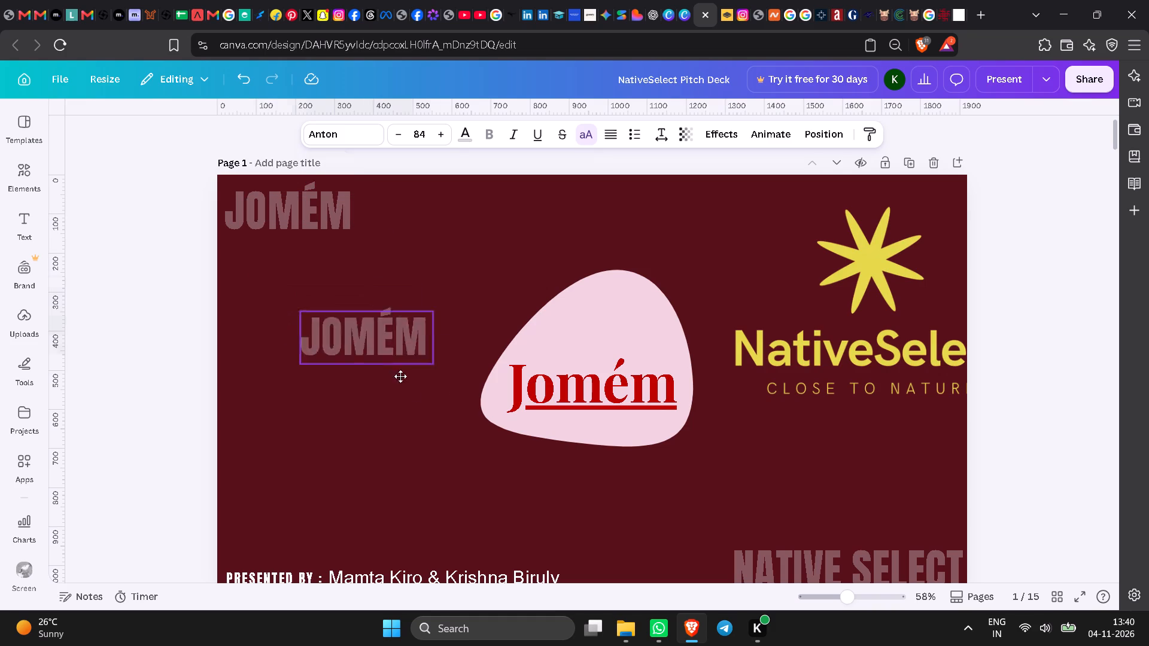
pyautogui.moveTo(400, 376); pyautogui.dragTo(513, 485)
# Delete the faded NATIVE SELECT text in the cover's lower right corner.
pyautogui.click(809, 542)
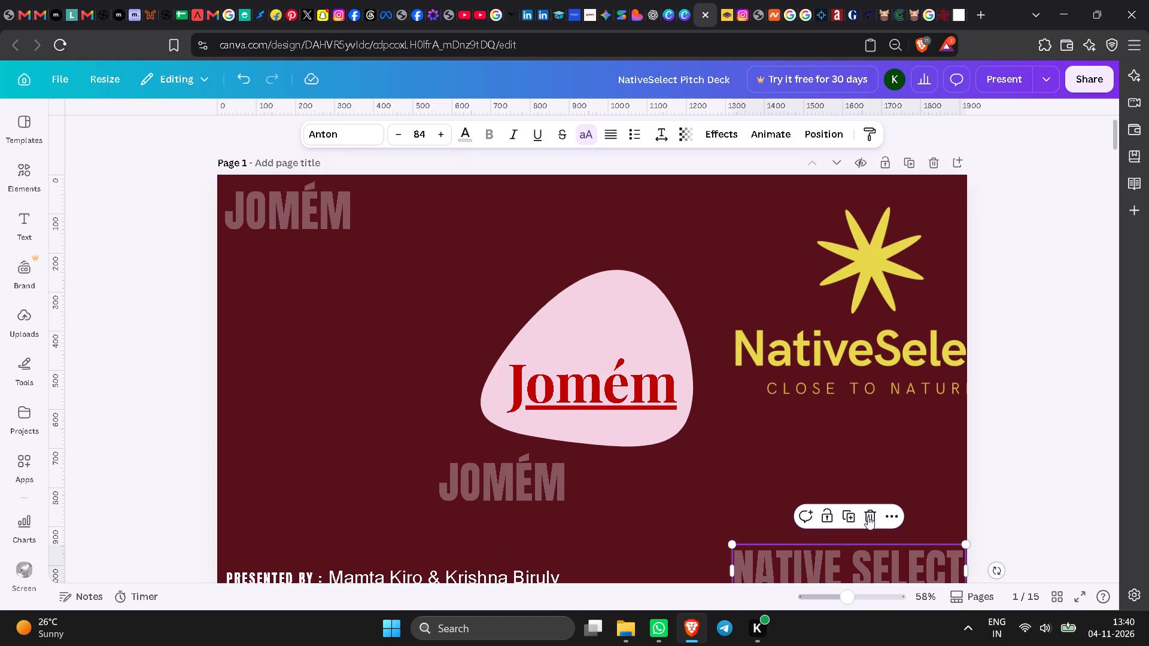
pyautogui.click(870, 519)
# Move the JOMÉM copy into the cover's lower right corner, level with the PRESENTED BY line.
pyautogui.moveTo(485, 488); pyautogui.dragTo(792, 540)
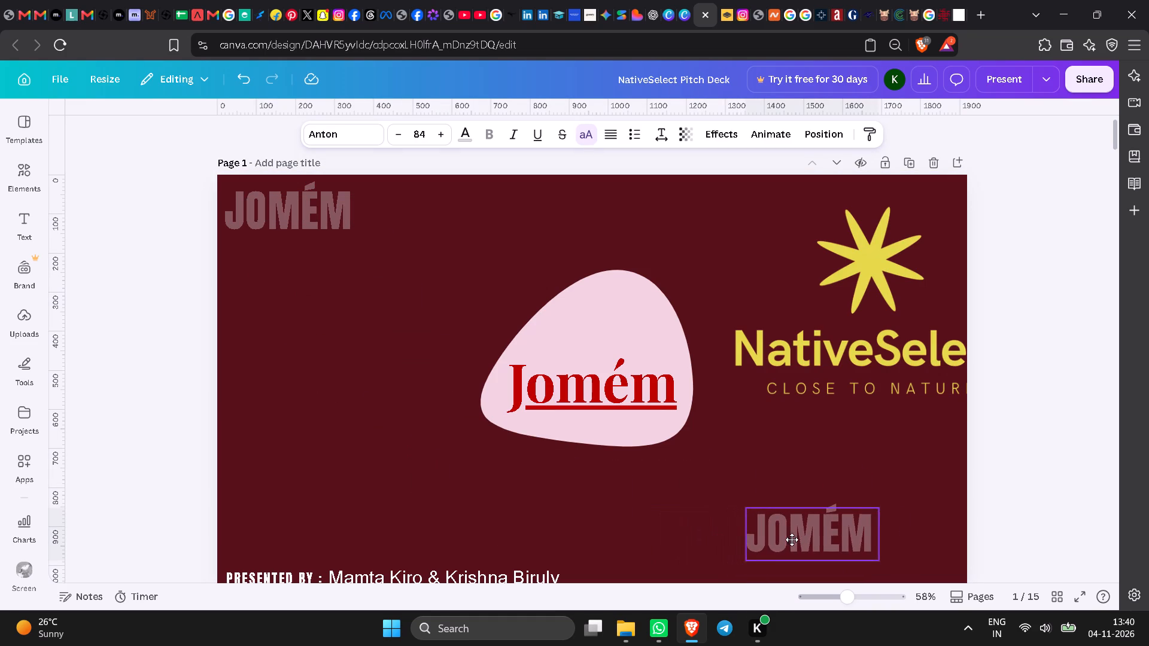
pyautogui.scroll(-1, 792, 535)
pyautogui.moveTo(800, 286); pyautogui.dragTo(847, 304)
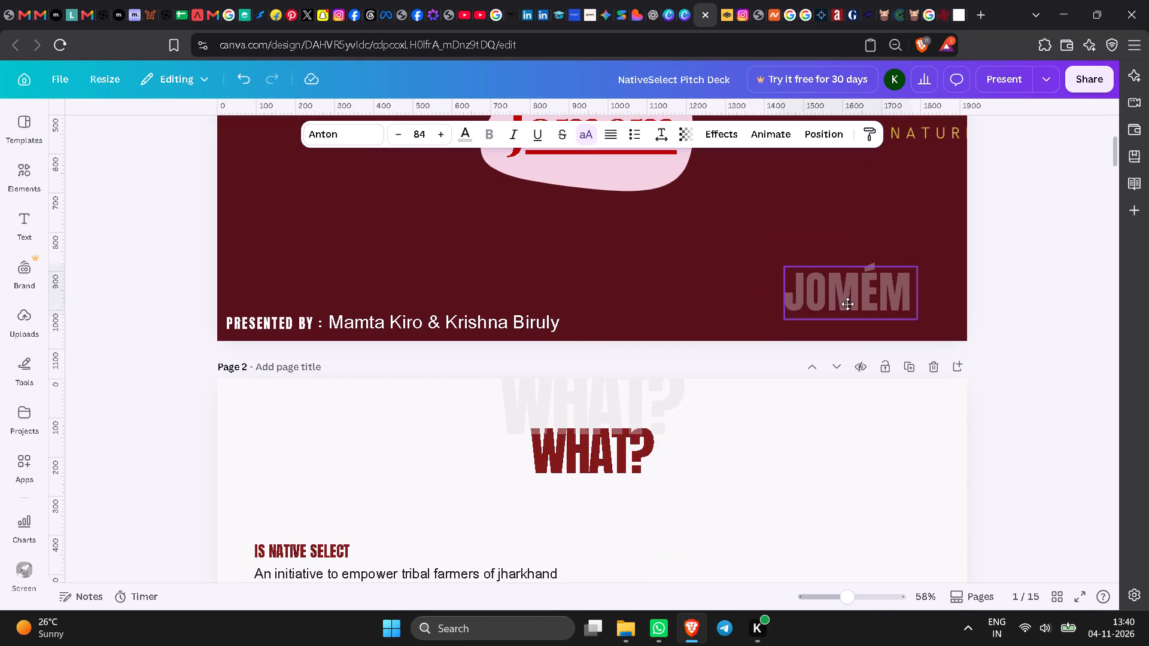
pyautogui.moveTo(847, 304); pyautogui.dragTo(878, 315)
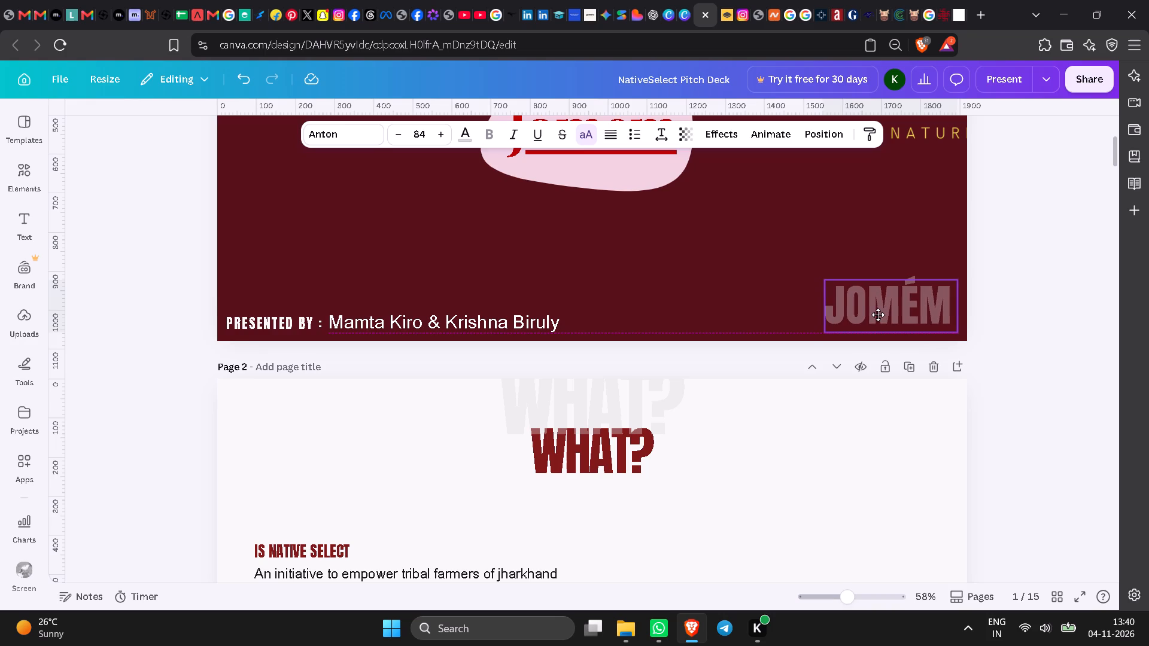
pyautogui.moveTo(878, 315); pyautogui.dragTo(879, 315)
# Fine-tune the lower right JOMÉM text by nudging it slightly down and right toward the cover's corner.
pyautogui.press('Down')
pyautogui.press('Down')
pyautogui.press('Down')
pyautogui.press('Down')
pyautogui.press('Down')
pyautogui.press('Down')
pyautogui.press('Down')
pyautogui.press('Down')
pyautogui.press('Down')
pyautogui.press('Down')
pyautogui.press('Down')
pyautogui.press('Down')
pyautogui.press('Down')
pyautogui.press('Down')
pyautogui.press('Down')
pyautogui.press('Down')
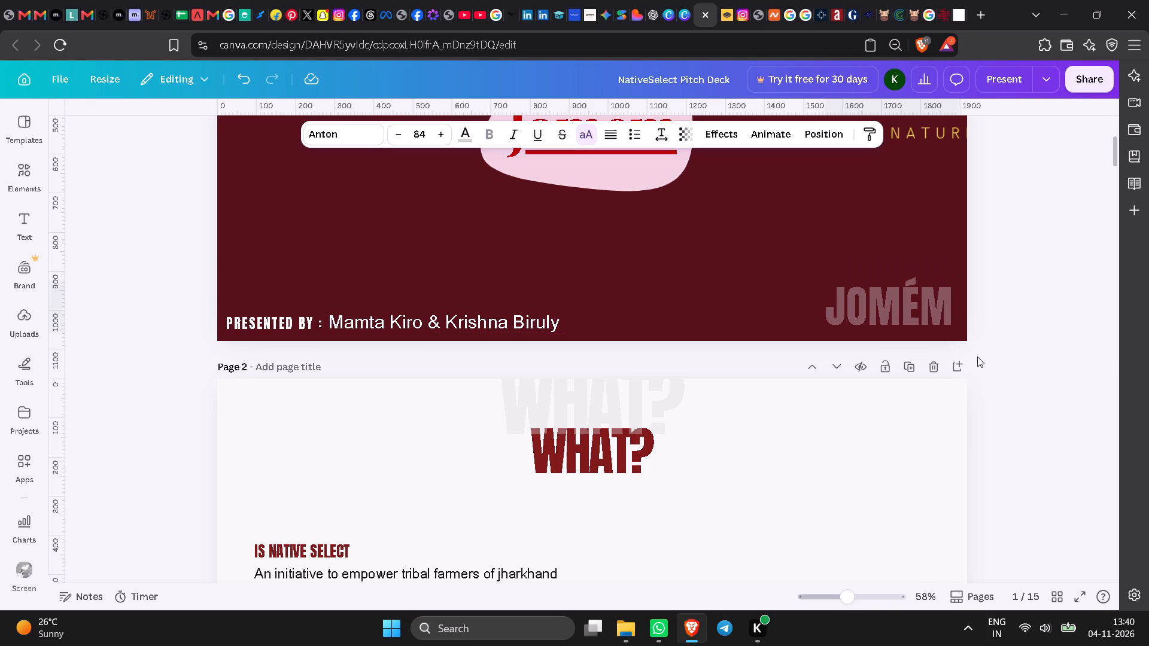
pyautogui.press('Right')
pyautogui.press('Right')
pyautogui.press('Right')
pyautogui.press('Right')
pyautogui.press('Right')
pyautogui.press('Right')
pyautogui.press('Right')
pyautogui.press('Right')
pyautogui.press('Right')
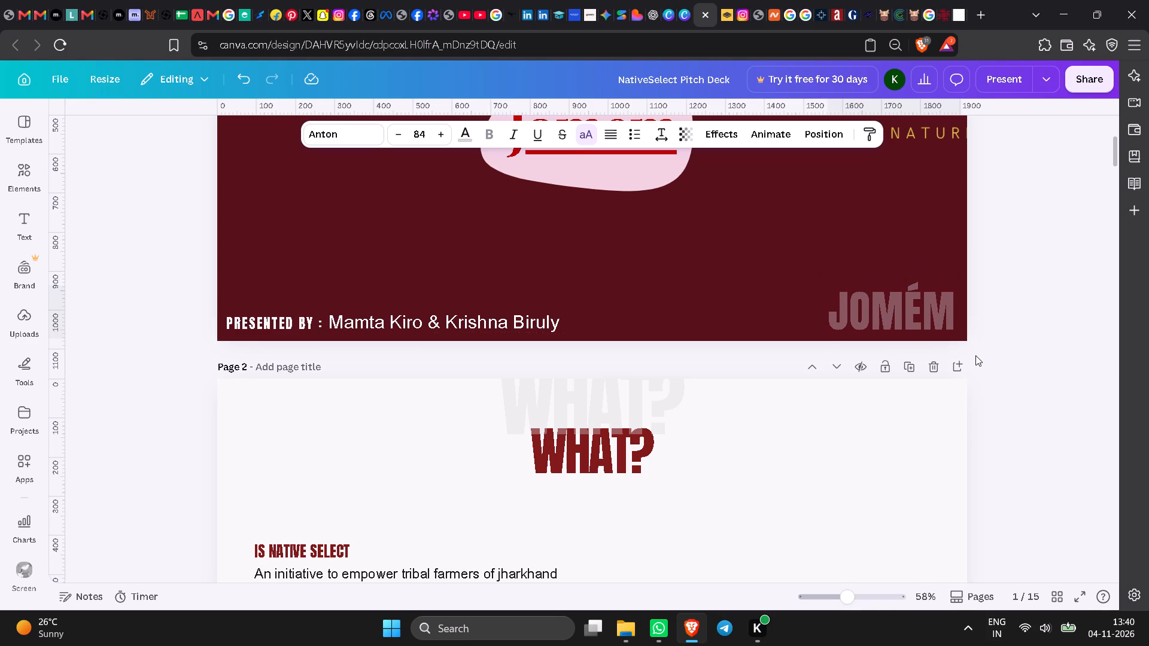
# Nudge the upper left JOMÉM text slightly further right to balance its margin with the lower right copy.
pyautogui.scroll(3, 693, 313)
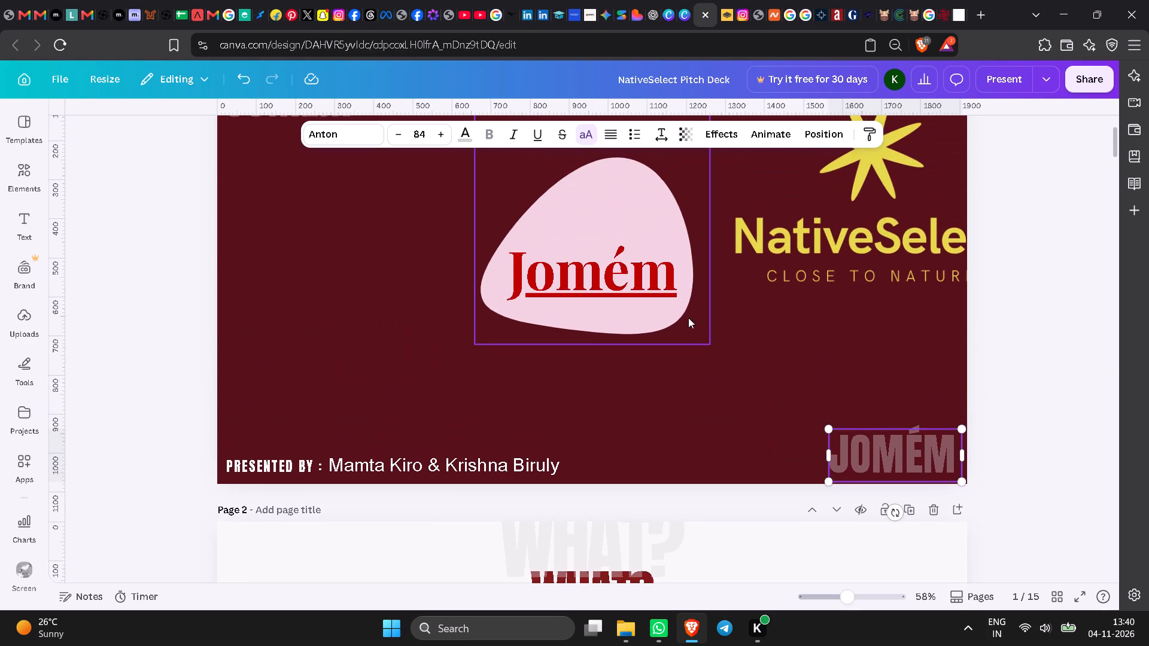
pyautogui.scroll(2, 688, 318)
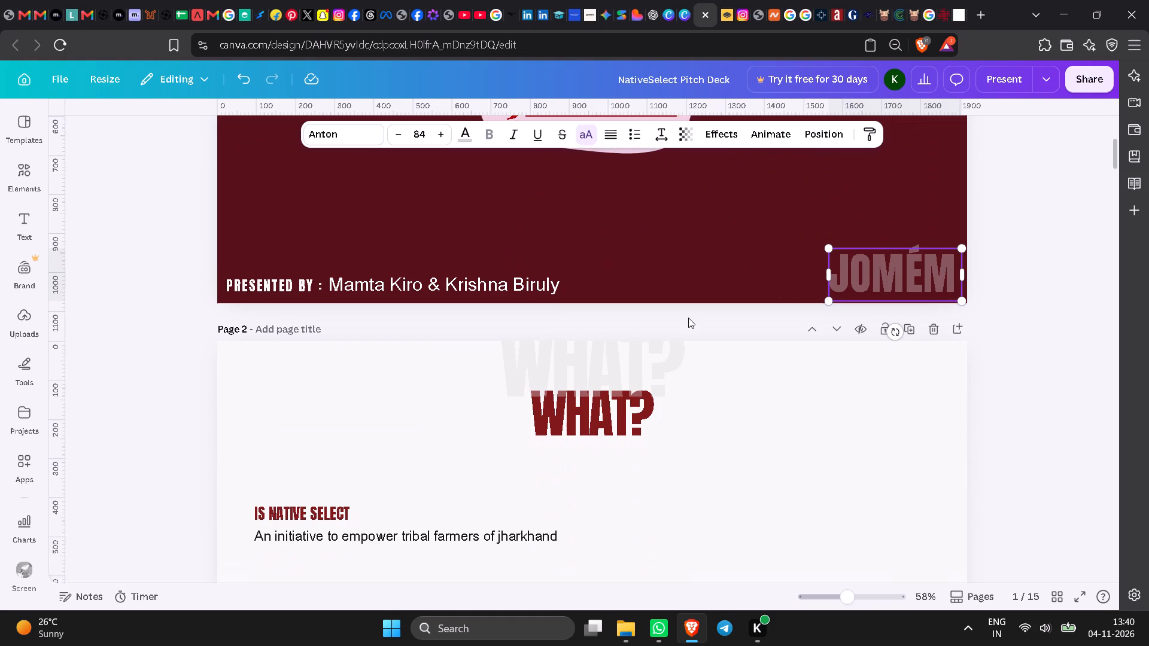
pyautogui.scroll(1, 688, 318)
pyautogui.click(292, 223)
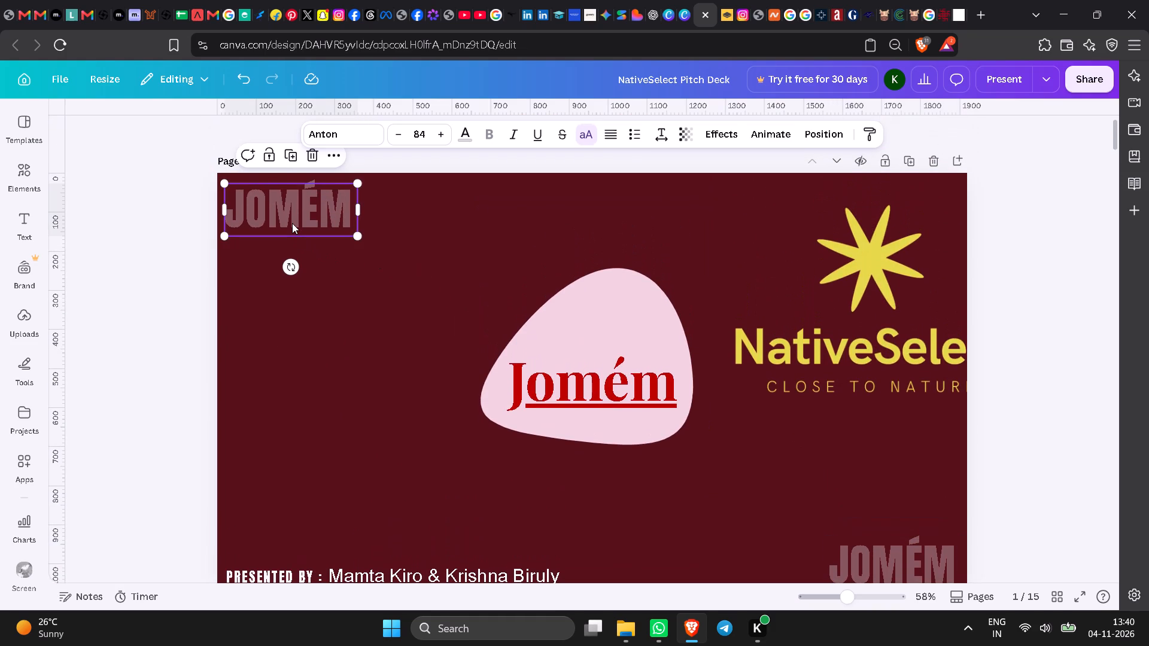
pyautogui.press('Right')
pyautogui.press('Right')
pyautogui.press('Right')
pyautogui.press('Right')
pyautogui.press('Right')
pyautogui.press('Right')
pyautogui.press('Right')
pyautogui.press('Right')
pyautogui.press('Right')
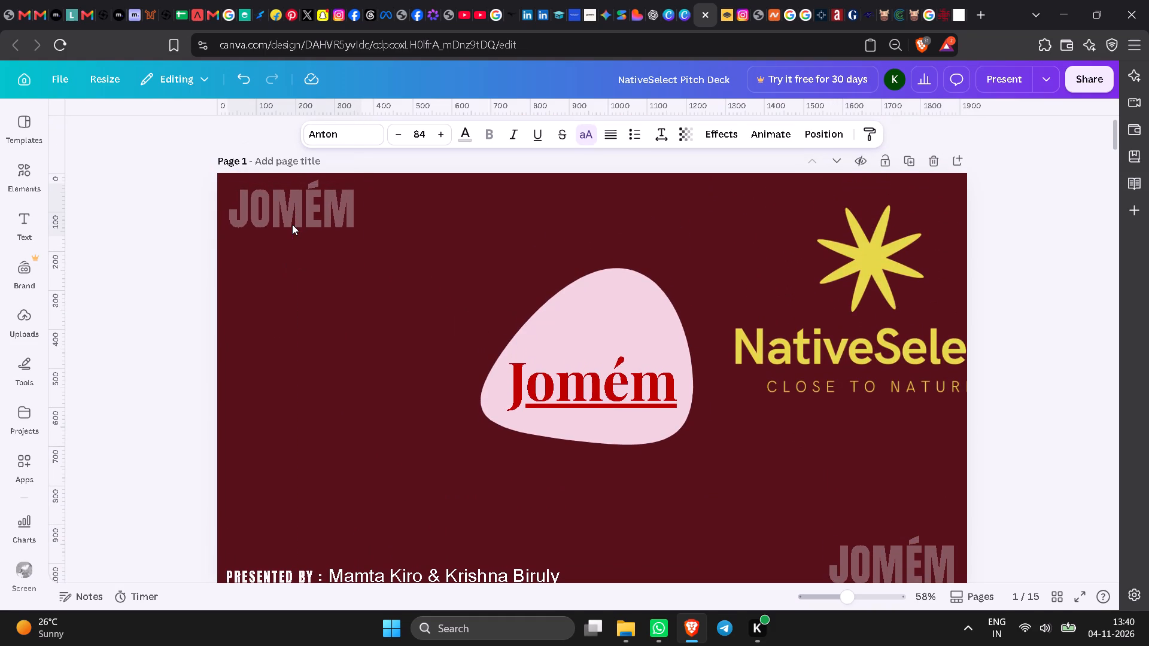
pyautogui.click(406, 373)
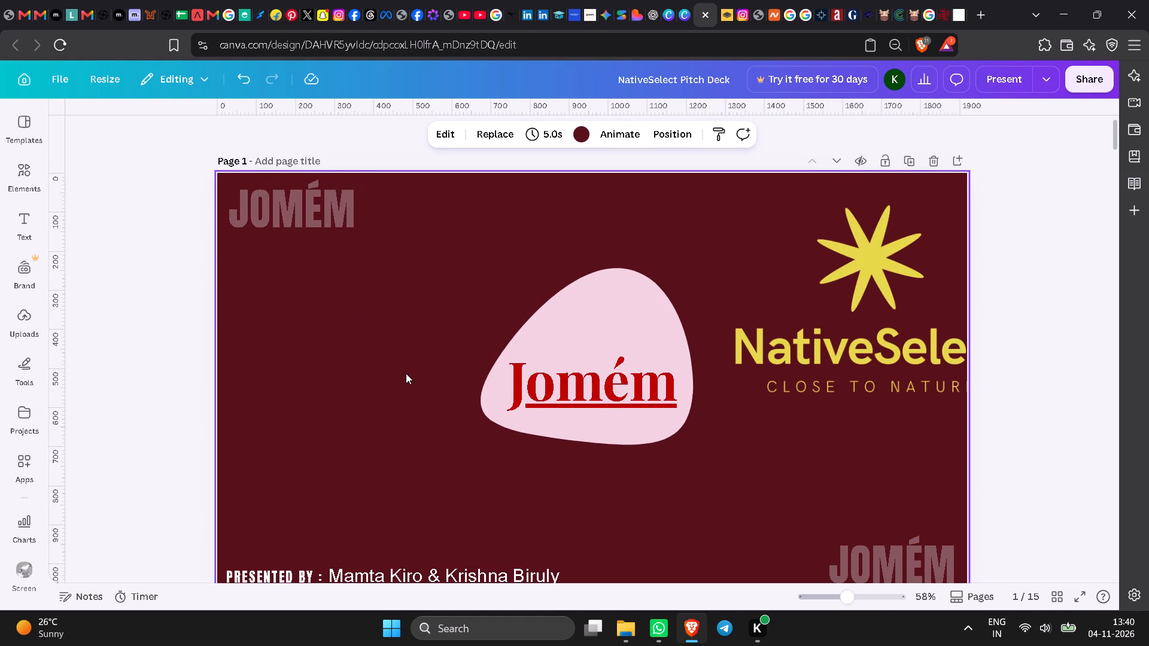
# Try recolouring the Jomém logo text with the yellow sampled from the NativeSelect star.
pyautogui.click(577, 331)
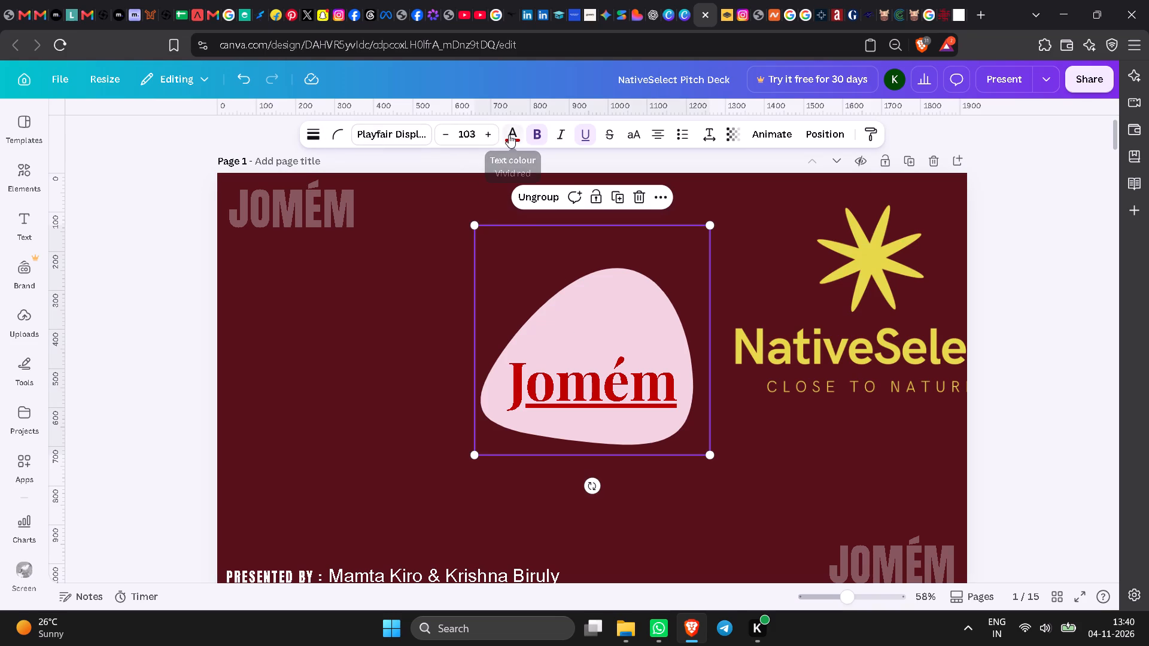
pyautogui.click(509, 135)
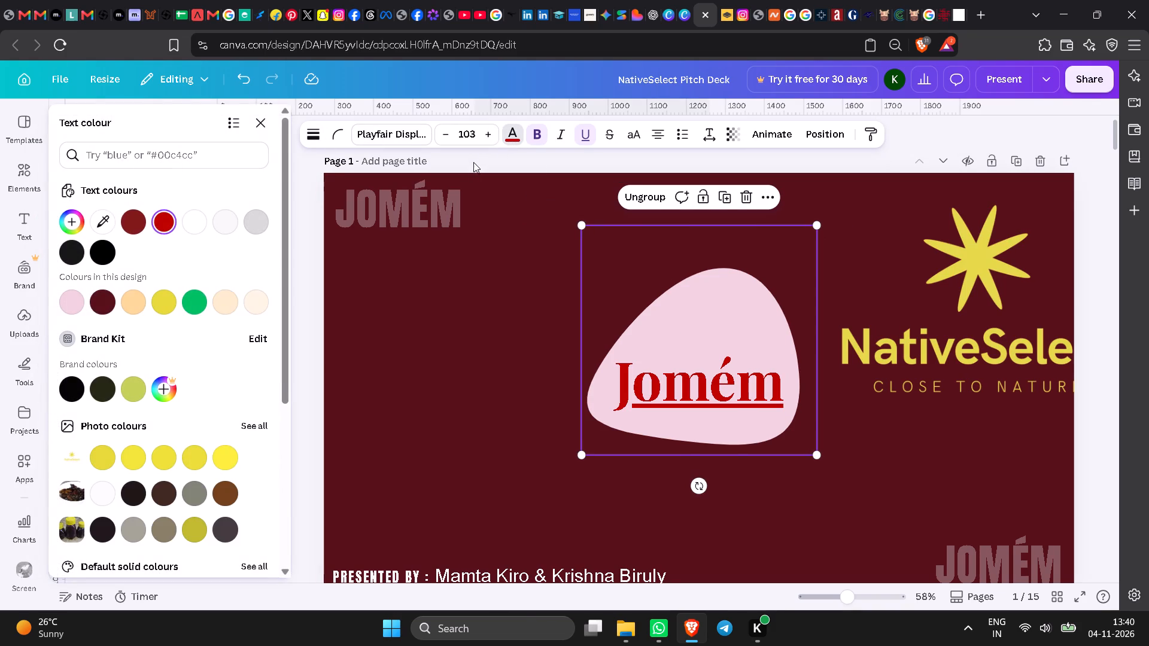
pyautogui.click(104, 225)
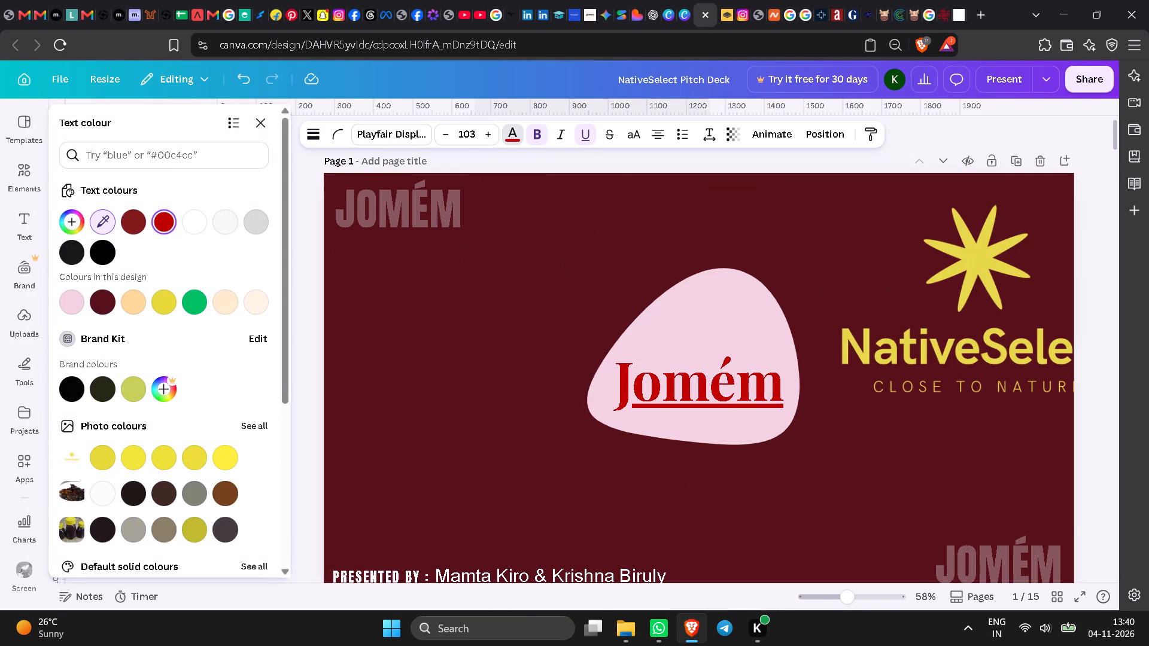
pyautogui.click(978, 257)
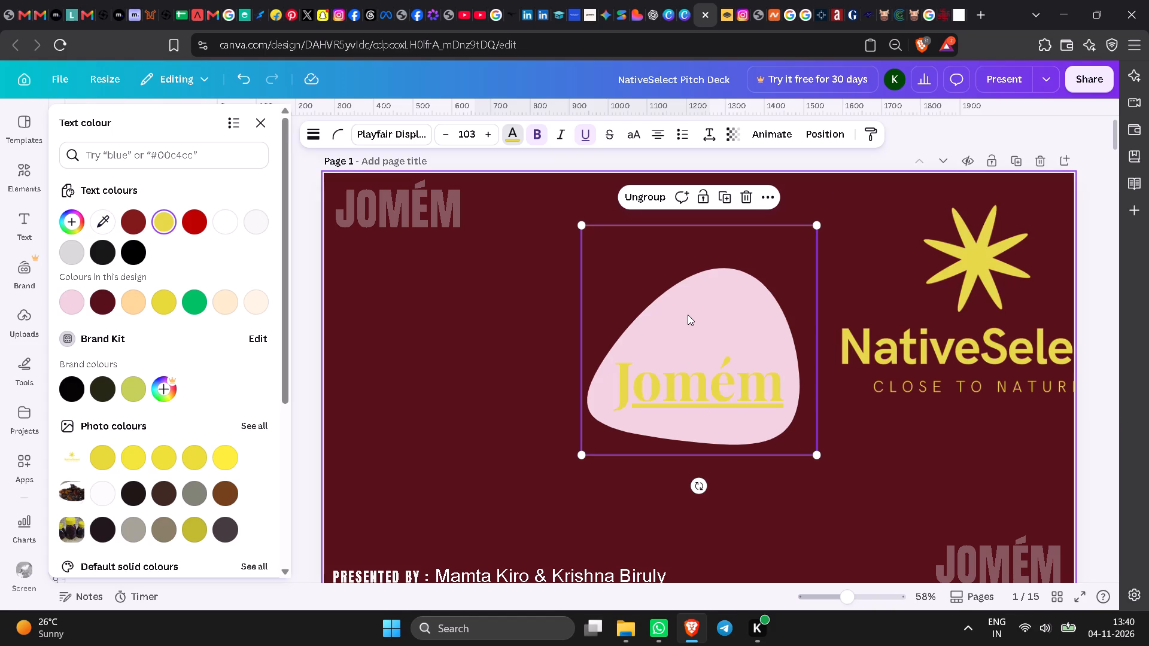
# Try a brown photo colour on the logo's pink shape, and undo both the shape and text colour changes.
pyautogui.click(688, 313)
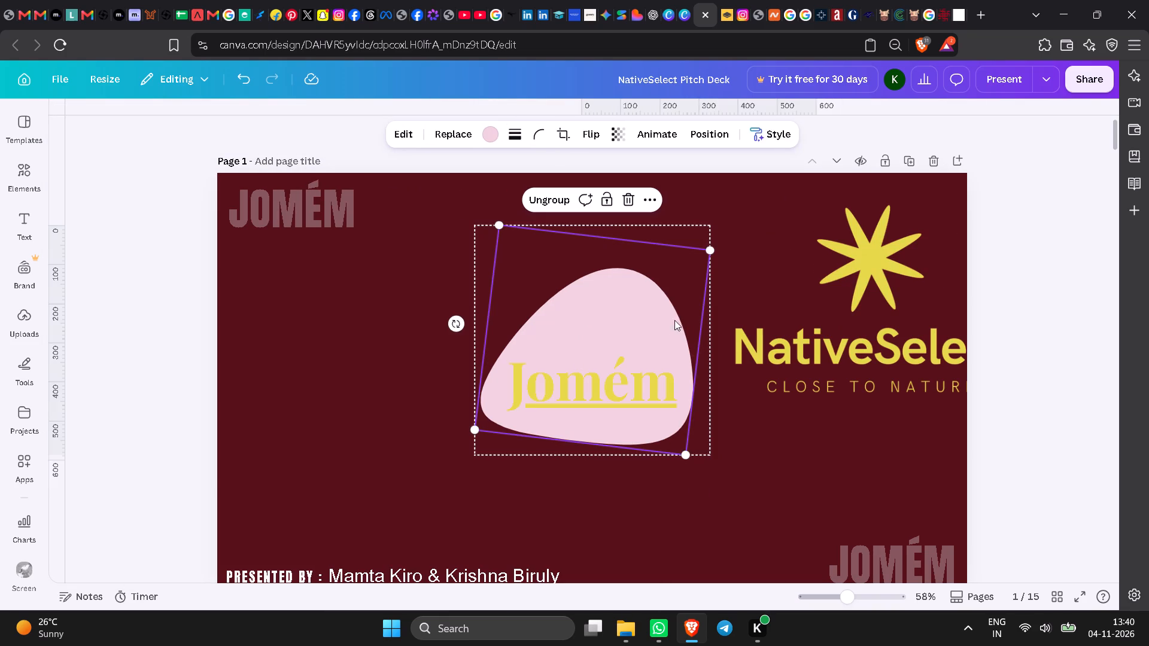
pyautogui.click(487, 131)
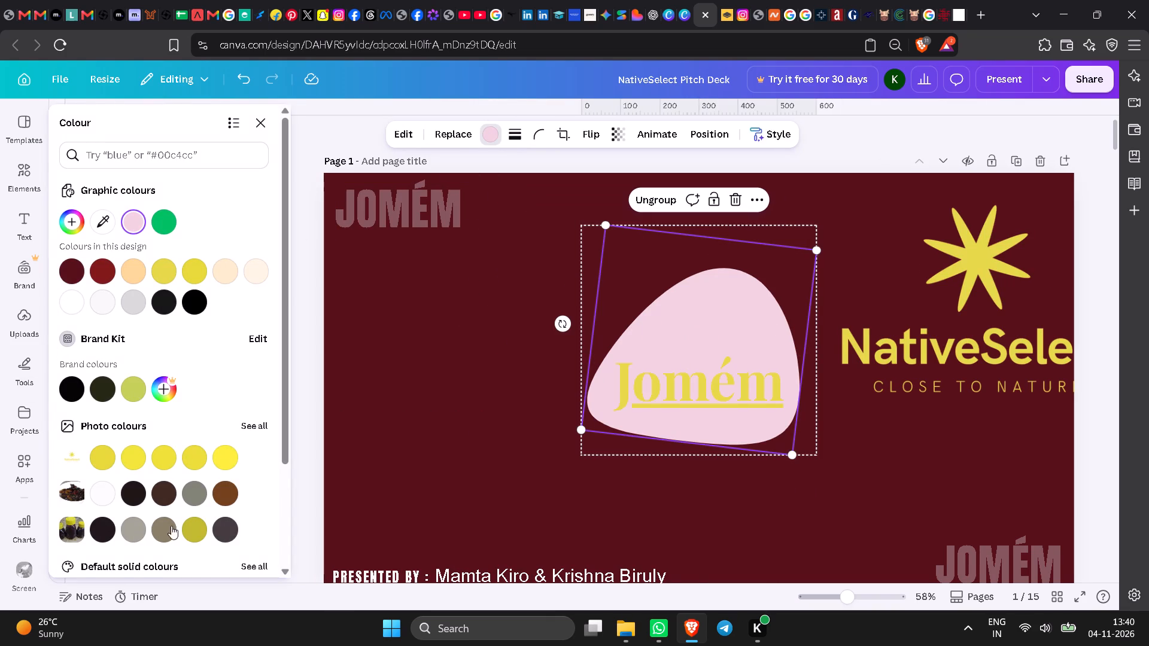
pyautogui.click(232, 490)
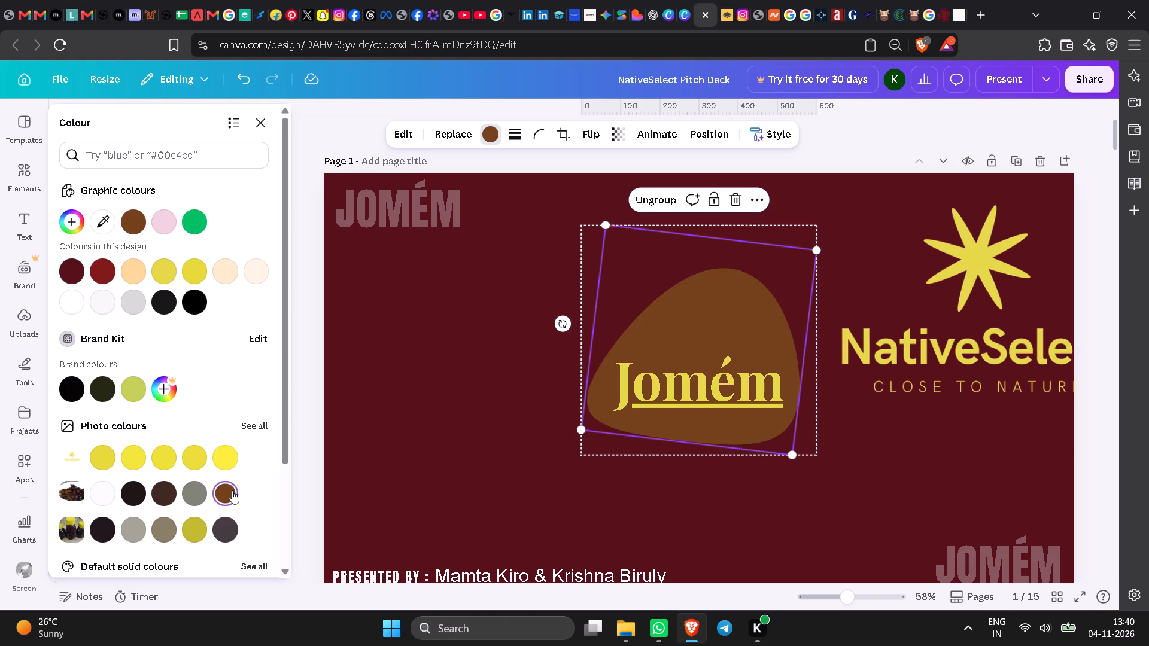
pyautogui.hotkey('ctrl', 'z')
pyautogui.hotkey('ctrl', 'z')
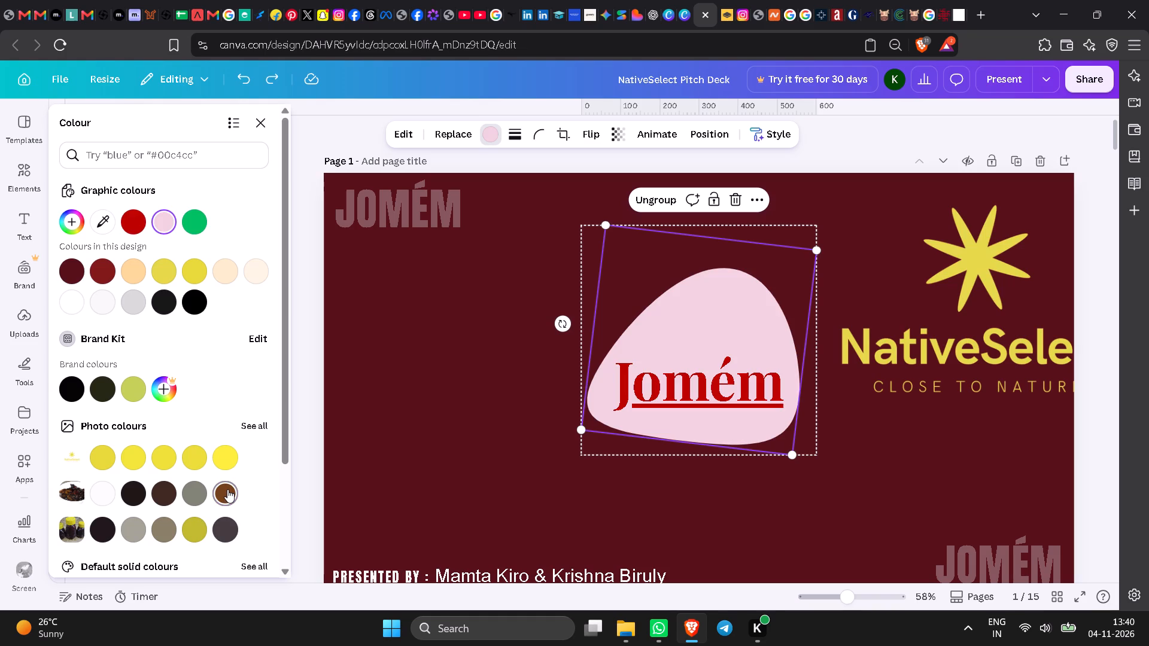
# Delete the yellow NativeSelect logo with the star from the cover.
pyautogui.click(942, 466)
pyautogui.click(968, 275)
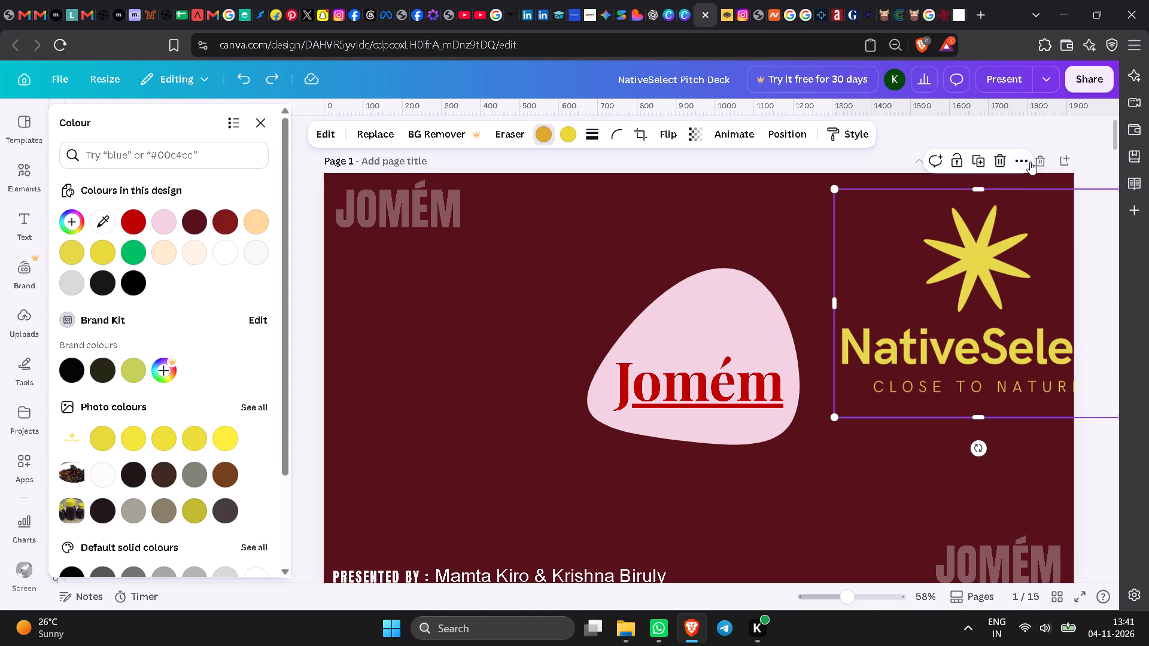
pyautogui.click(999, 157)
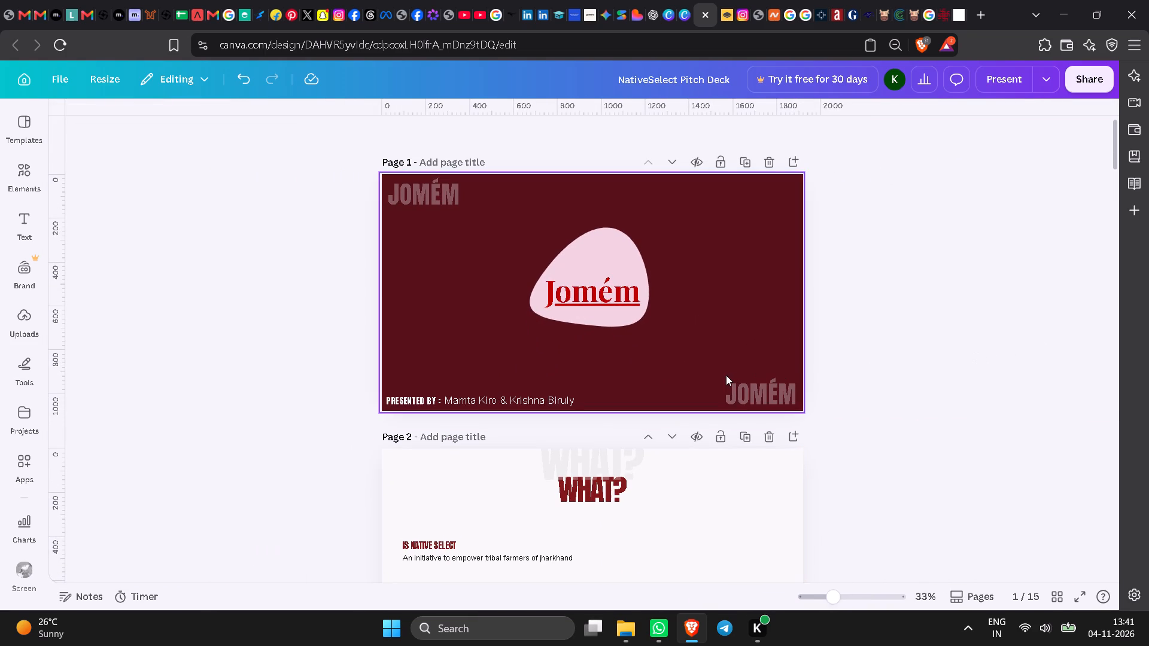
pyautogui.scroll(1, 726, 375)
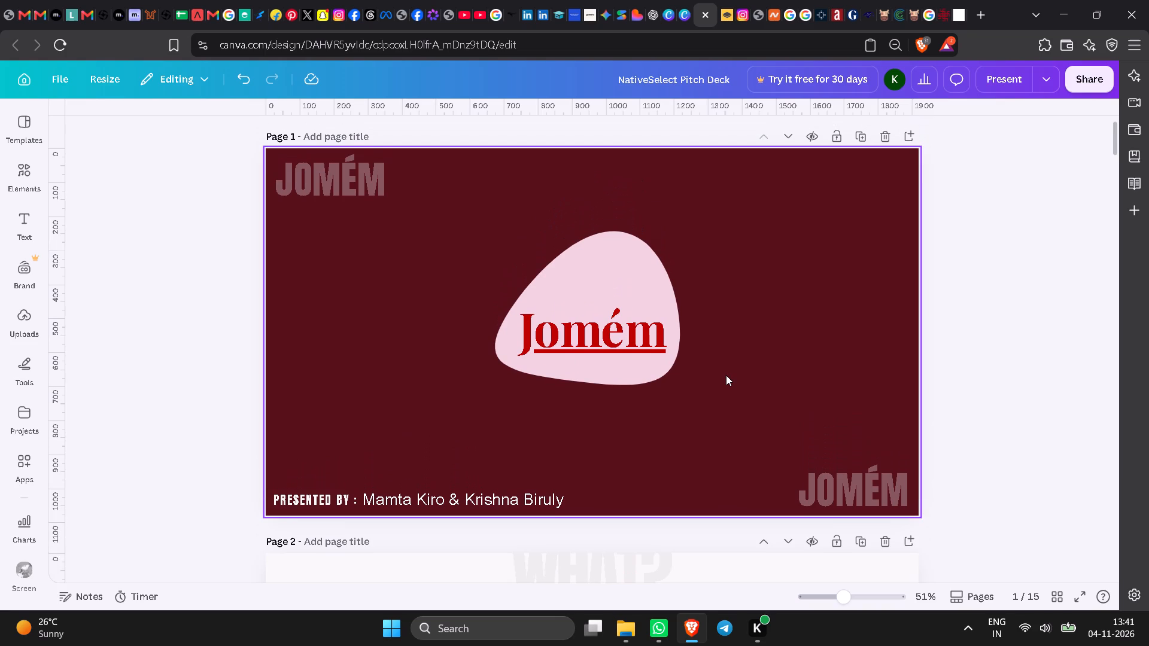
pyautogui.scroll(1, 726, 375)
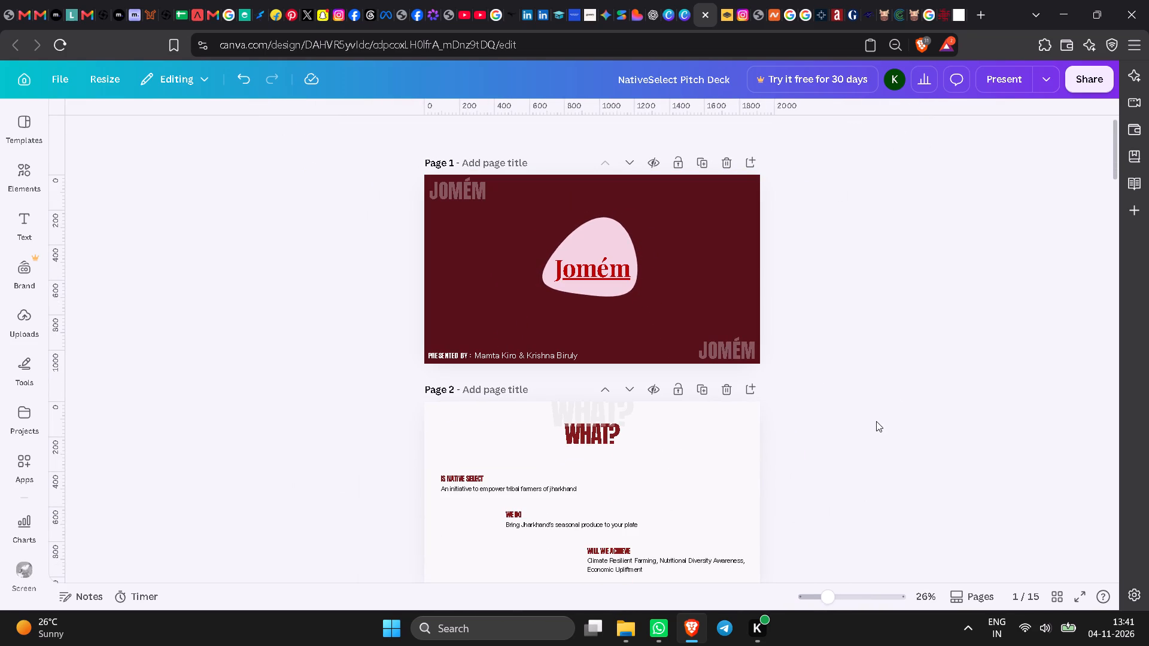
pyautogui.scroll(-4, 814, 465)
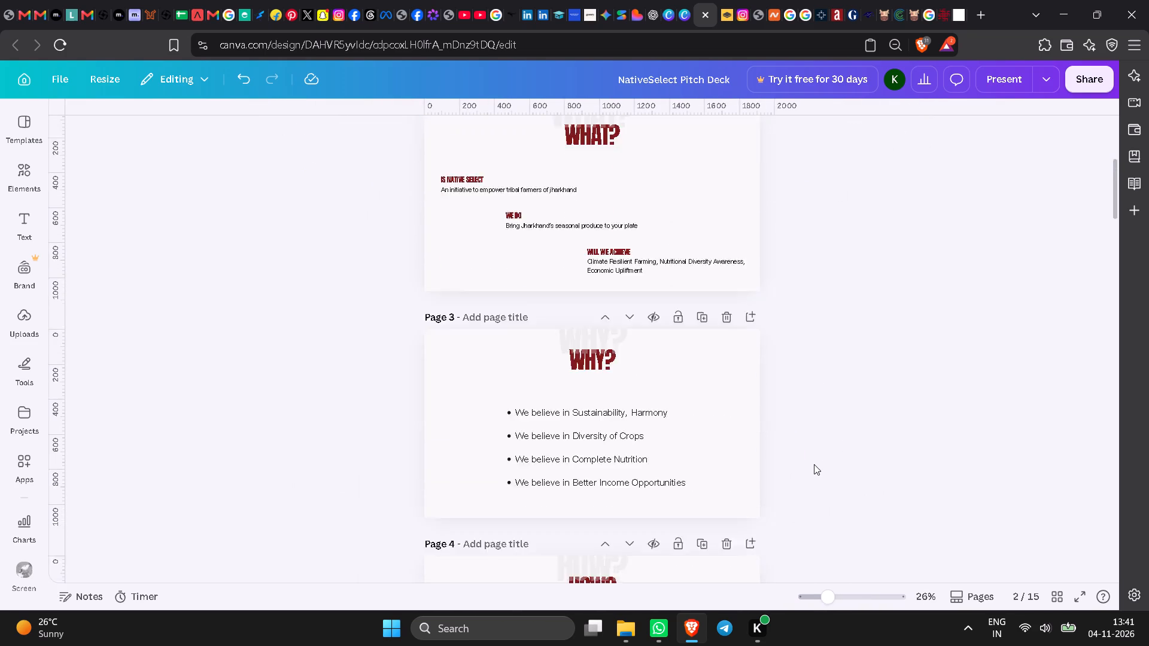